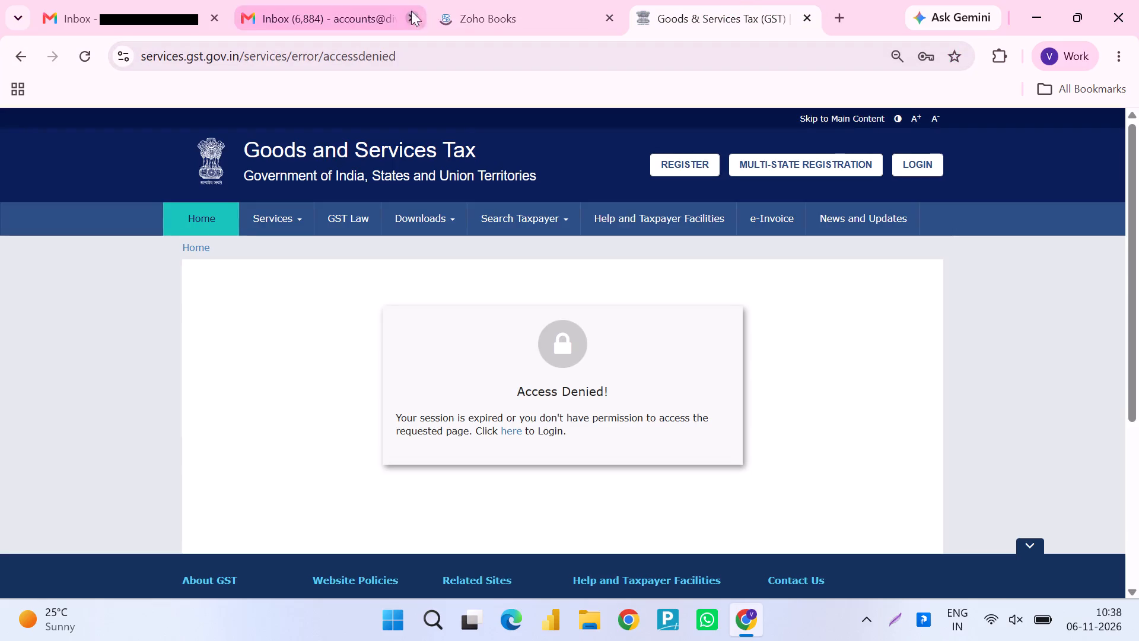
left_click(492, 10)
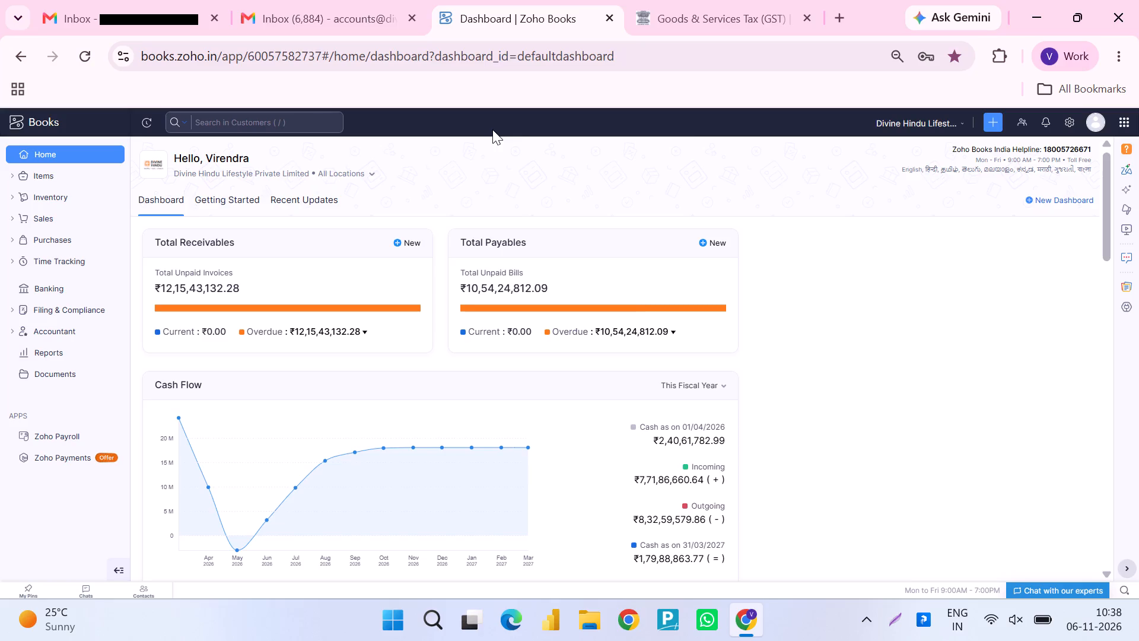
Open the Summary of Inward Supplies (GSTR-2) workbook from the desktop's Refund Working folder, updating its external links.
key("super+d")
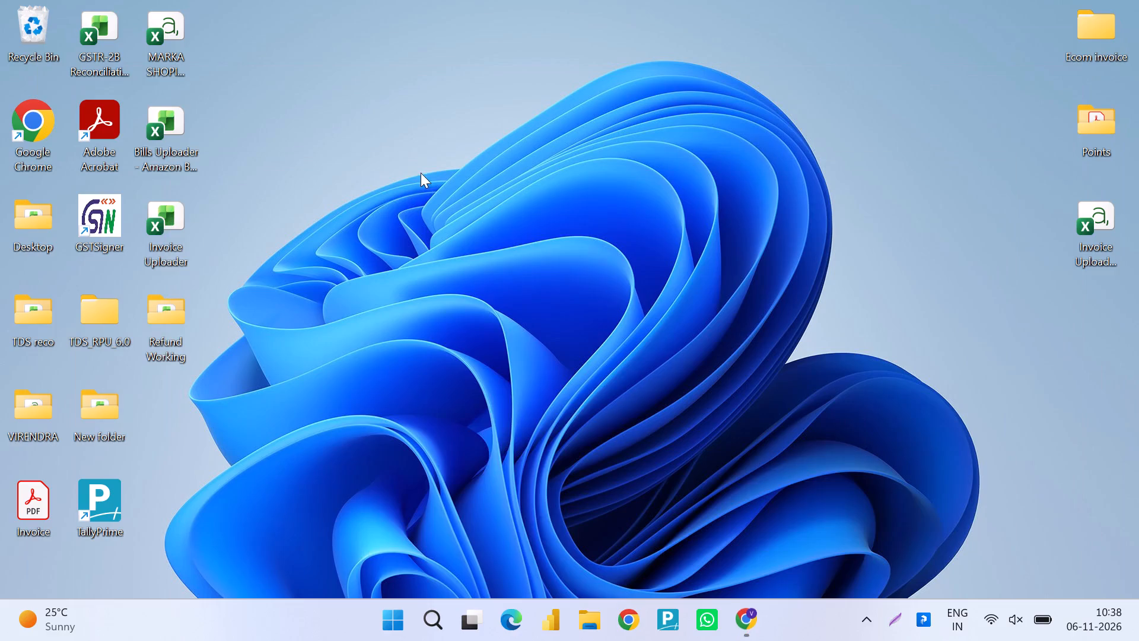
double_click(149, 337)
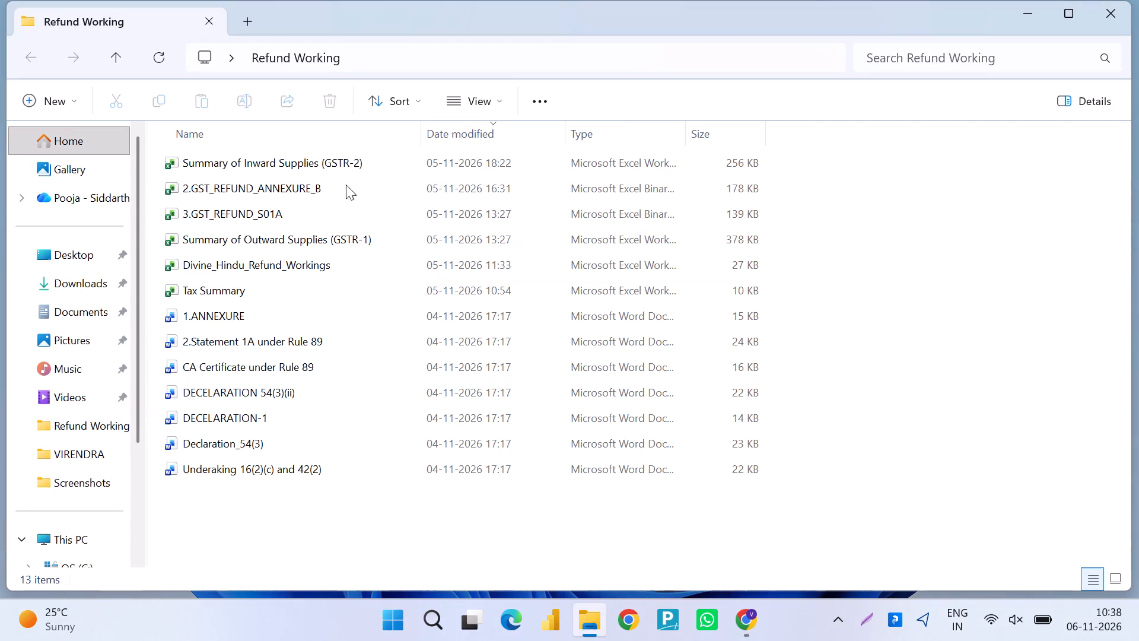
double_click(372, 157)
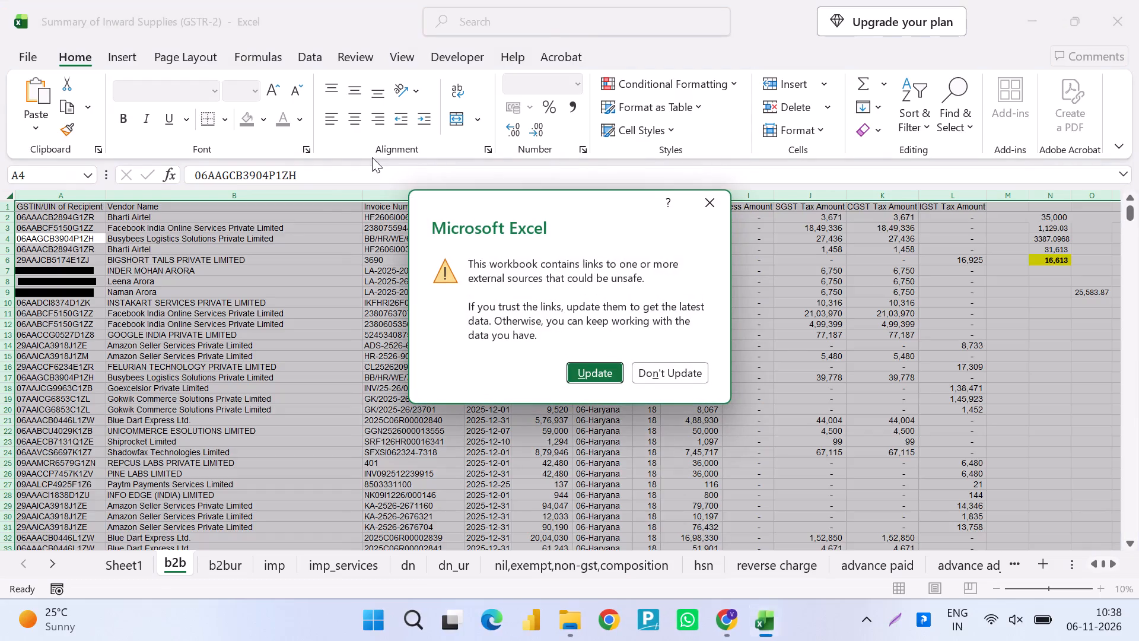
key("Return")
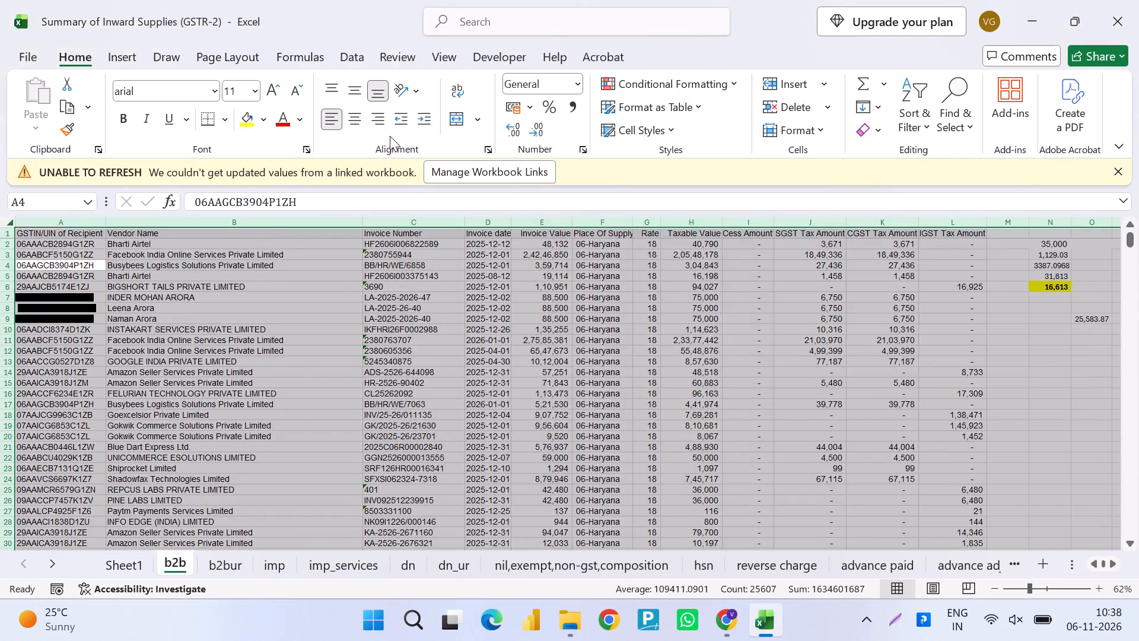
Replace the whole-sheet selection on the b2b sheet with cell F12 and save the workbook.
scroll(1072, 322, "right", 1)
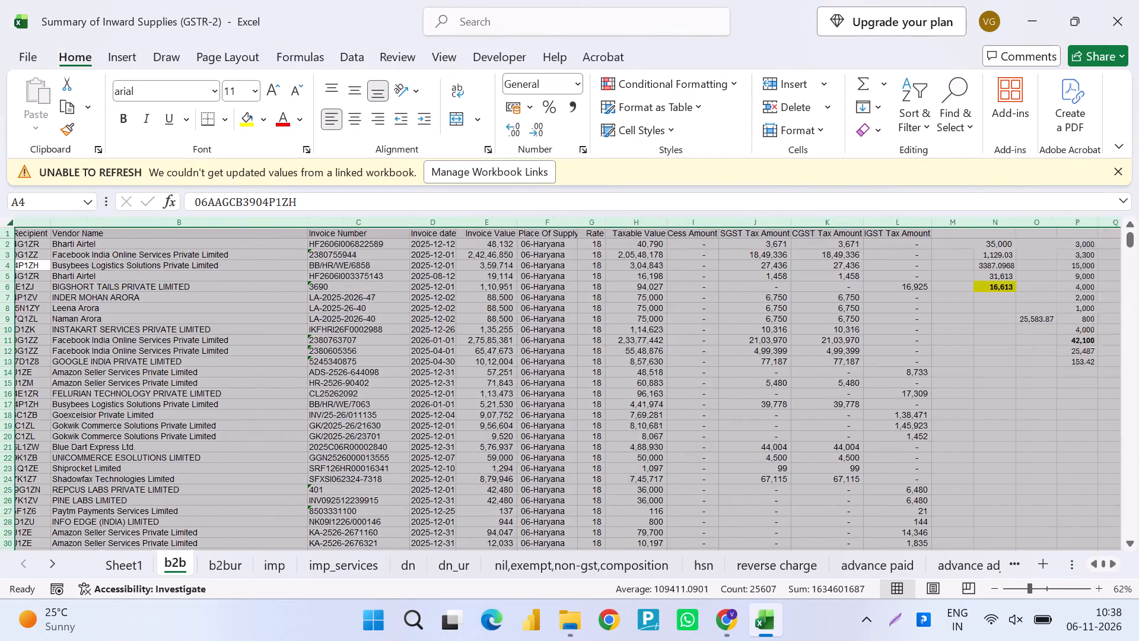
scroll(1072, 322, "right", 1)
left_click(583, 348)
key("ctrl+s")
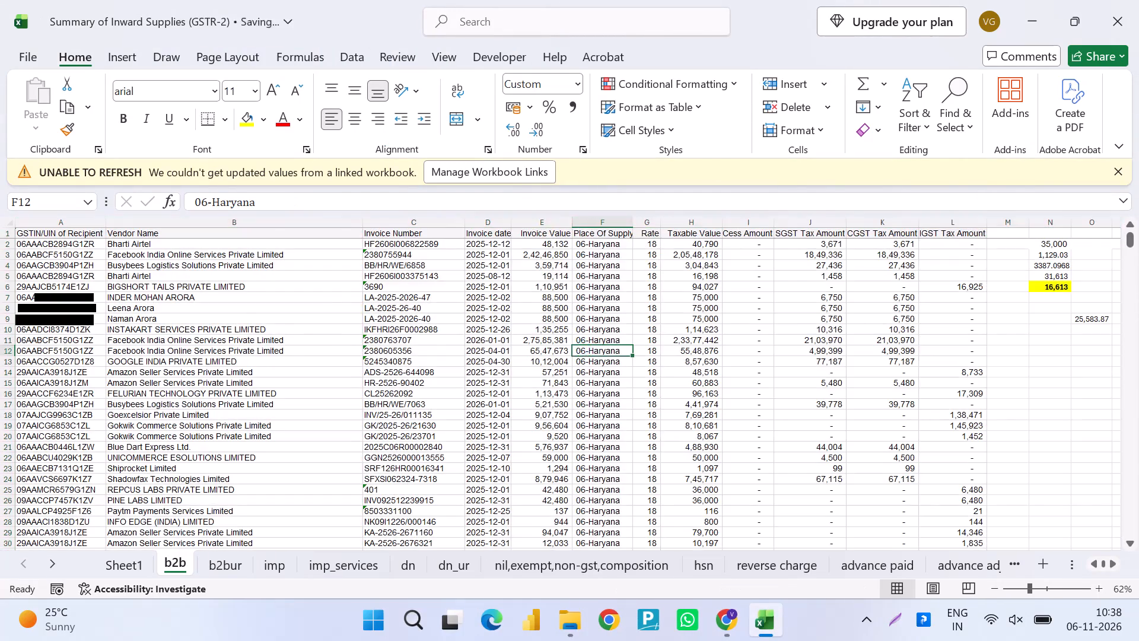
Switch back to the Refund Working folder and open the 3.GST_REFUND_S01A workbook.
key("alt+Tab")
key("Down")
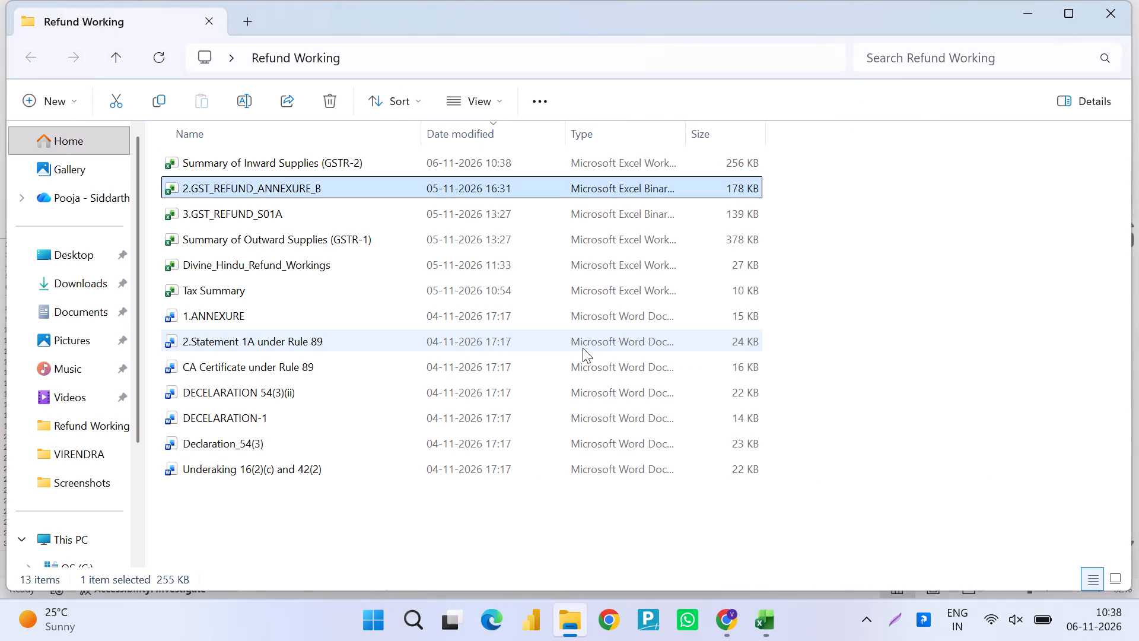
key("Down")
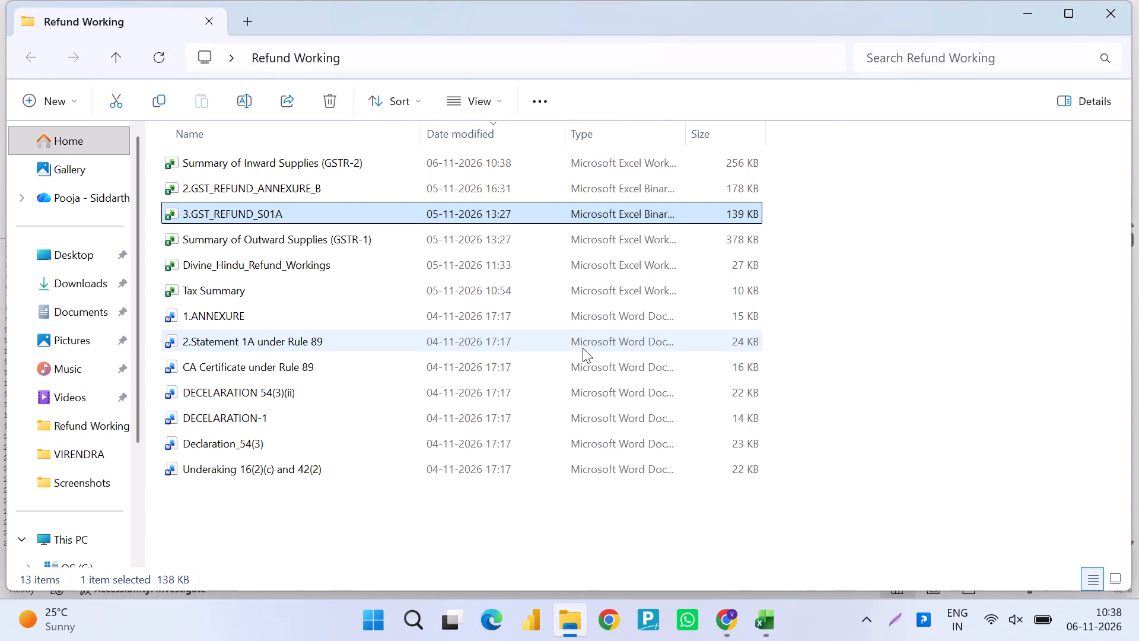
key("Return")
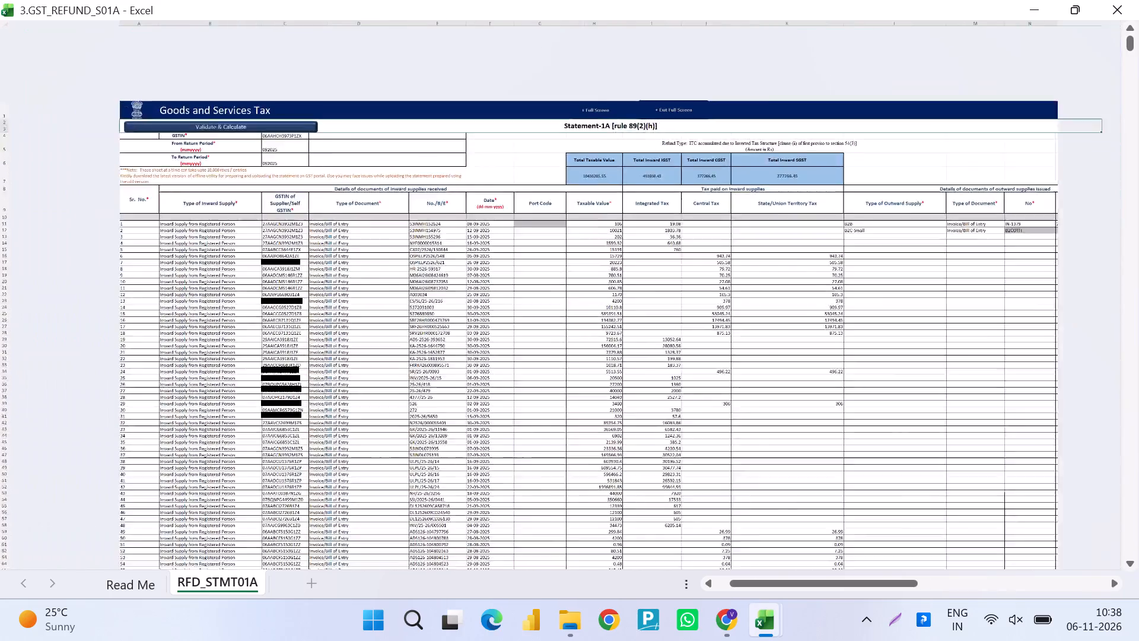
Close the 3.GST_REFUND_S01A workbook without saving changes.
left_click(583, 348)
left_click(1138, 0)
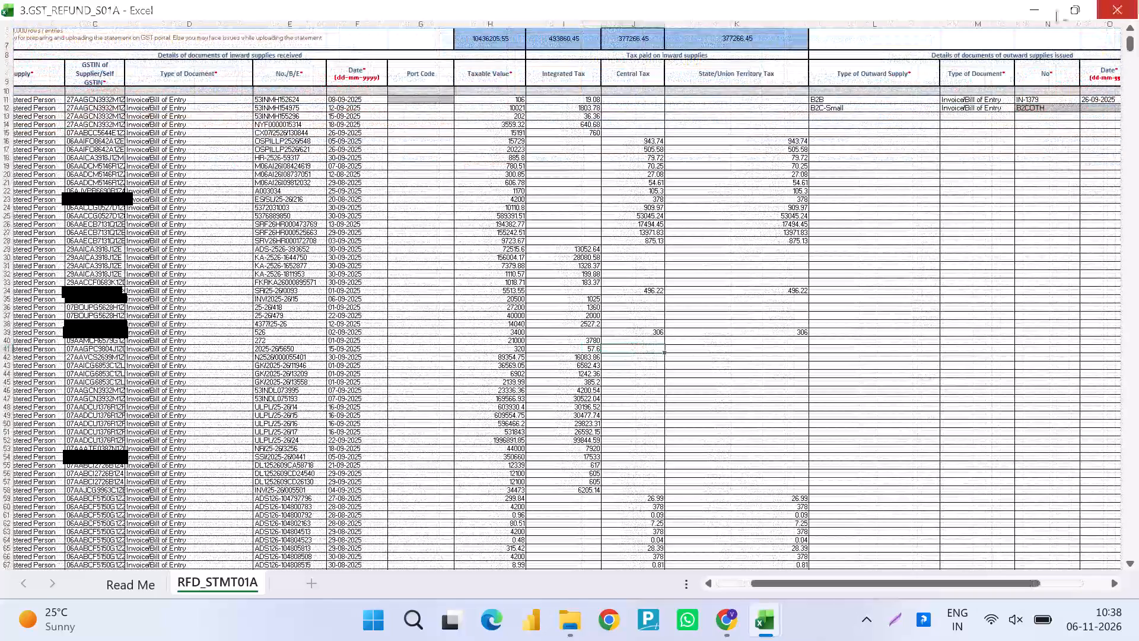
key("Tab")
key("Return")
Switch to the Refund Working folder and delete the files 2.GST_REFUND_ANNEXURE_B and 3.GST_REFUND_S01A.
key("alt+Tab")
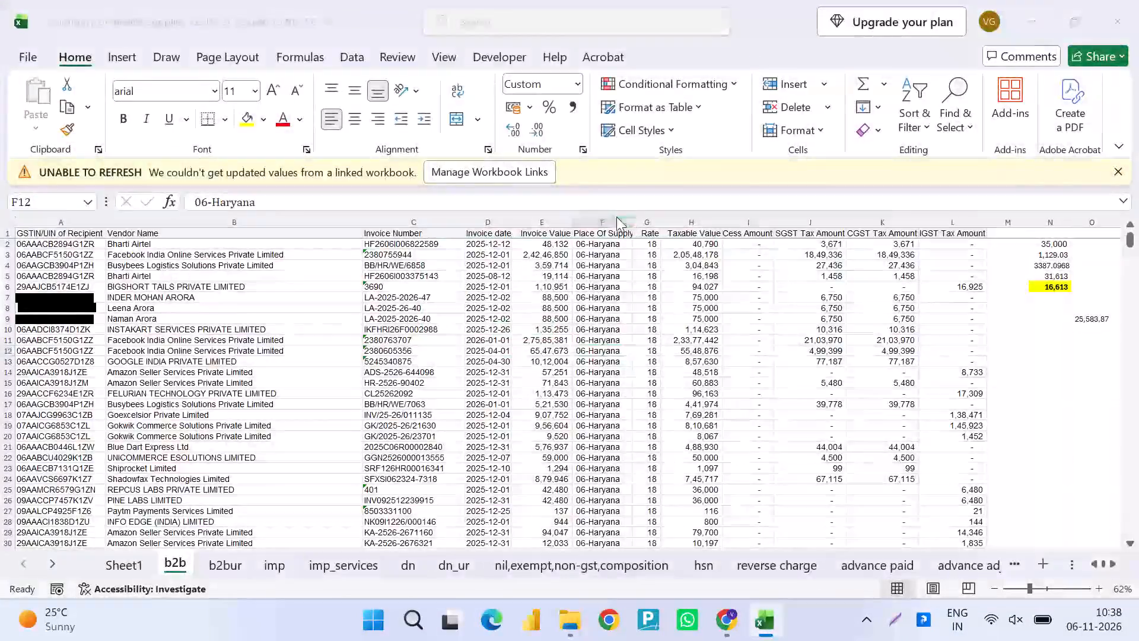
key("Down")
key("shift+Up")
key("shift+Up")
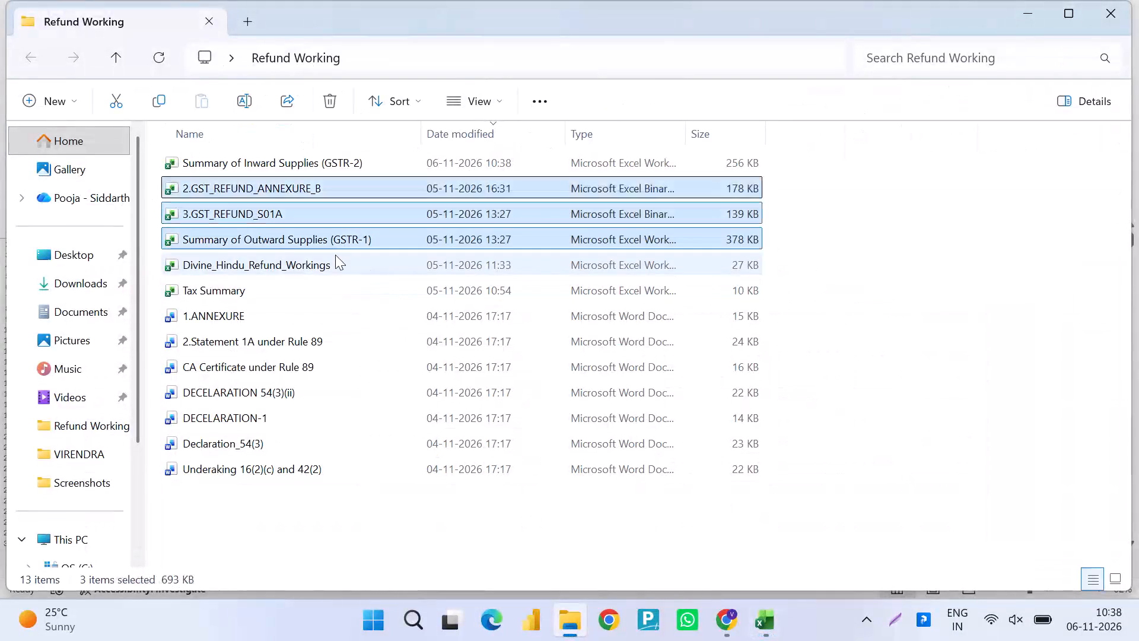
key("Up")
key("Down")
key("Up")
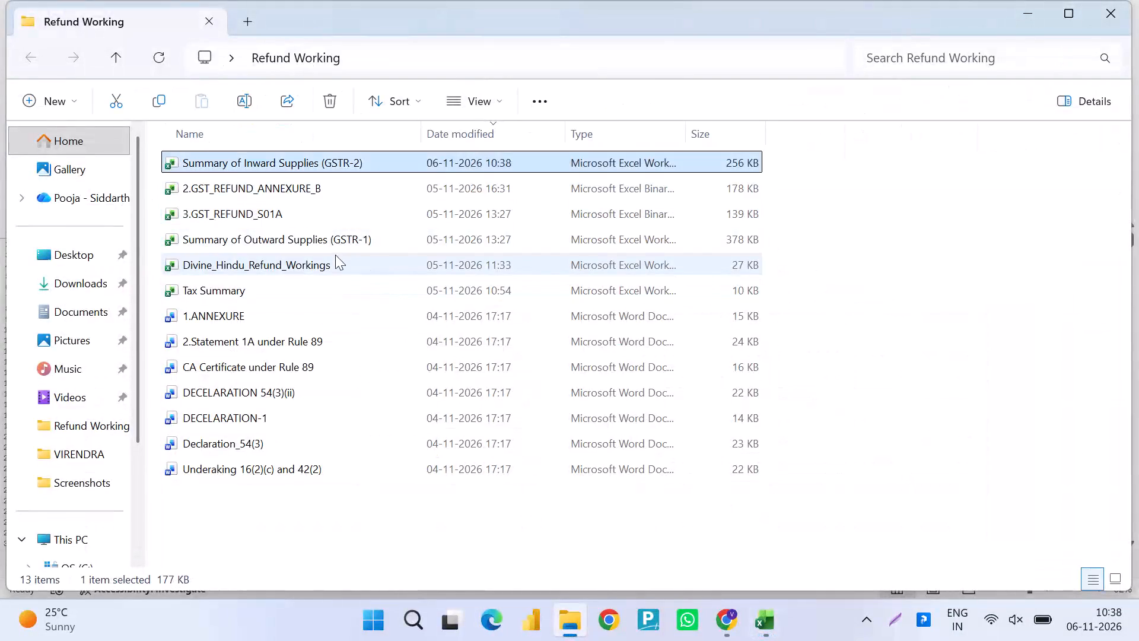
key("Down")
key("shift+Down")
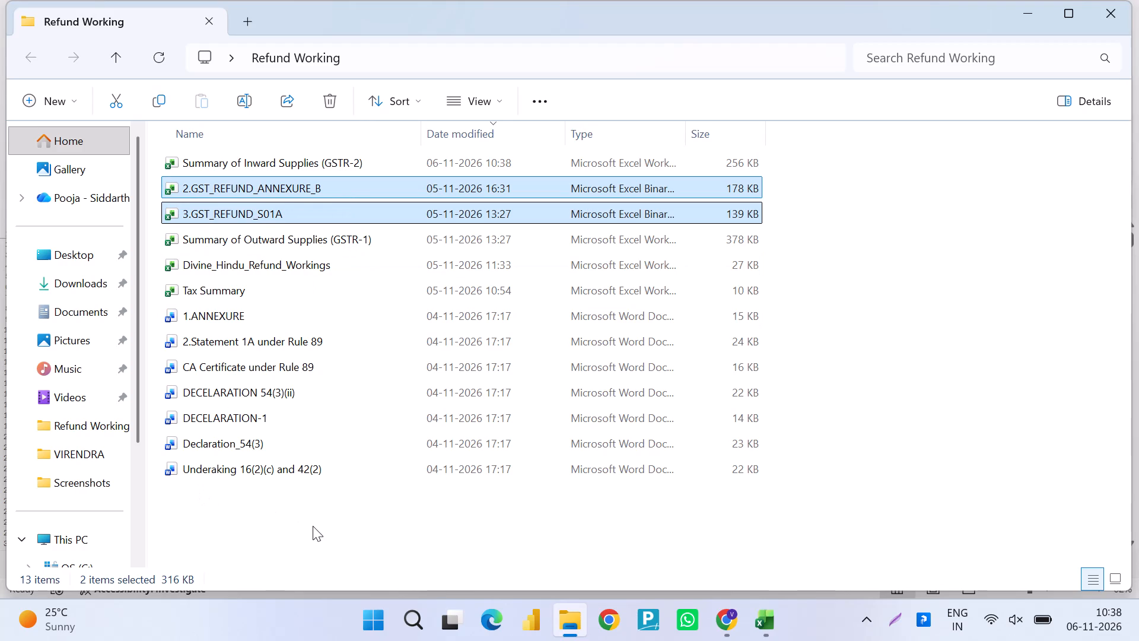
key("Delete")
Show the desktop and open WhatsApp.
key("alt+Tab")
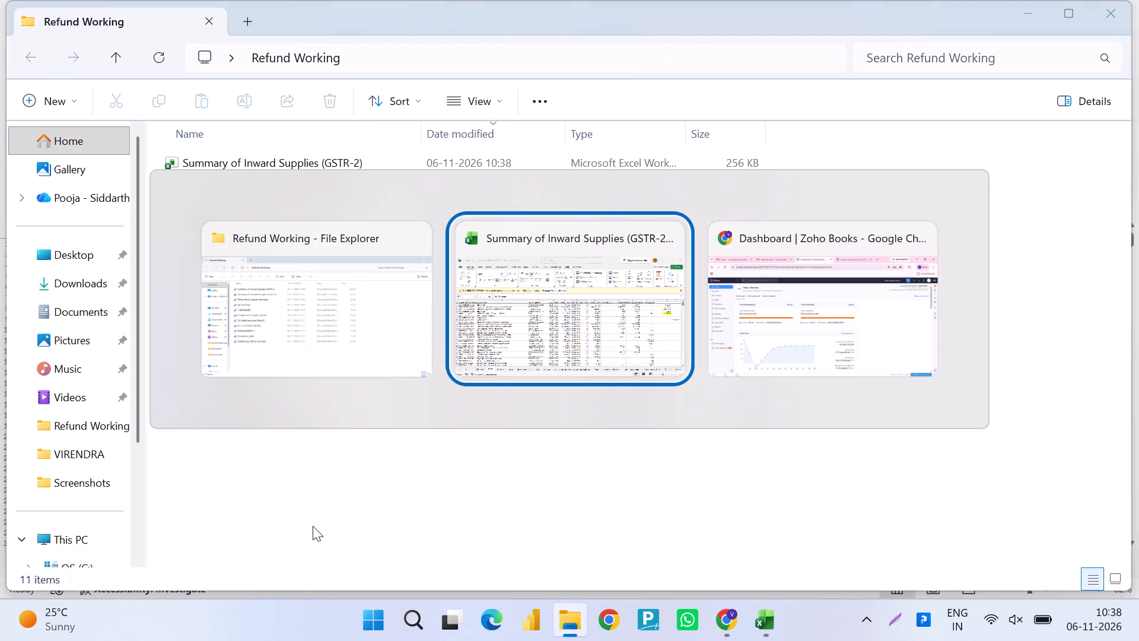
key("super+d")
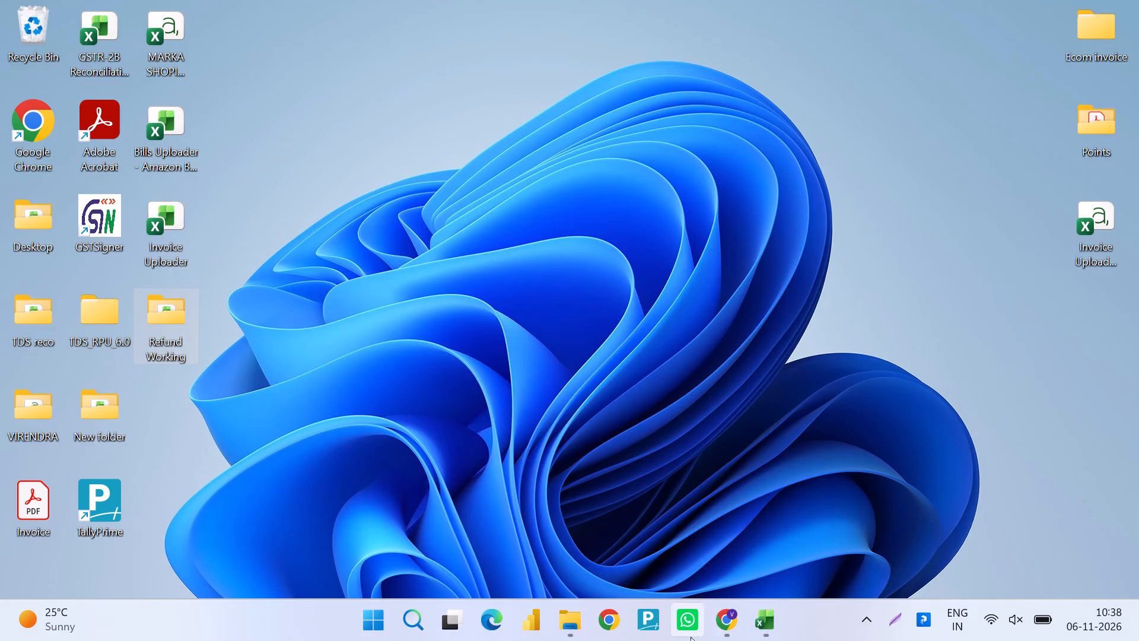
left_click(684, 639)
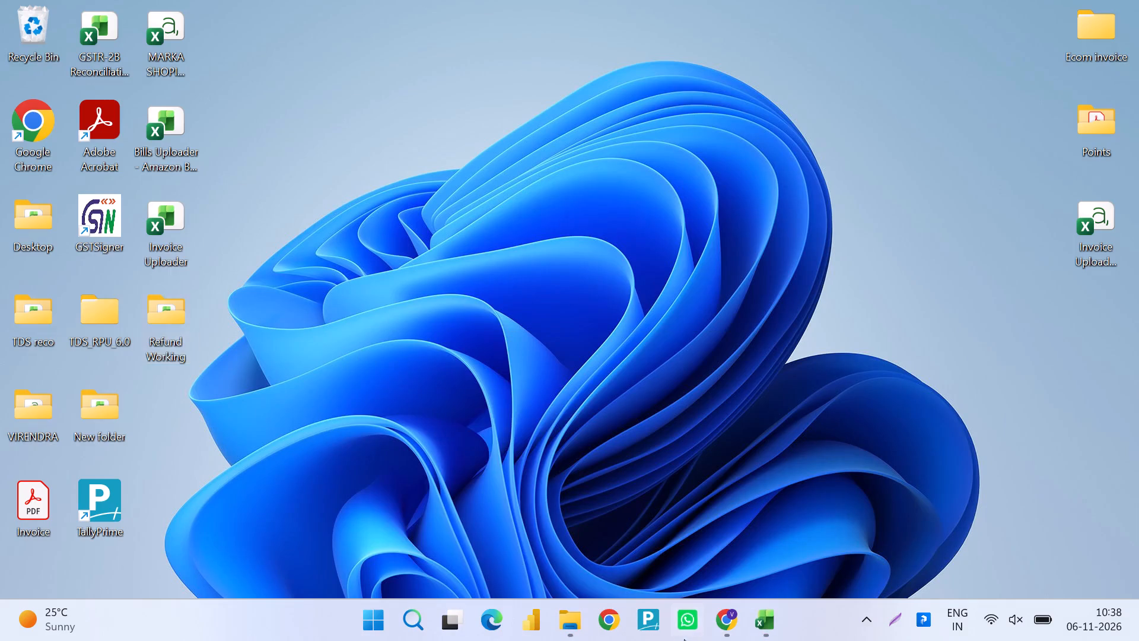
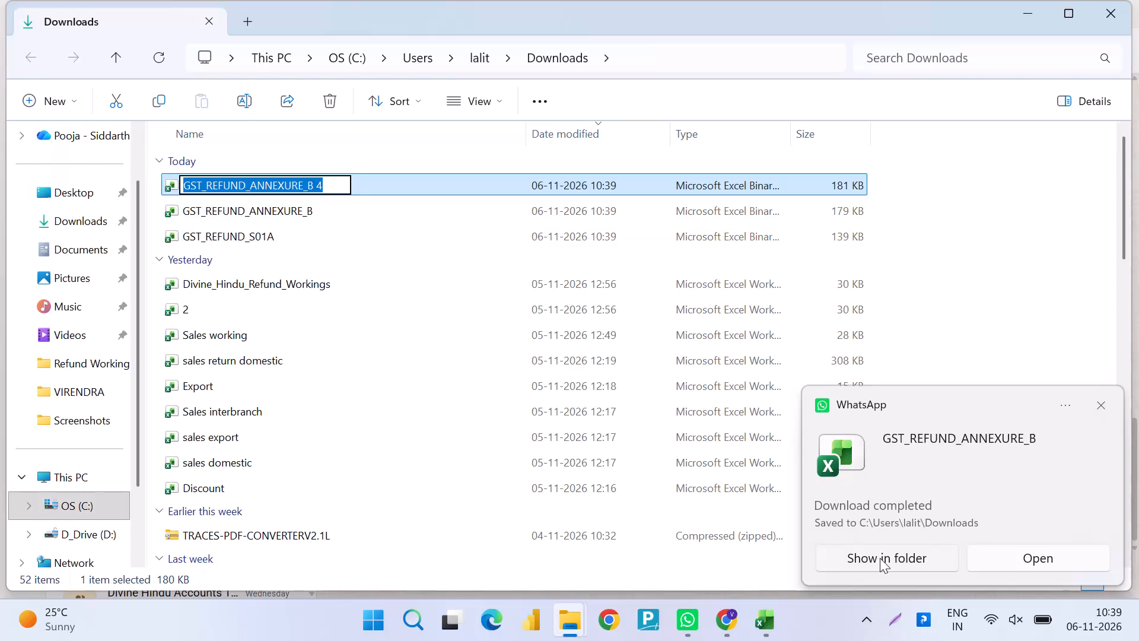
Rename the two Annexure B files in Downloads as 1.GST_REFUND_ANNEXURE_B 4 and 2.GST_REFUND_ANNEXURE_B.
key("ctrl+Left")
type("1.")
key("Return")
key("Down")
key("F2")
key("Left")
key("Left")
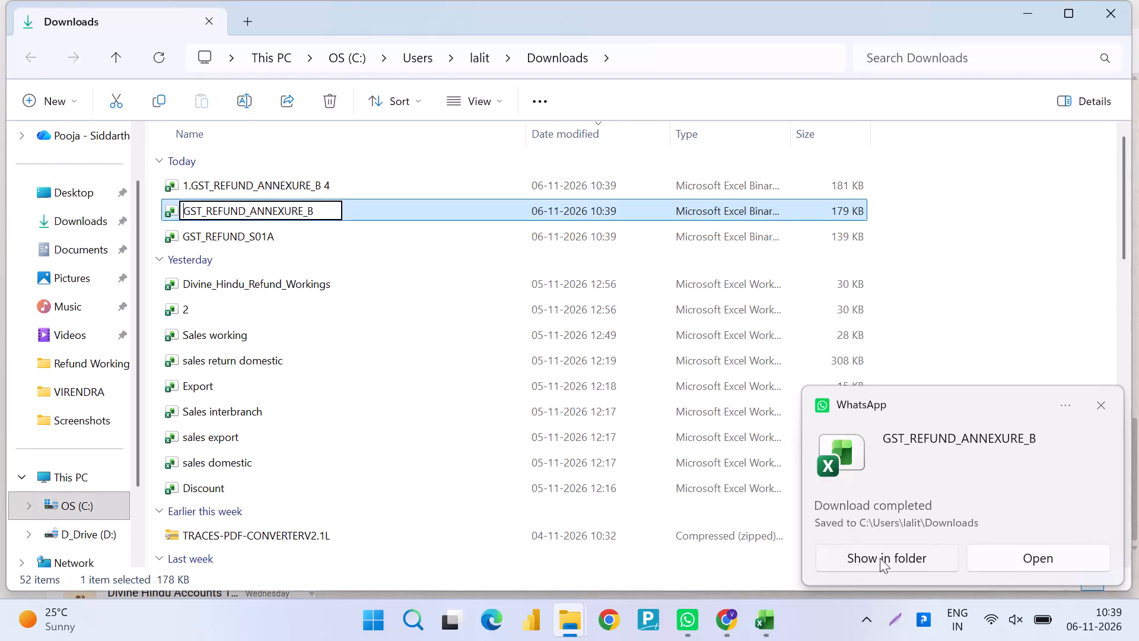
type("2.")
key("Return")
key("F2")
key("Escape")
Rename the GST_REFUND_S01A file in Downloads as 3.GST_REFUND_S01A.
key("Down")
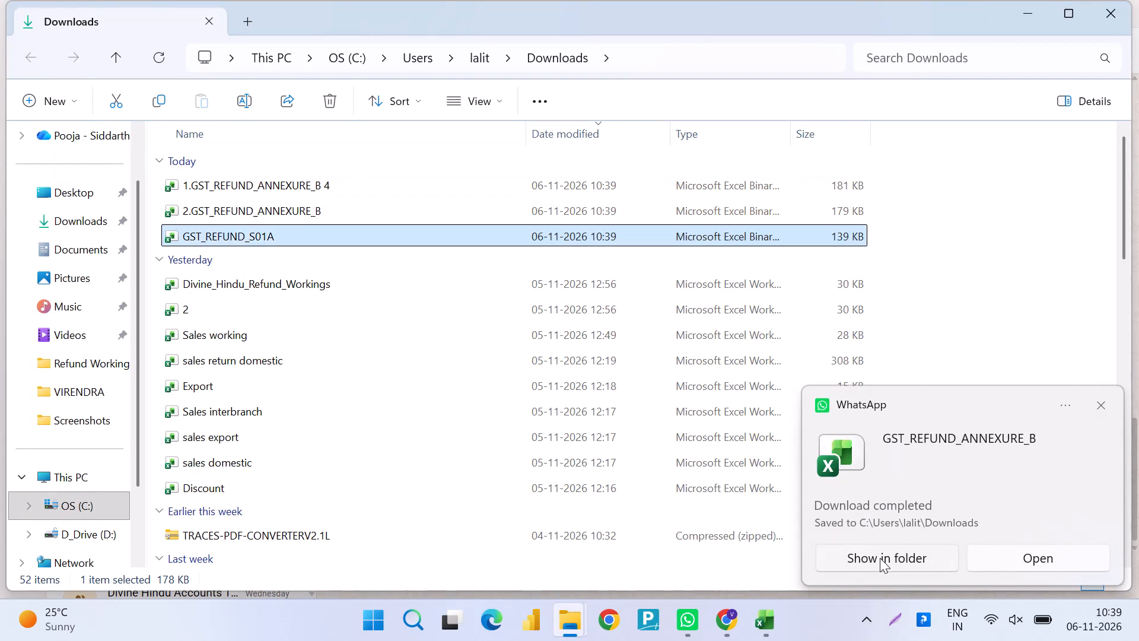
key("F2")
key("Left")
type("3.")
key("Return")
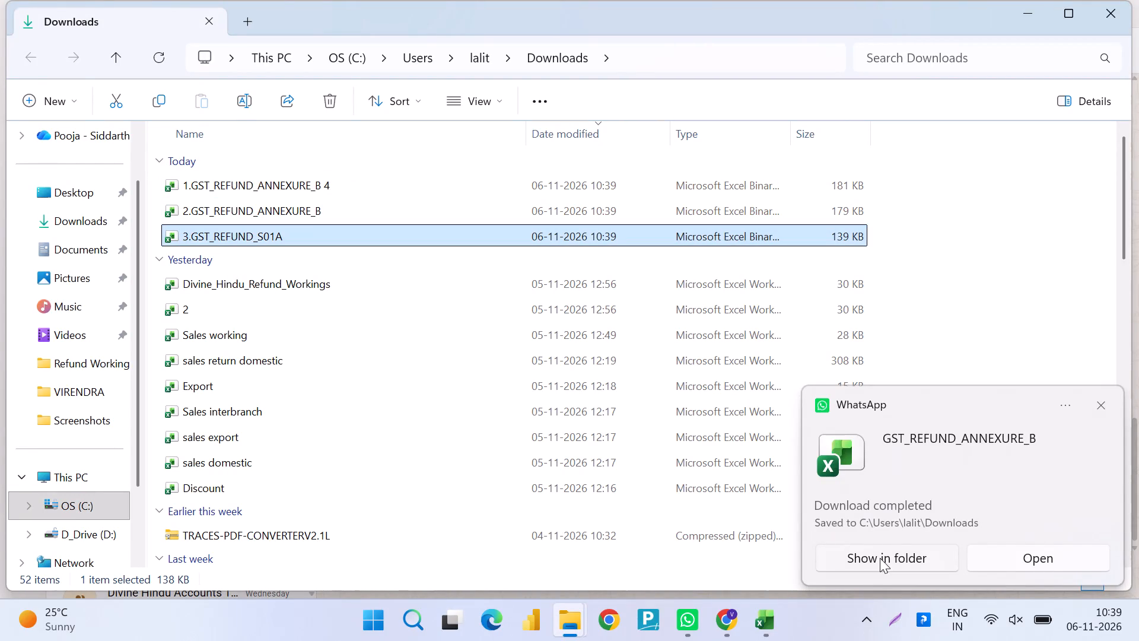
Move the three numbered GST refund files from Downloads into the Refund Working folder.
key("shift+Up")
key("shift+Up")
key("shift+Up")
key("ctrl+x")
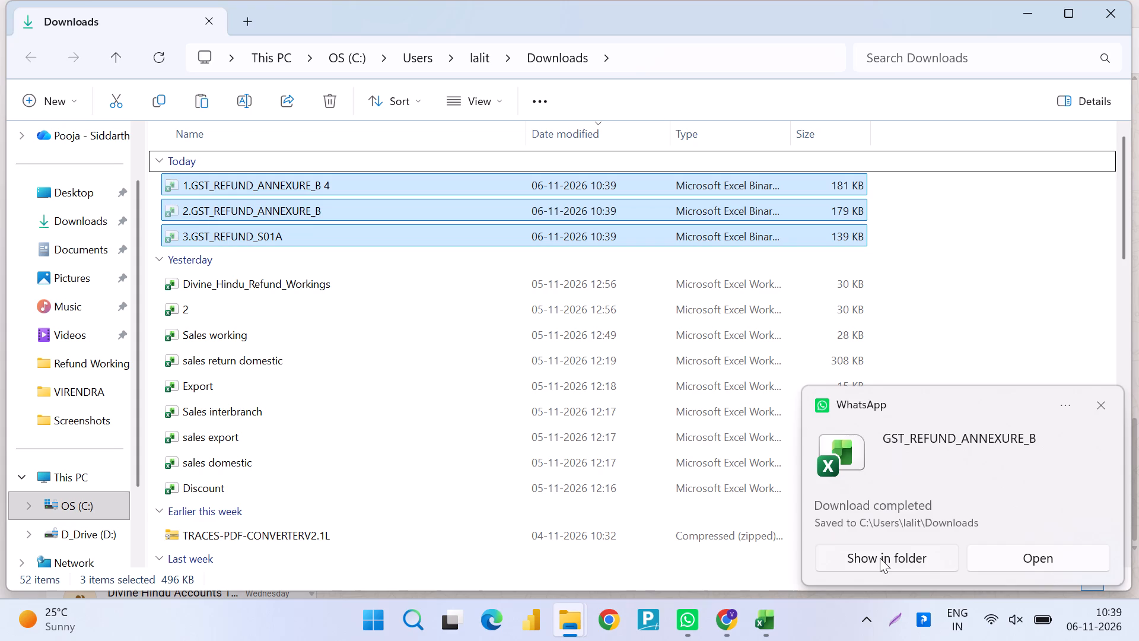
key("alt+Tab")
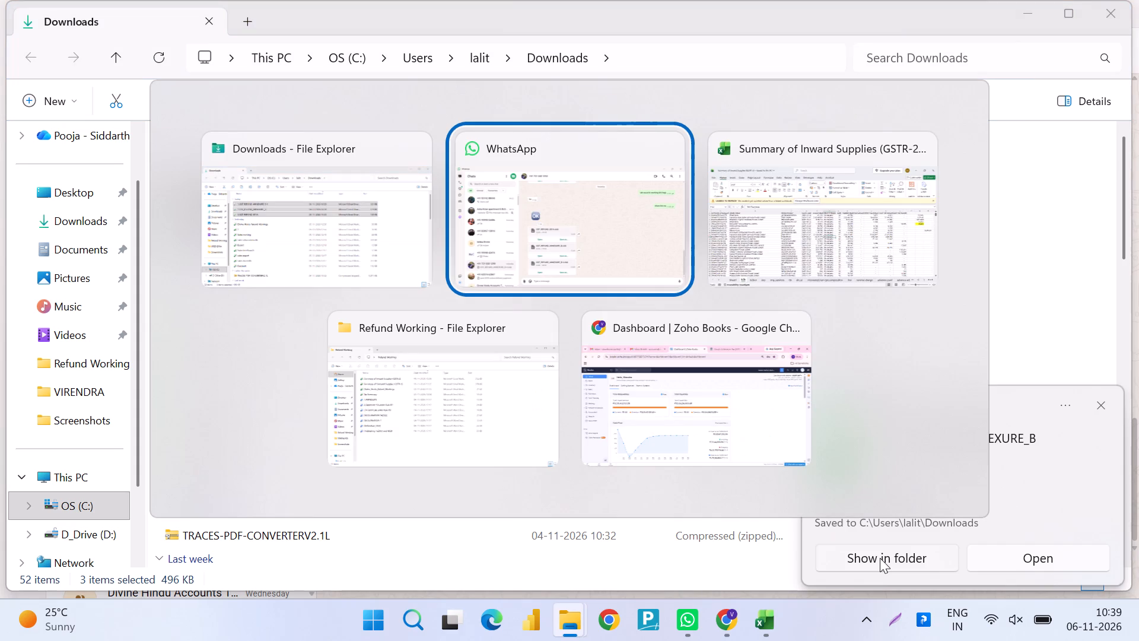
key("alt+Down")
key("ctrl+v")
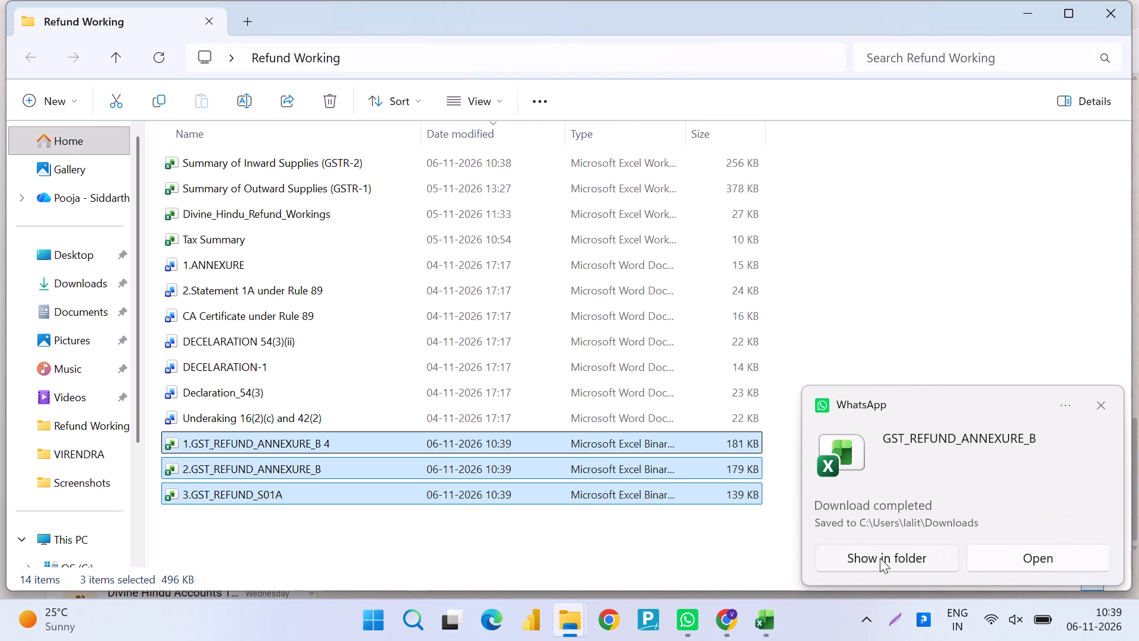
Open the 1.GST_REFUND_ANNEXURE_B 4 workbook from the Refund Working folder.
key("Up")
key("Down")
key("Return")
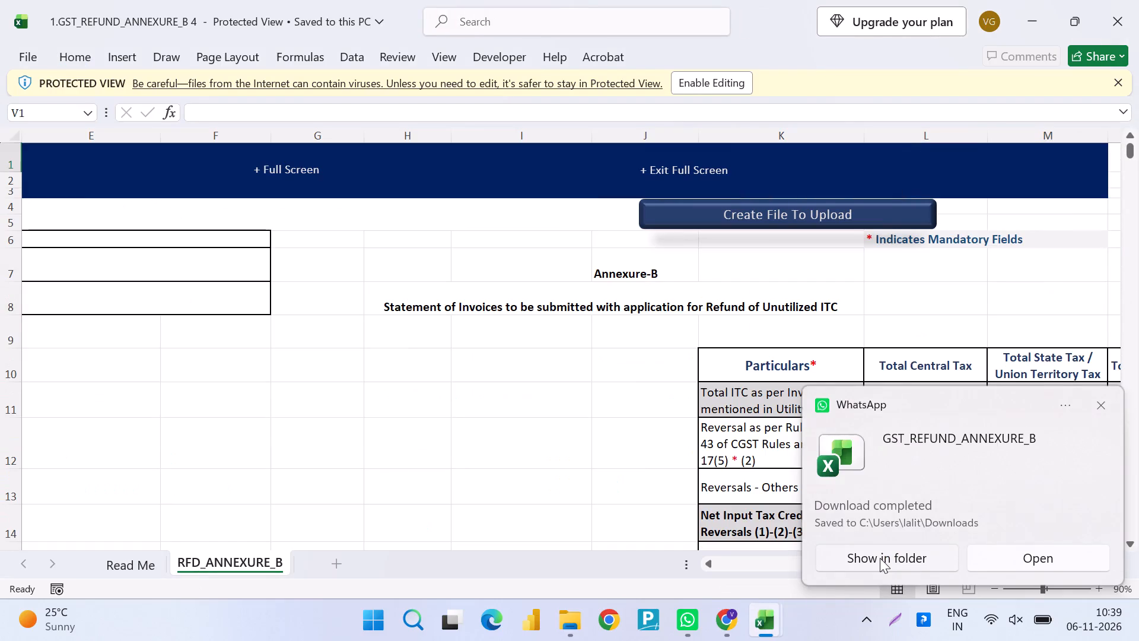
Enable editing in the 1.GST_REFUND_ANNEXURE_B 4 workbook and dismiss the WhatsApp download notifications covering it.
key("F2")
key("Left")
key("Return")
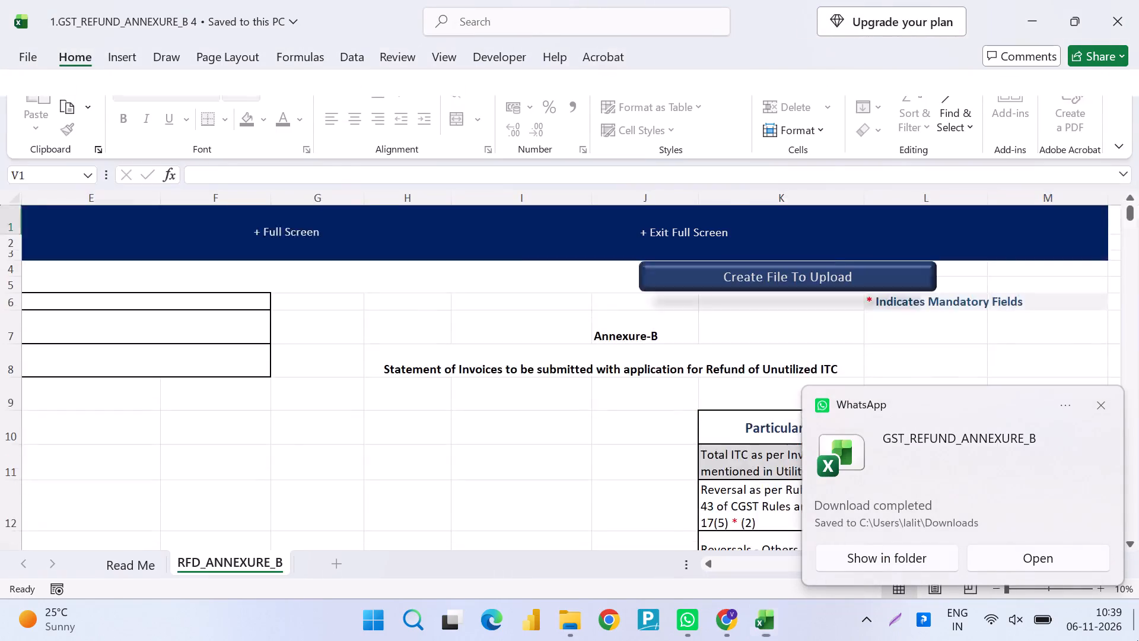
left_click(1102, 402)
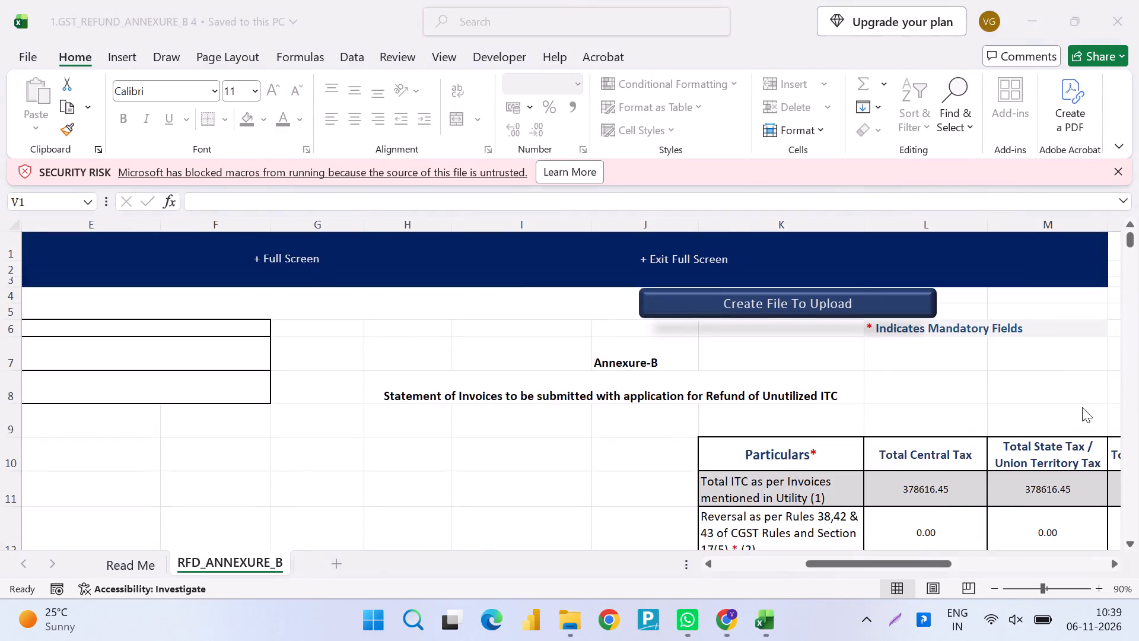
scroll(895, 410, "down", 5, "ctrl")
scroll(895, 410, "down", 4)
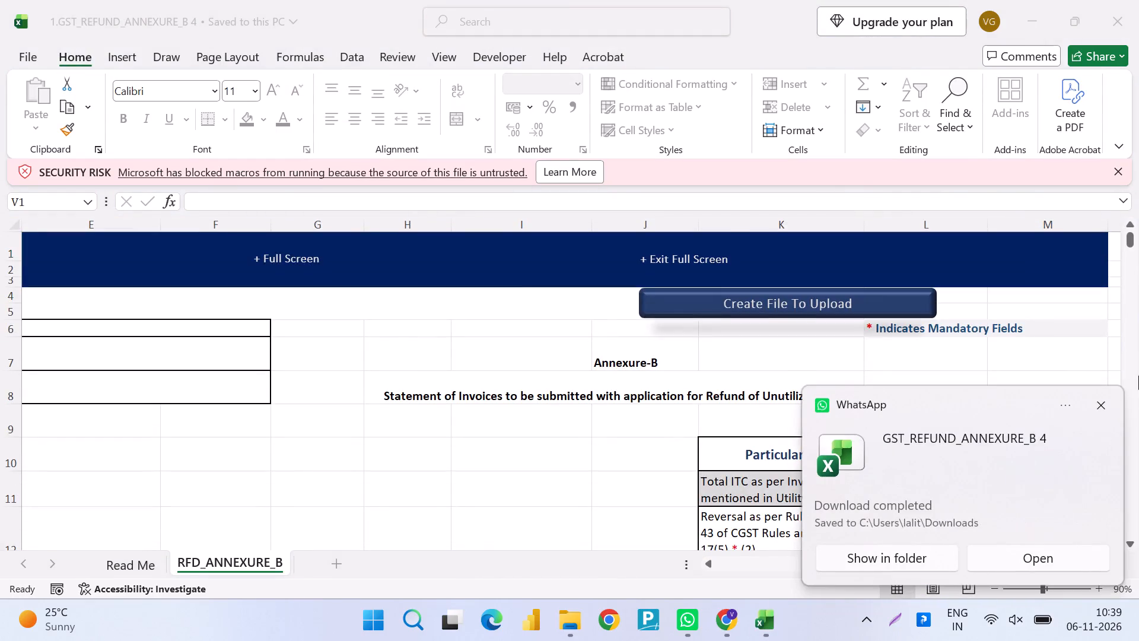
left_click(1102, 402)
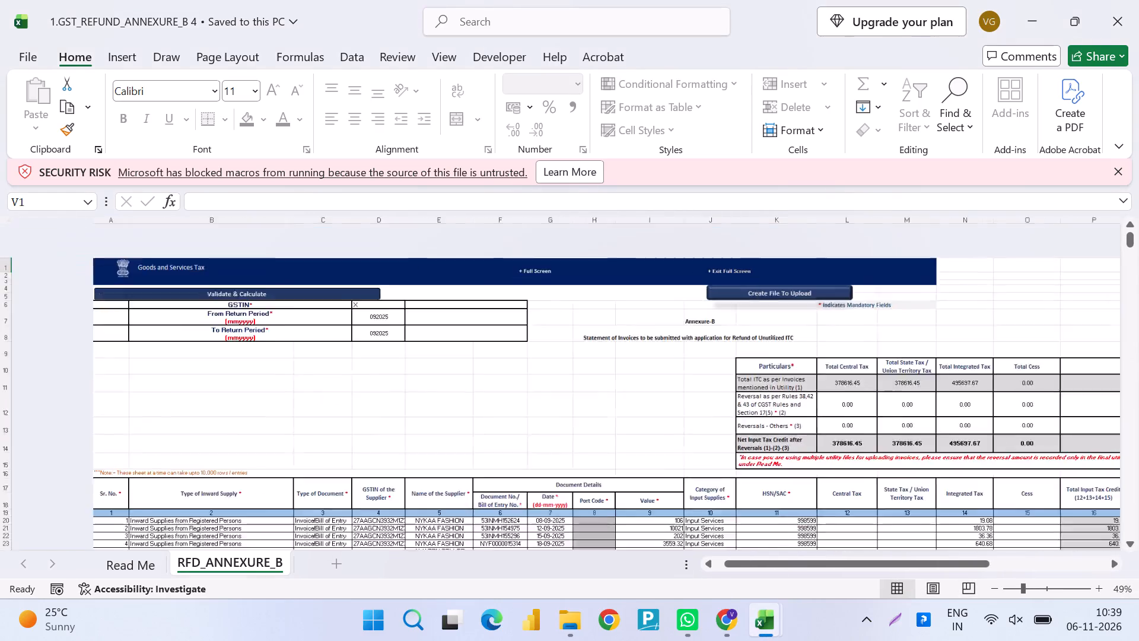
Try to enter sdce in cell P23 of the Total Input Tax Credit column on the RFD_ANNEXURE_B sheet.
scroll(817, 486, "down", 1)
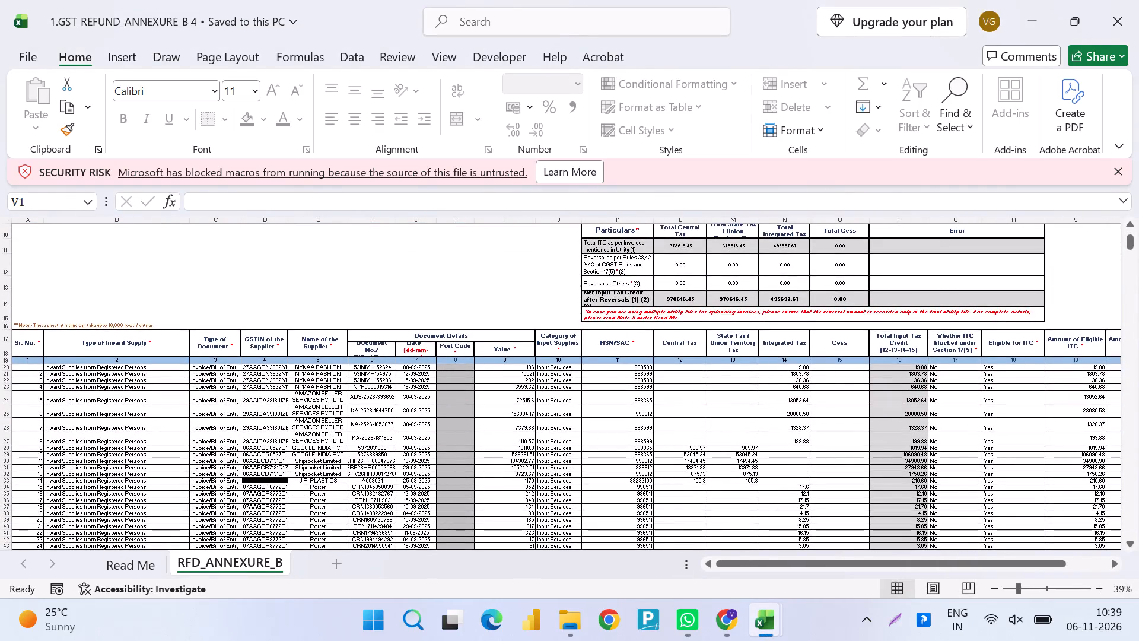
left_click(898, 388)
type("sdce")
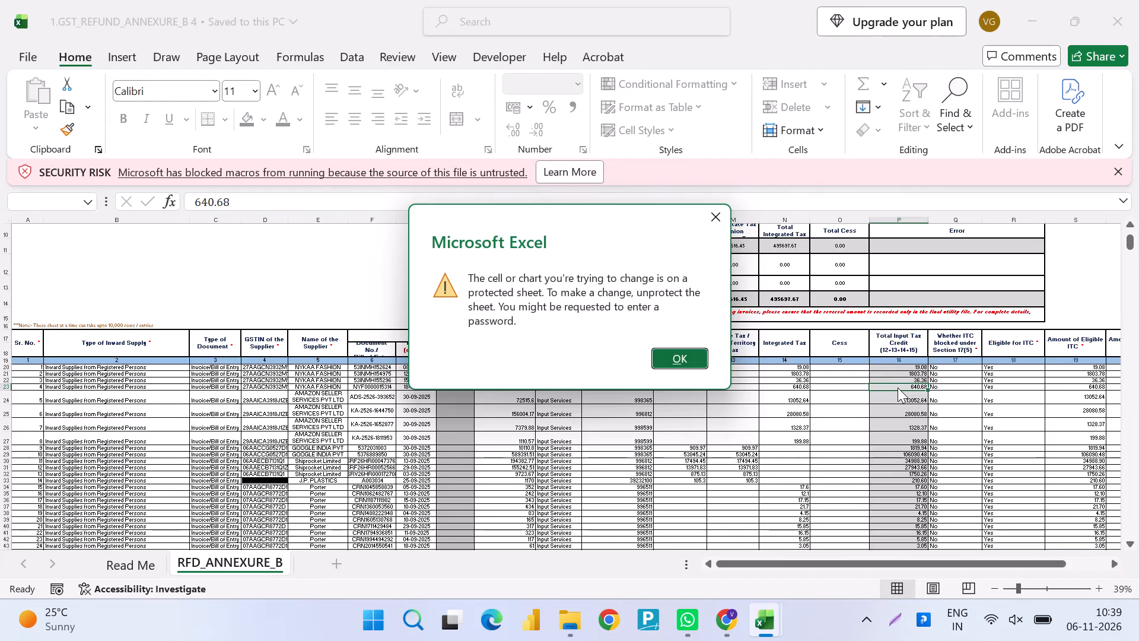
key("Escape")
Switch to the Summary of Inward Supplies (GSTR-2) workbook.
key("alt+Tab")
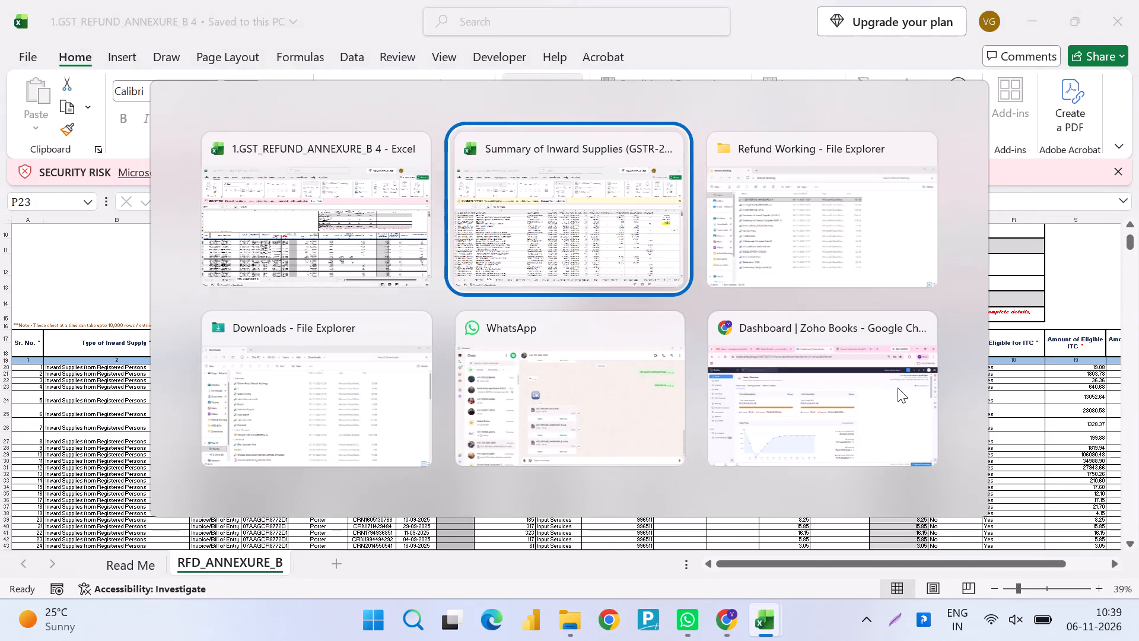
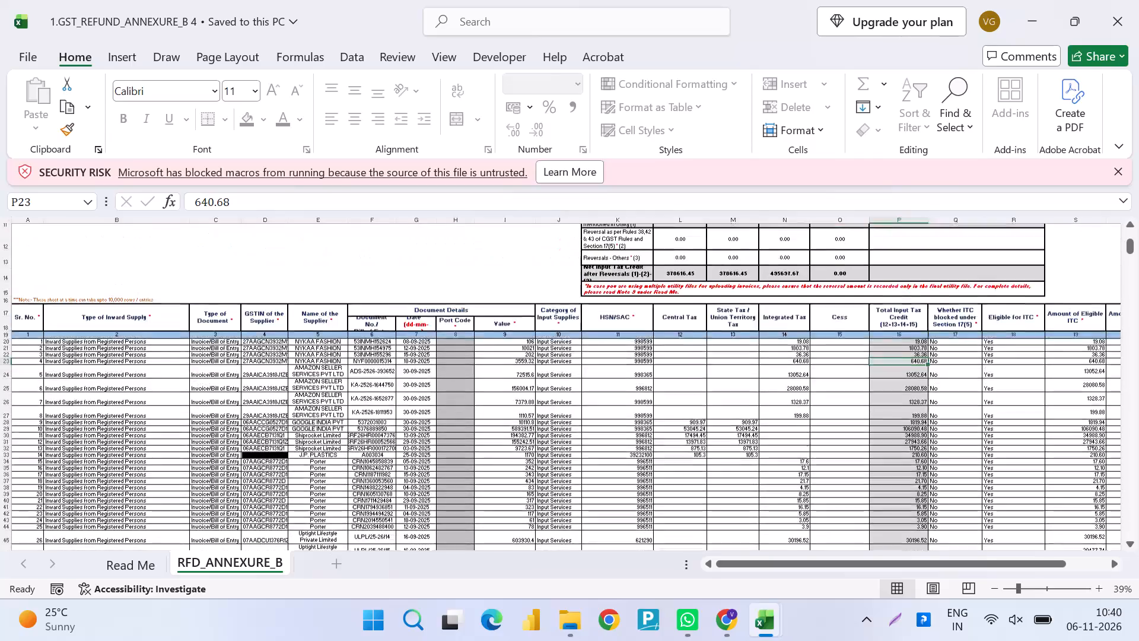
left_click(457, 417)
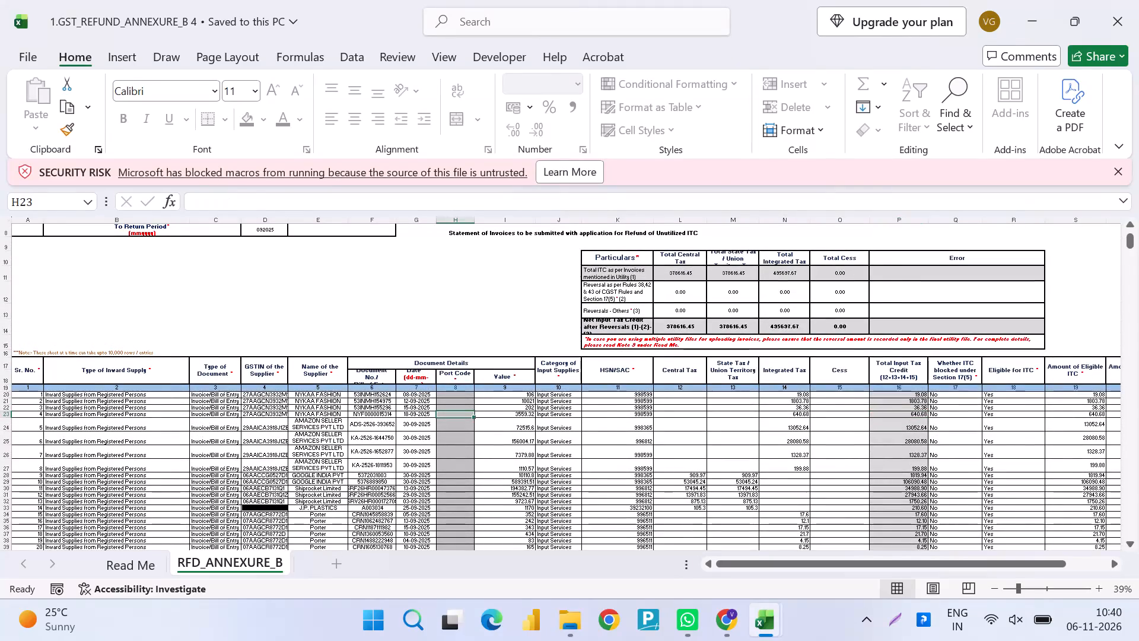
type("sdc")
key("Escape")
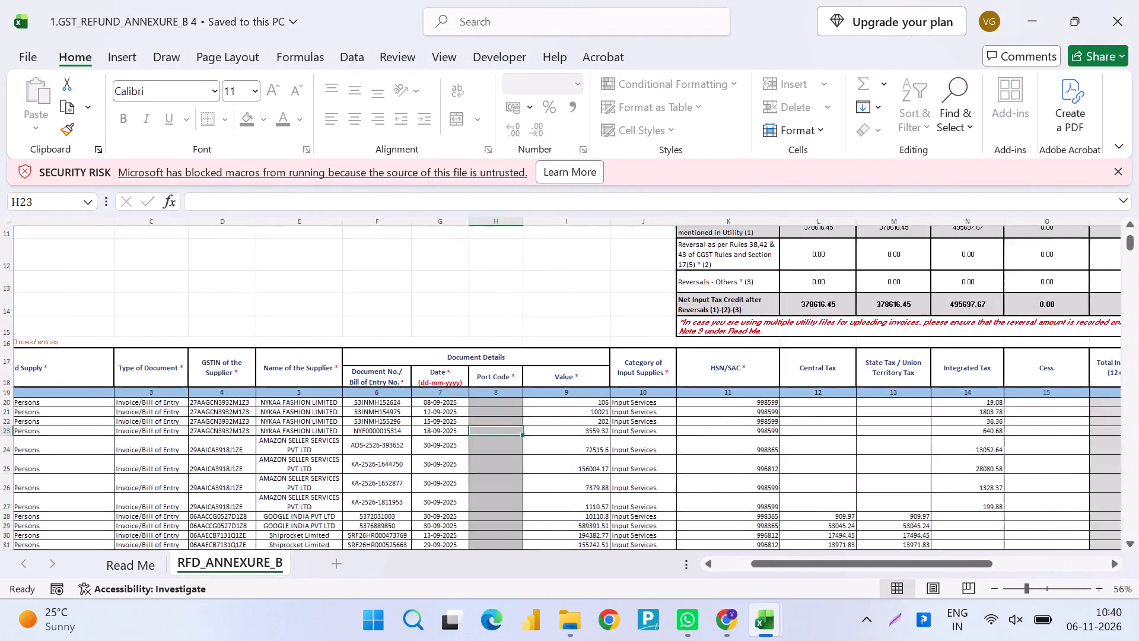
Examine the column headers and the first supplier invoice entries on the RFD_ANNEXURE_B sheet.
key("ctrl+Left")
key("ctrl+Up")
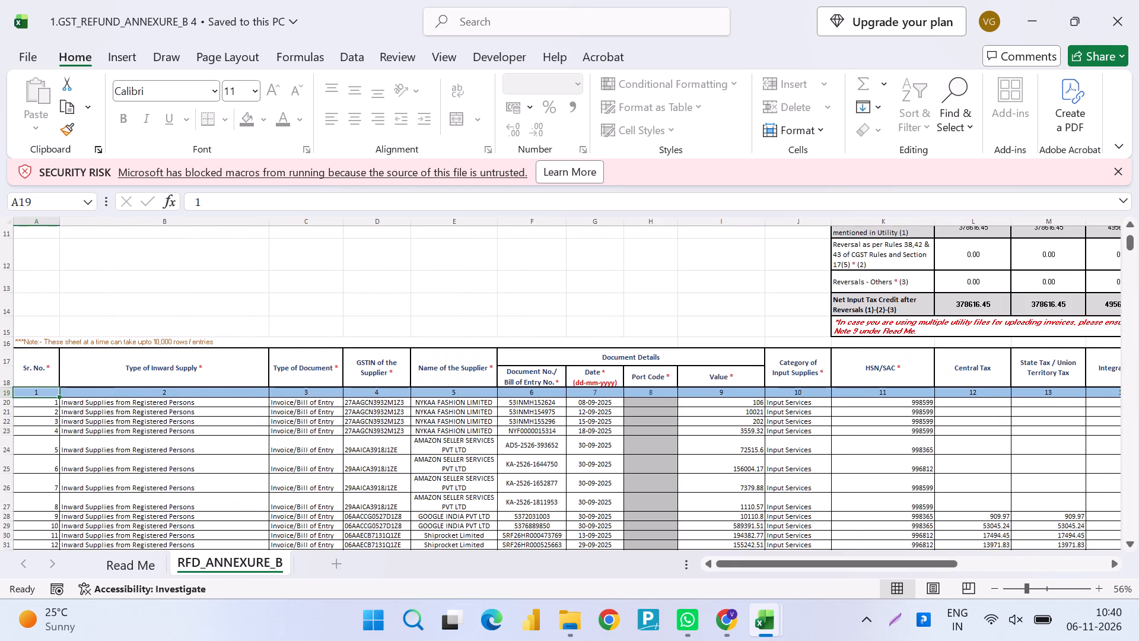
scroll(173, 434, "left", 1)
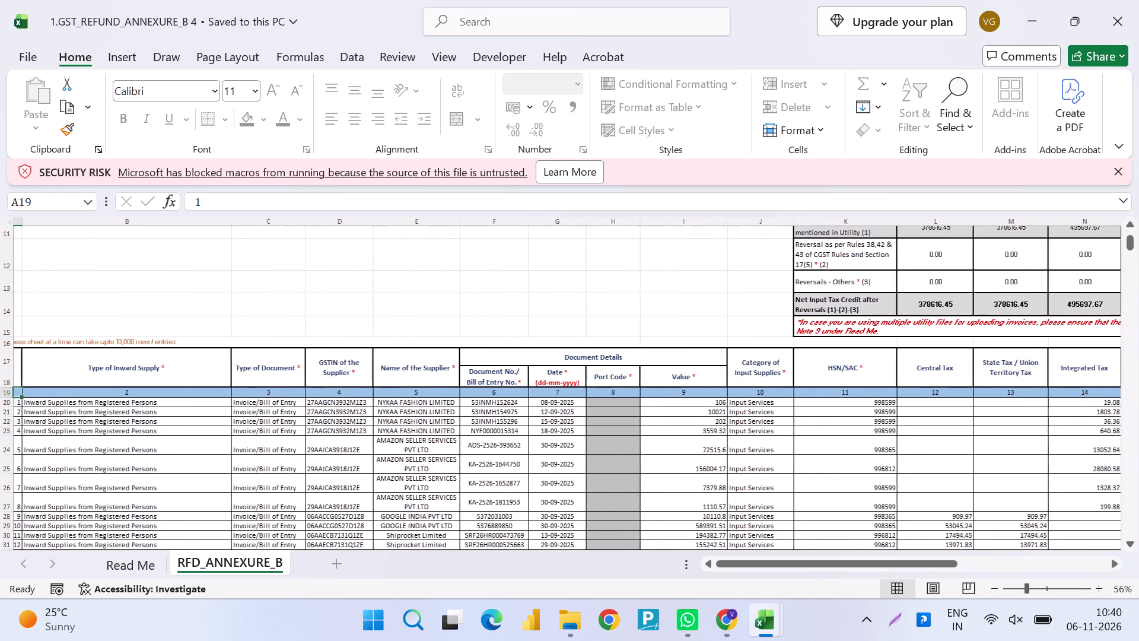
scroll(222, 442, "right", 1)
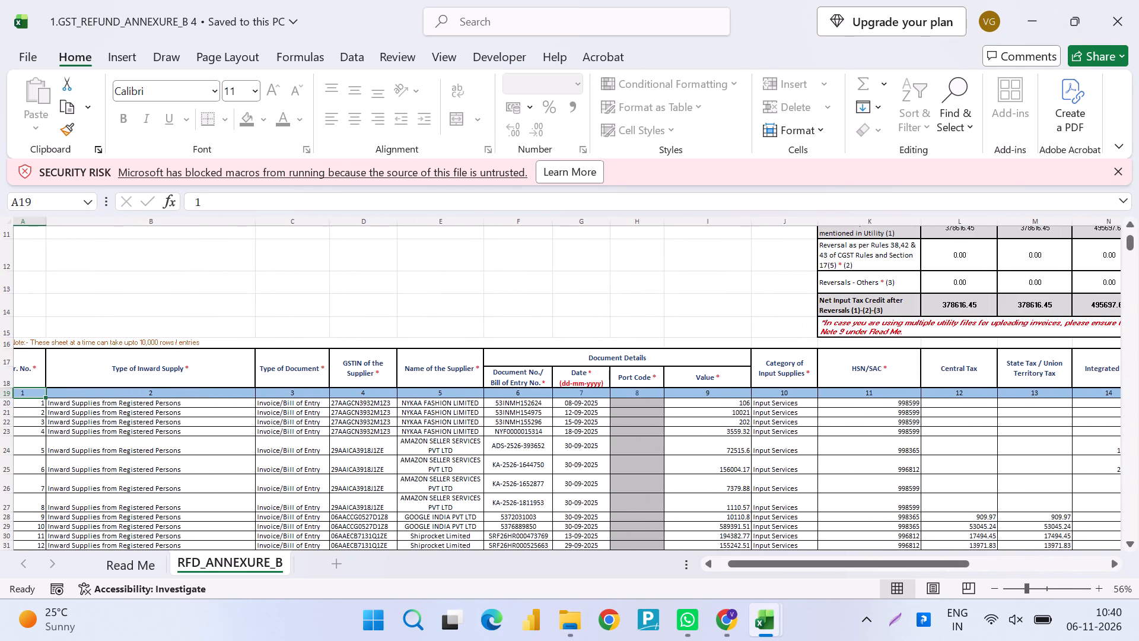
scroll(222, 442, "right", 1)
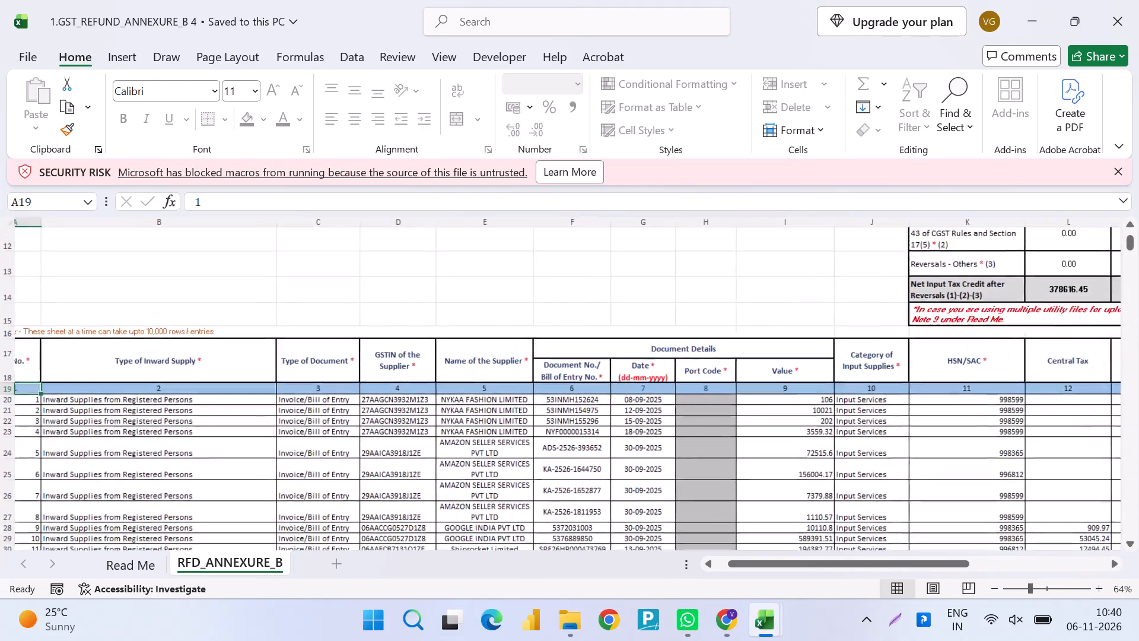
left_click(155, 339)
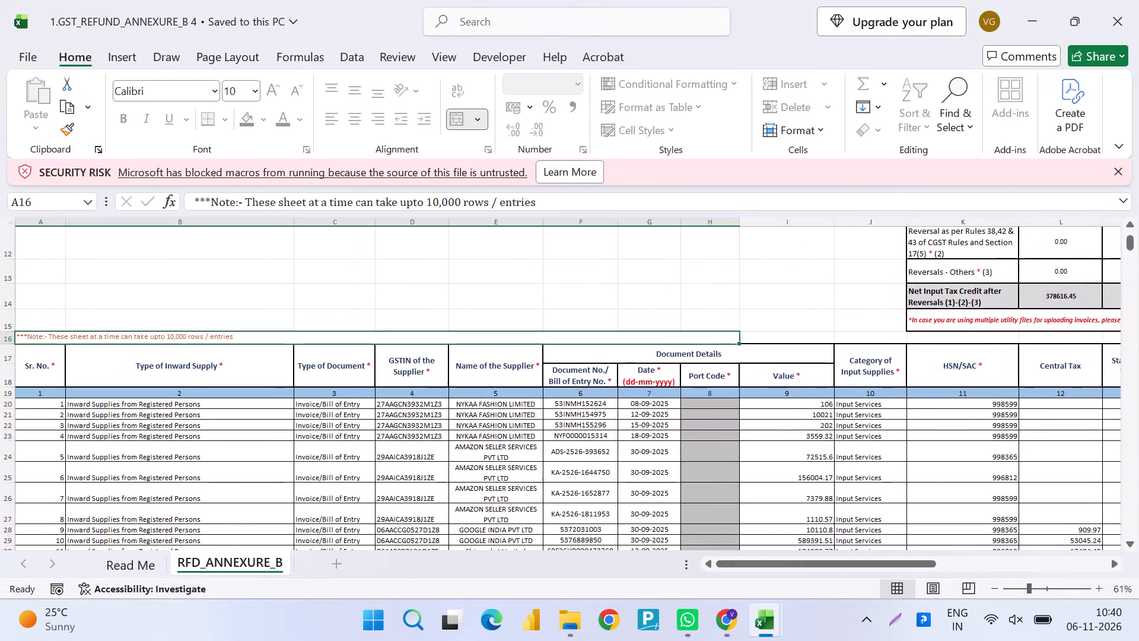
scroll(376, 404, "right", 1)
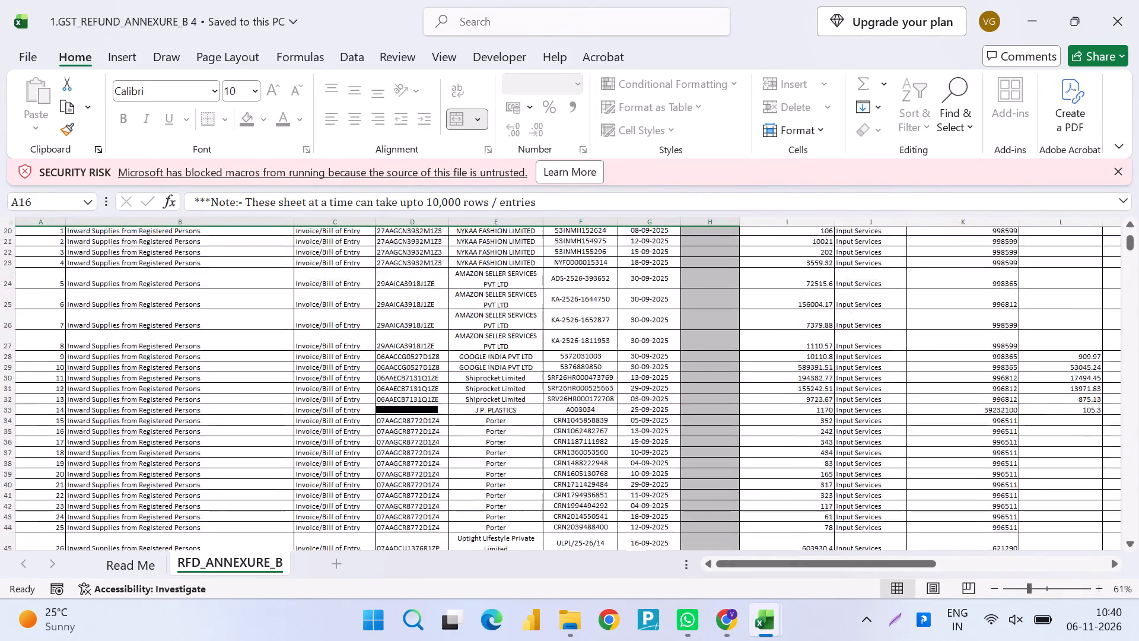
scroll(376, 404, "right", 1)
Find the last filled row of the RFD_ANNEXURE_B invoice list and check its final serial number in the Sr. No. column.
left_click(171, 438)
key("ctrl+Down")
key("Down")
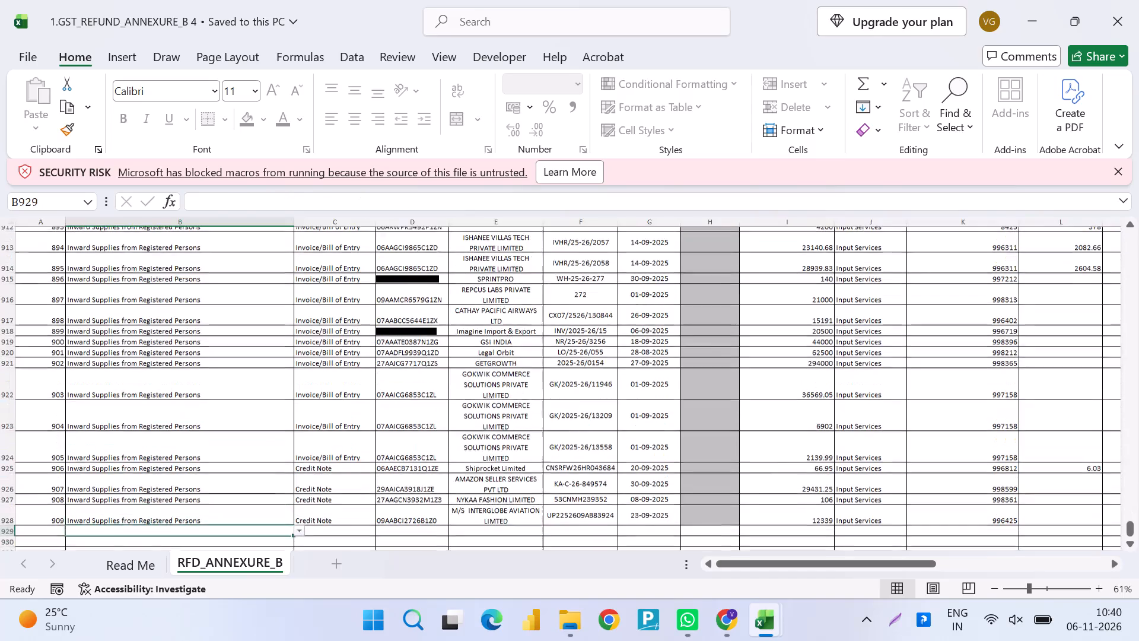
key("Left")
key("Down")
key("Left")
key("Up")
key("Down")
key("ctrl+Down")
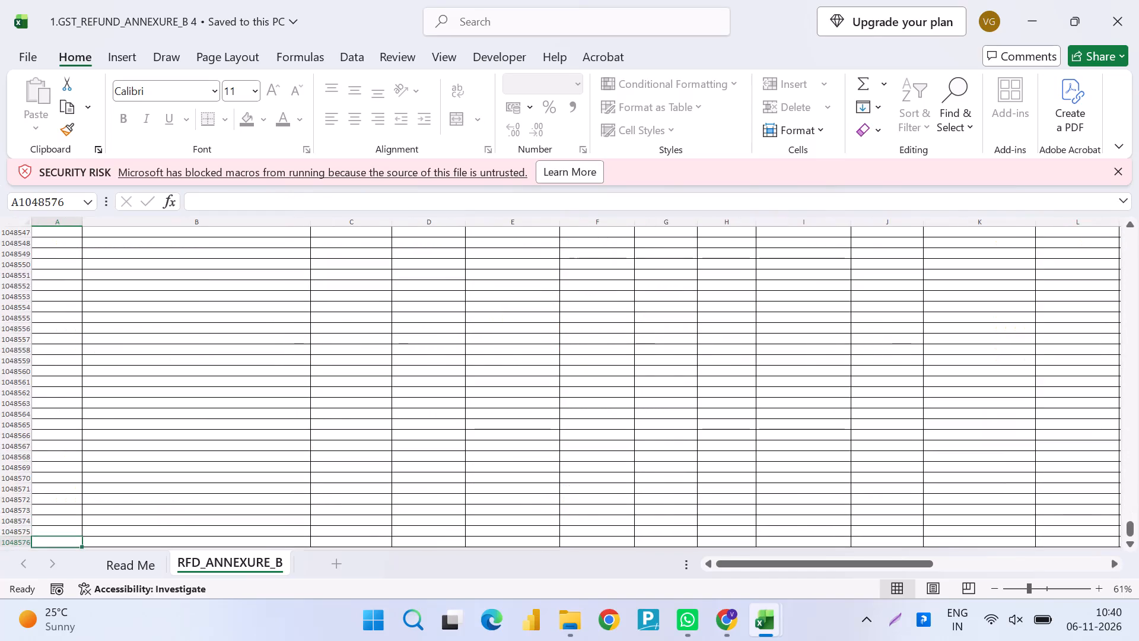
key("ctrl+Up")
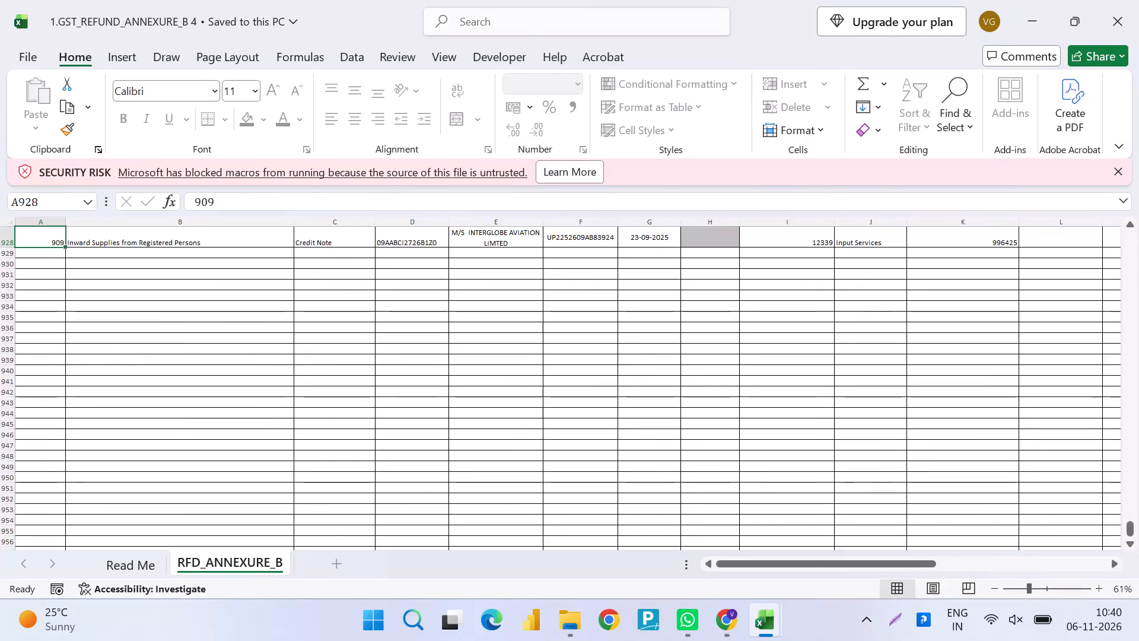
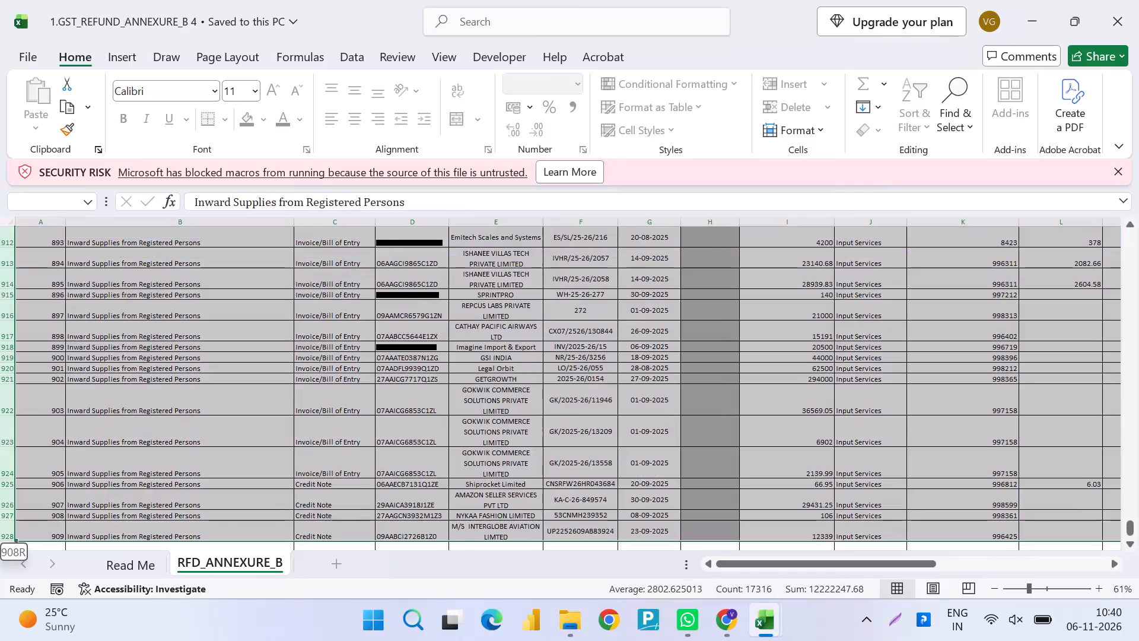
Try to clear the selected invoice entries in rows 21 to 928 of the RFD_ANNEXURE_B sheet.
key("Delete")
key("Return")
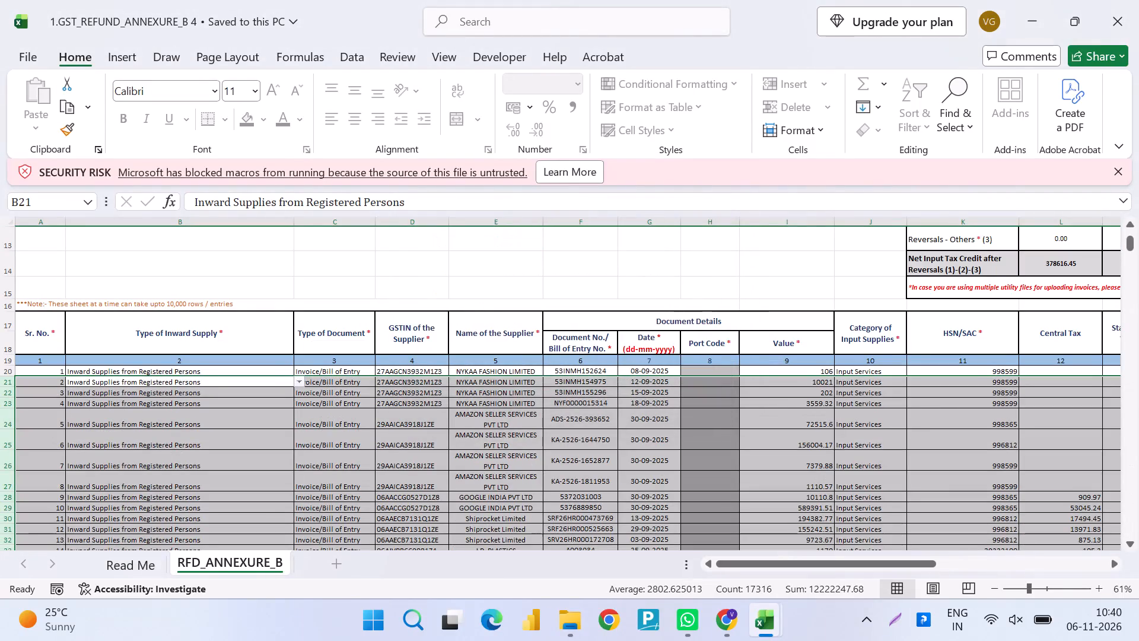
Clear the Type of Inward Supply entry in cell B21, on the row with Sr. No. 2.
key("ctrl+Left")
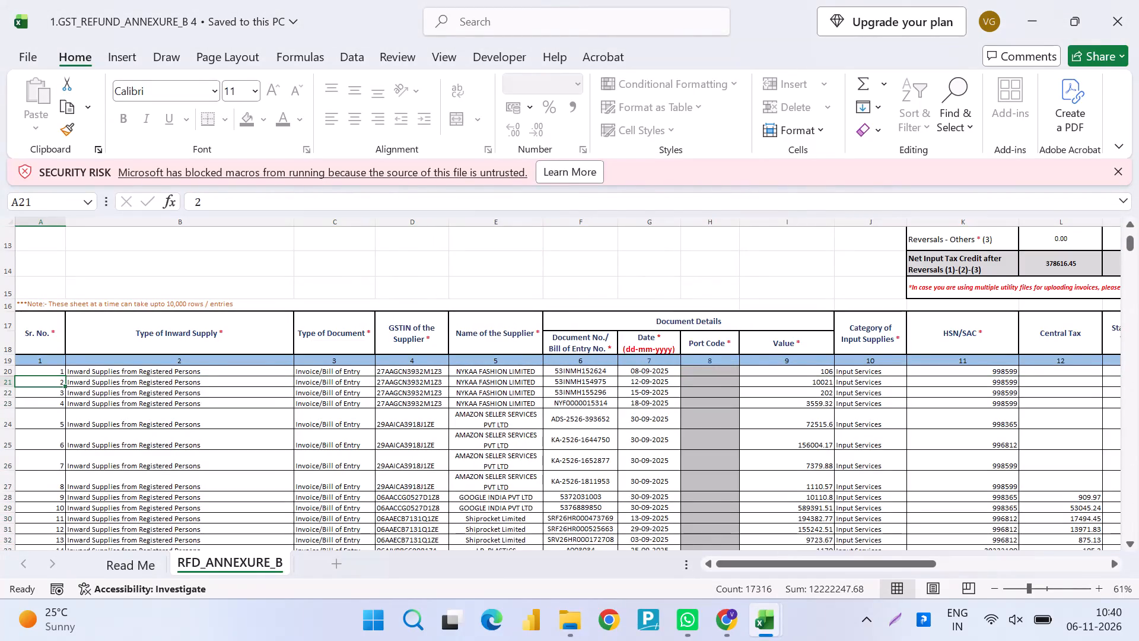
key("Right")
key("Delete")
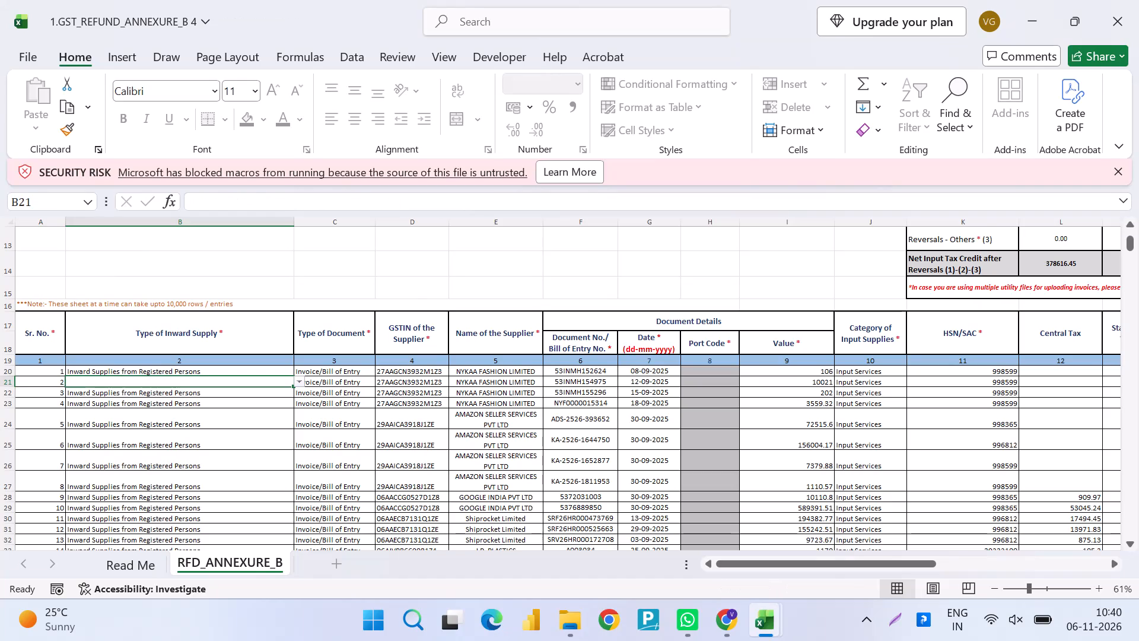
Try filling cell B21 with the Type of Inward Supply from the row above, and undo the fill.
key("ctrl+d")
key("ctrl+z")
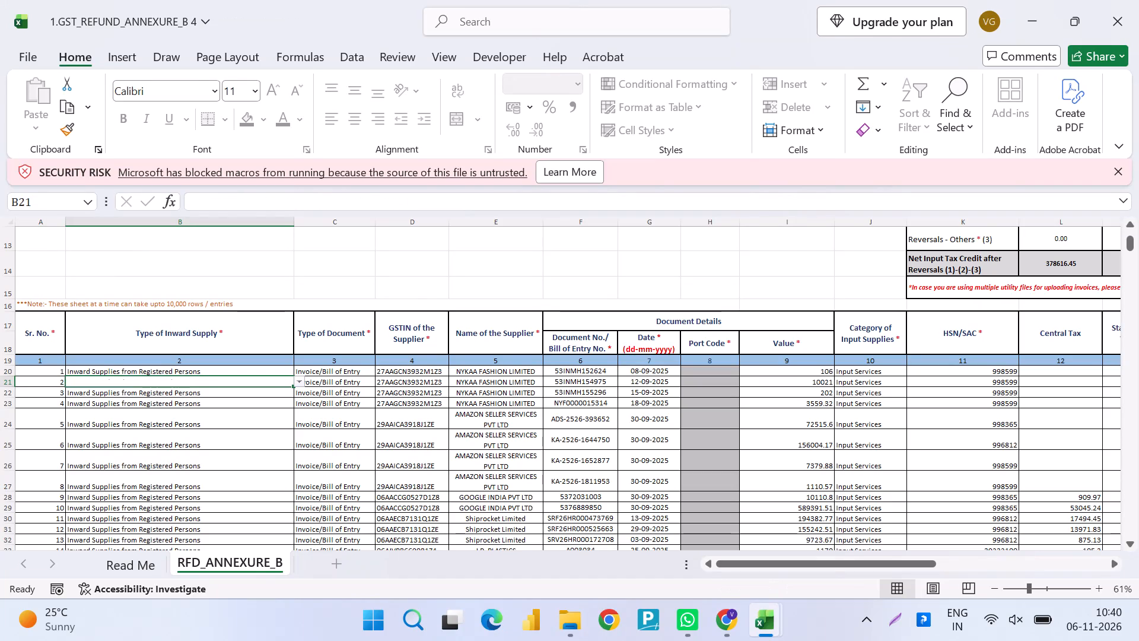
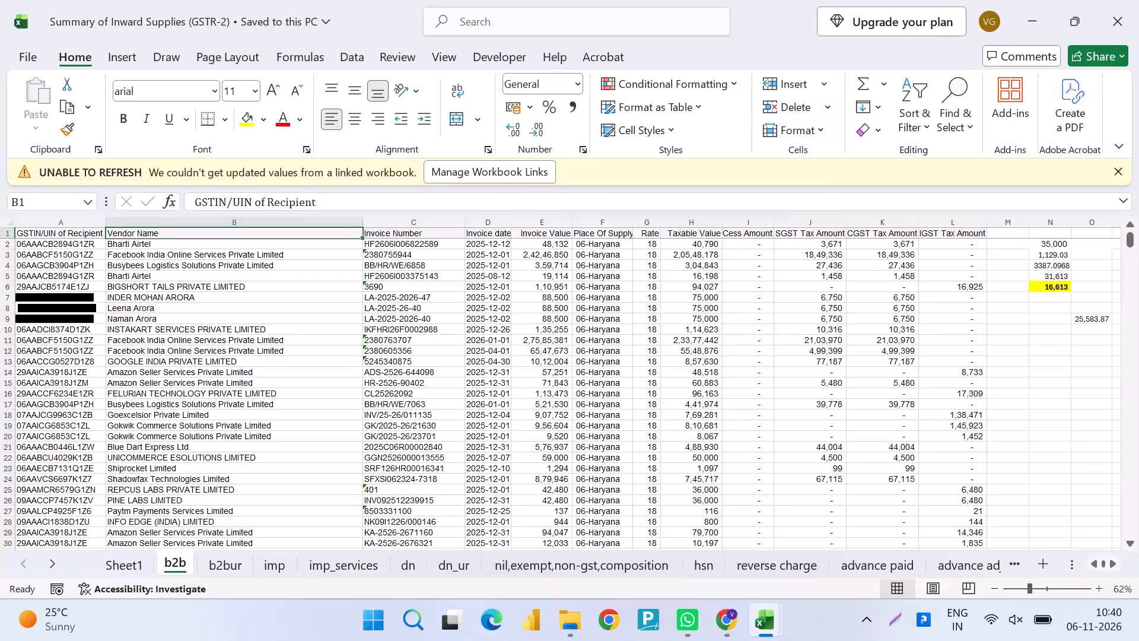
Copy all GSTIN, vendor name, invoice number and invoice date rows from the b2b sheet into RFD_ANNEXURE_B starting at D20, and save.
key("Down")
key("Left")
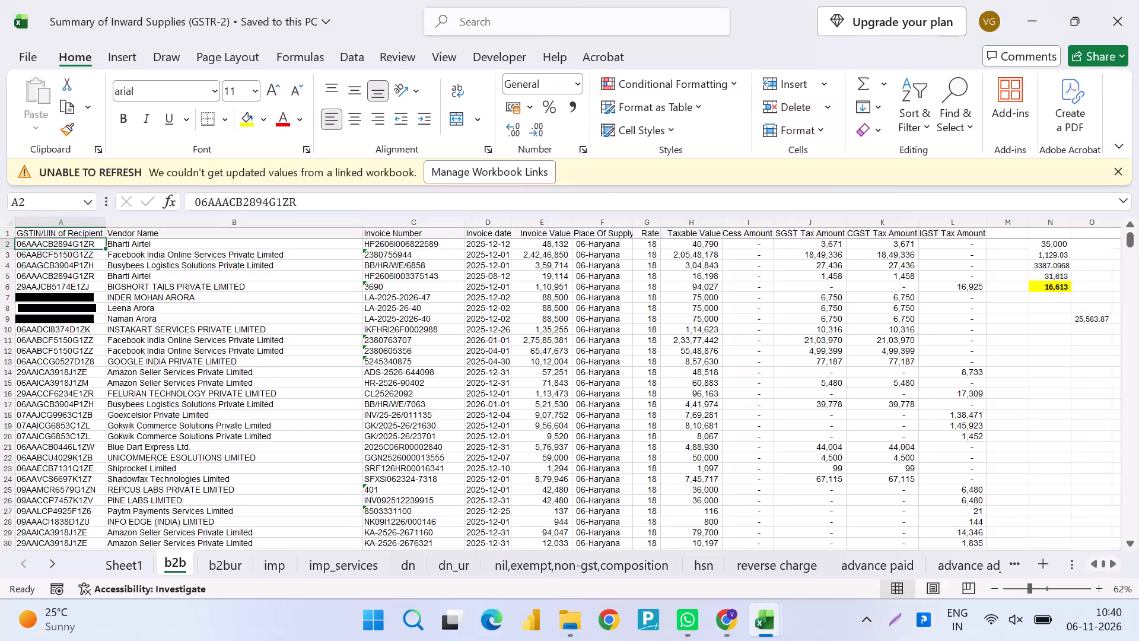
key("ctrl+shift+Down")
key("ctrl+c")
key("alt+Tab")
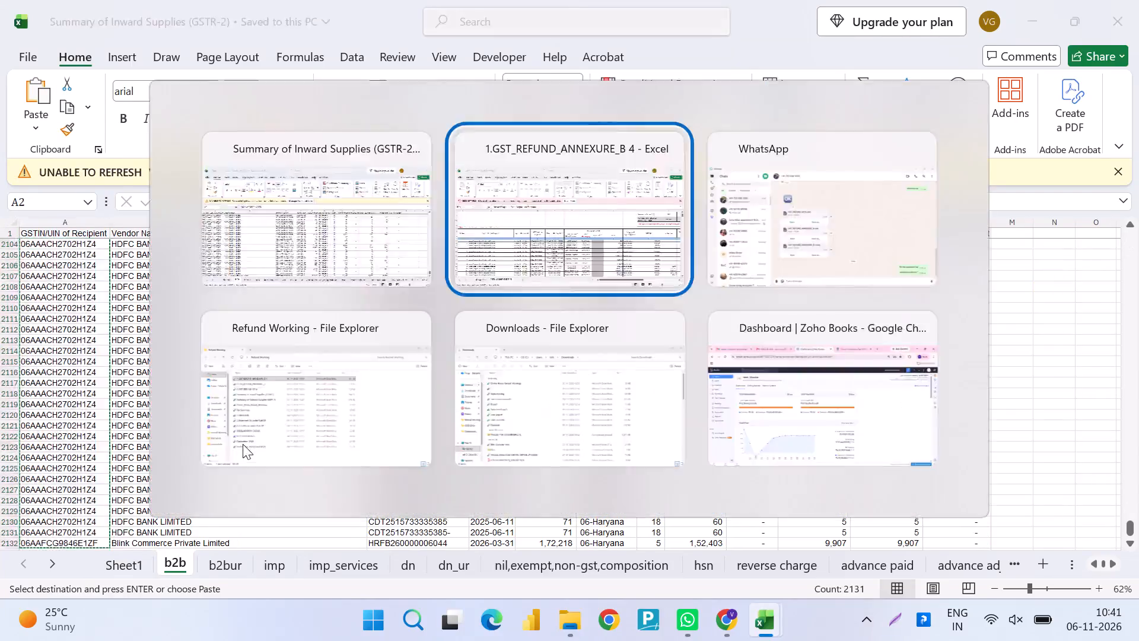
key("Up")
key("Down")
key("Right")
key("Right")
key("Right")
key("Up")
key("Left")
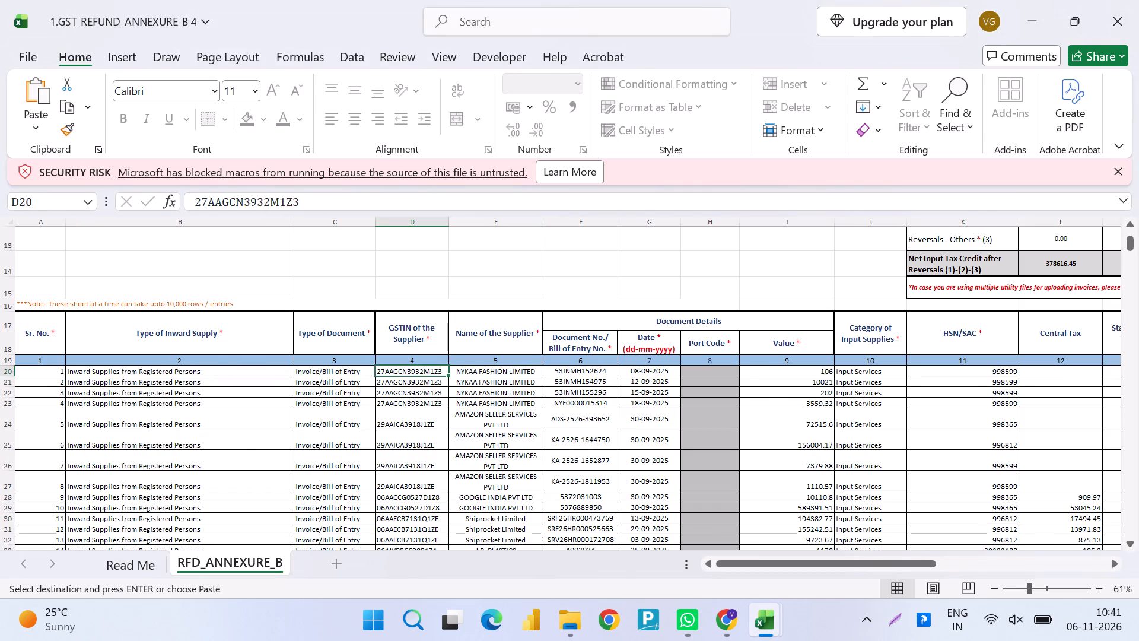
key("alt+Tab")
key("shift+Right")
key("alt+Tab")
key("Right")
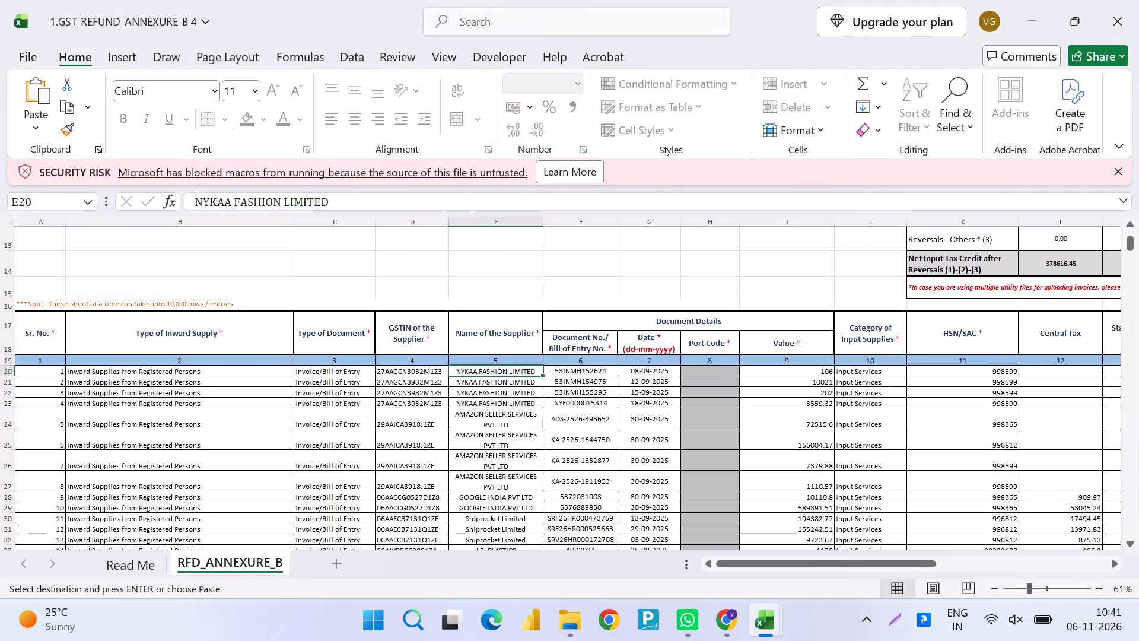
key("Left")
key("shift+Right")
key("shift+Right")
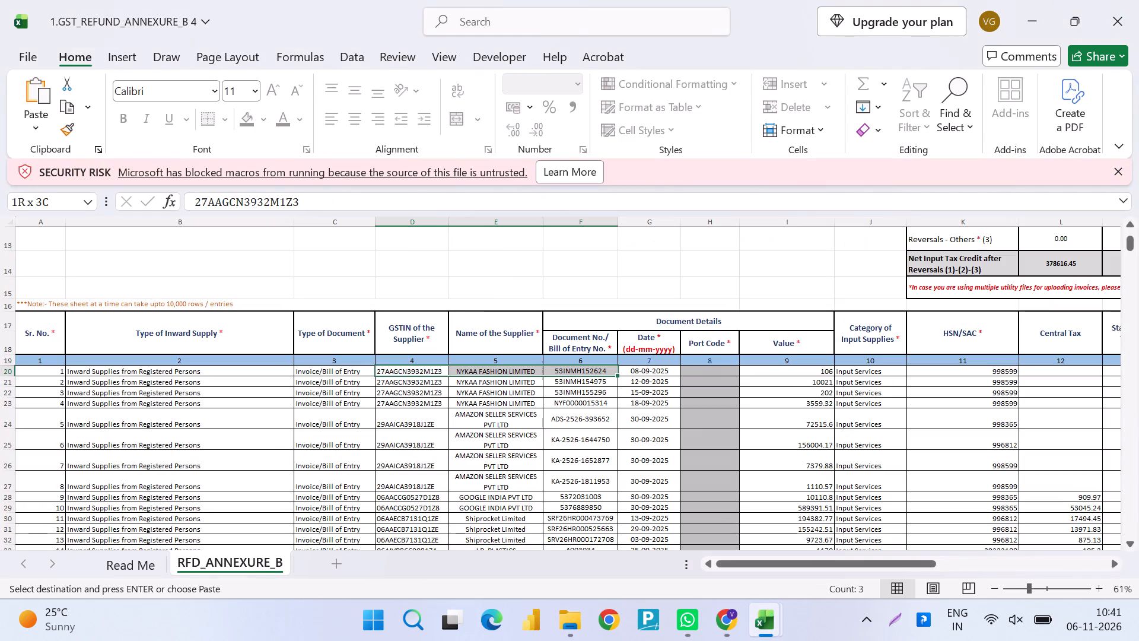
key("shift+Right")
key("alt+Tab")
key("shift+Right")
key("shift+Right")
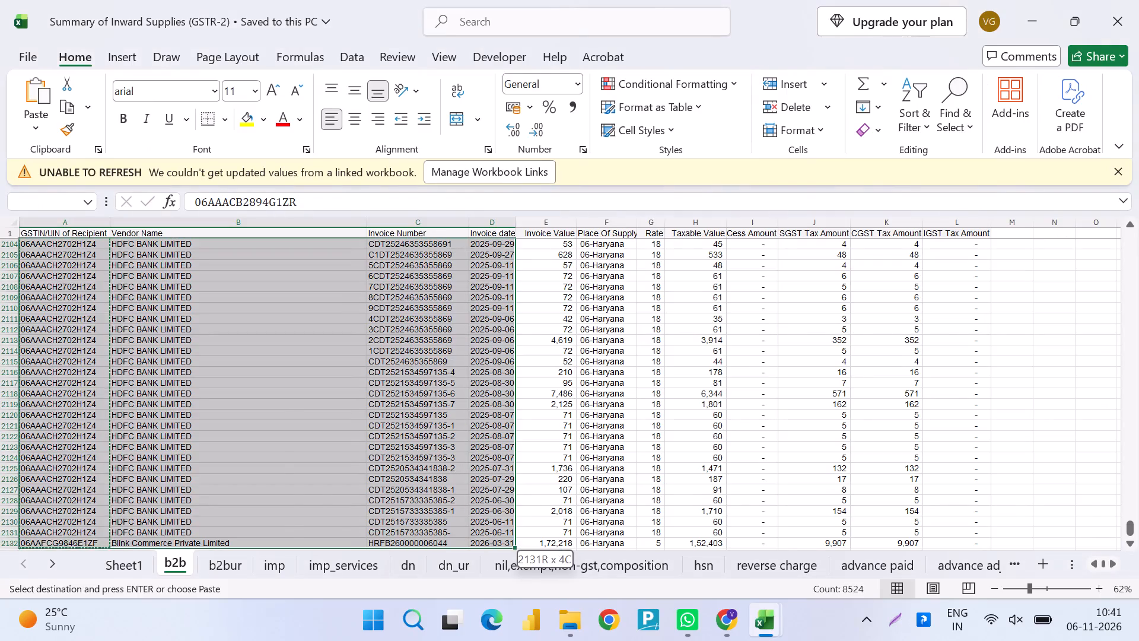
key("alt+Tab")
key("alt+Tab")
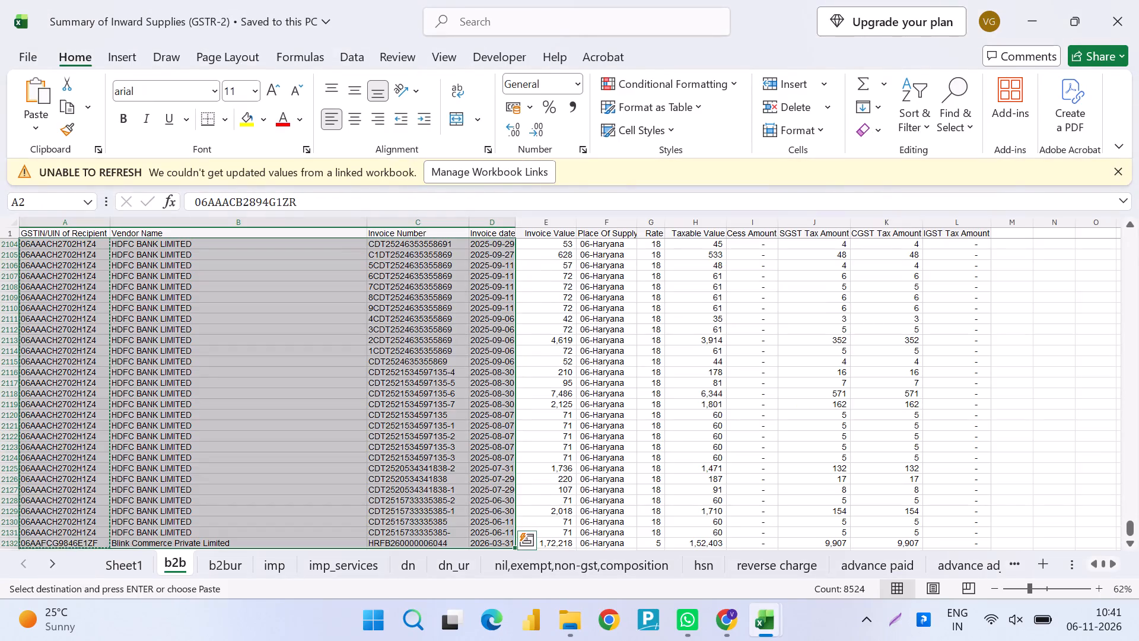
key("Escape")
key("ctrl+c")
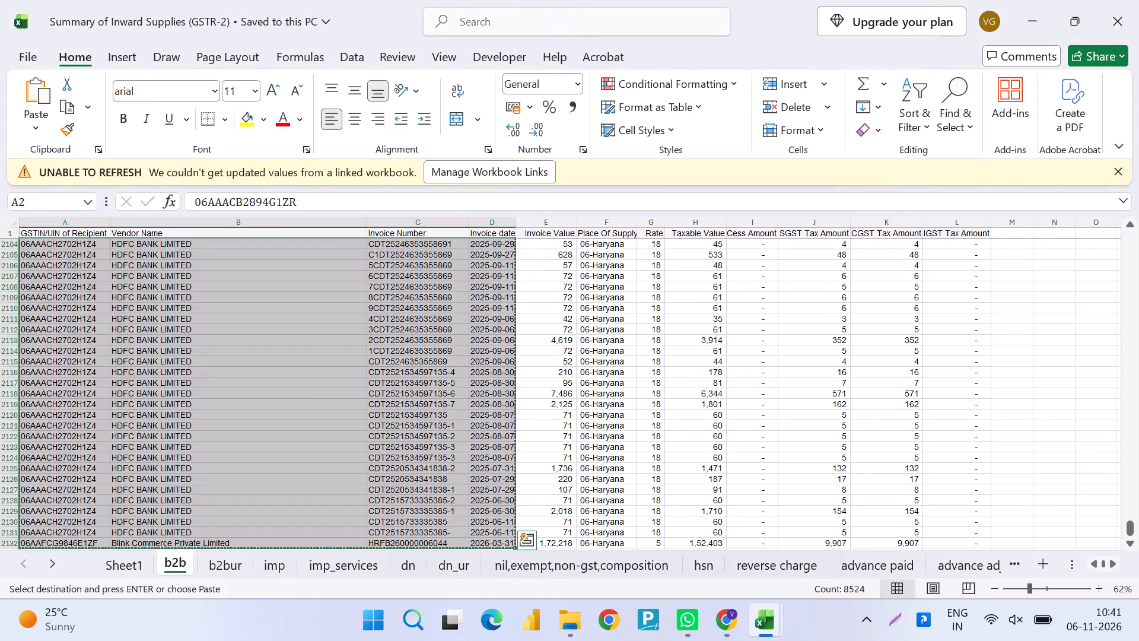
key("Up")
key("Down")
key("alt+Tab")
key("Left")
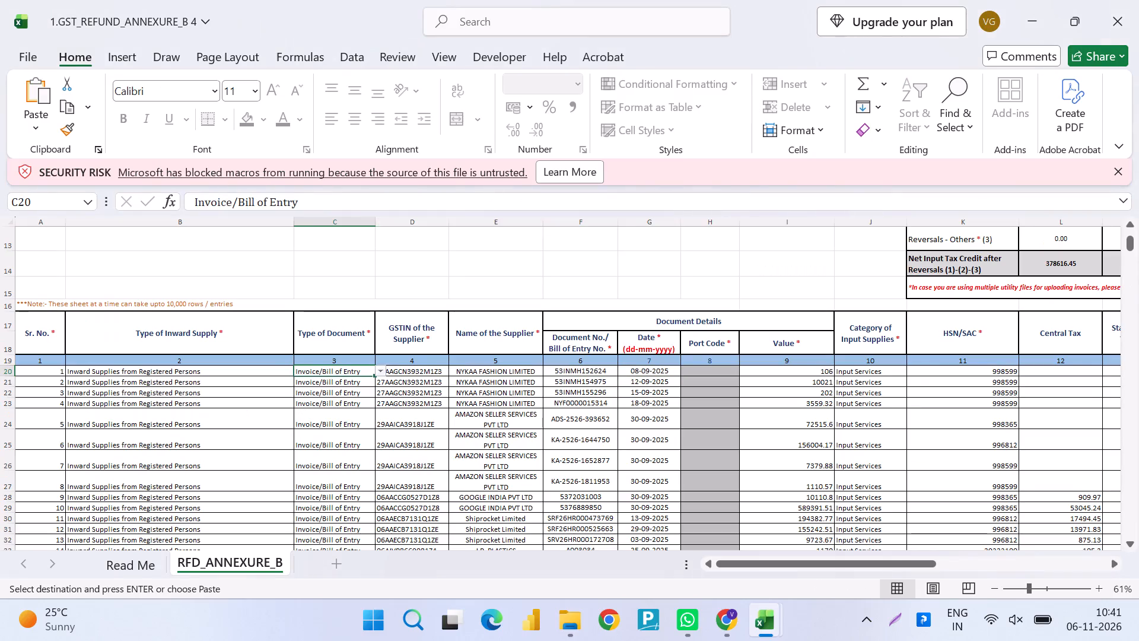
key("Right")
key("ctrl+v")
key("ctrl+s")
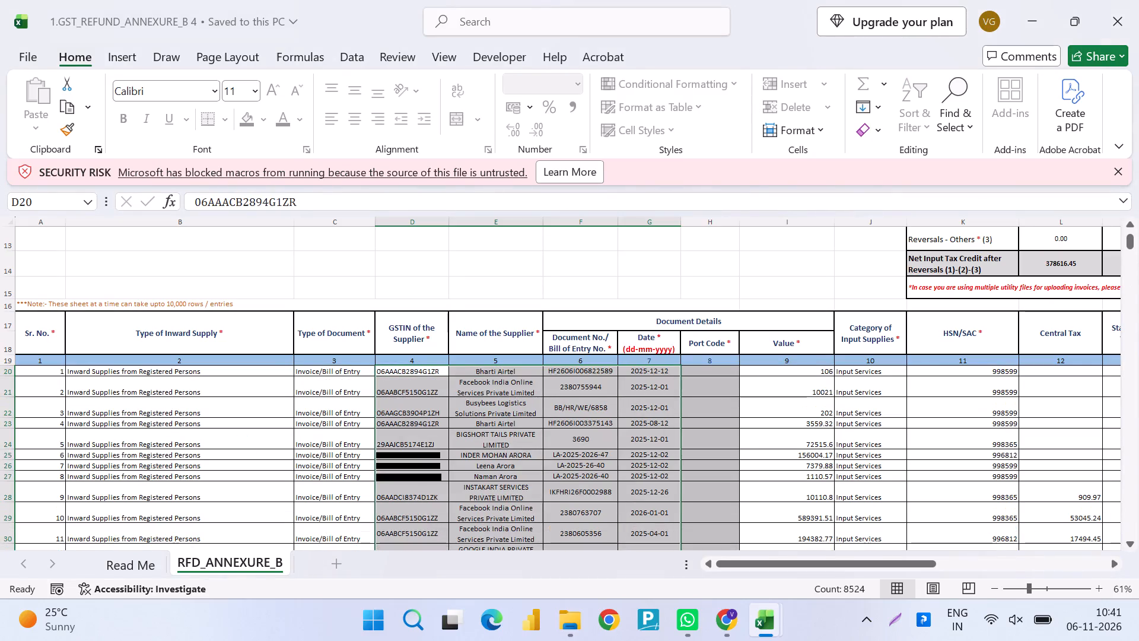
Copy all Invoice Value entries from the b2b sheet into the Value column of RFD_ANNEXURE_B starting at I20.
key("Right")
key("Right")
key("Right")
key("Right")
key("Right")
key("alt+Tab")
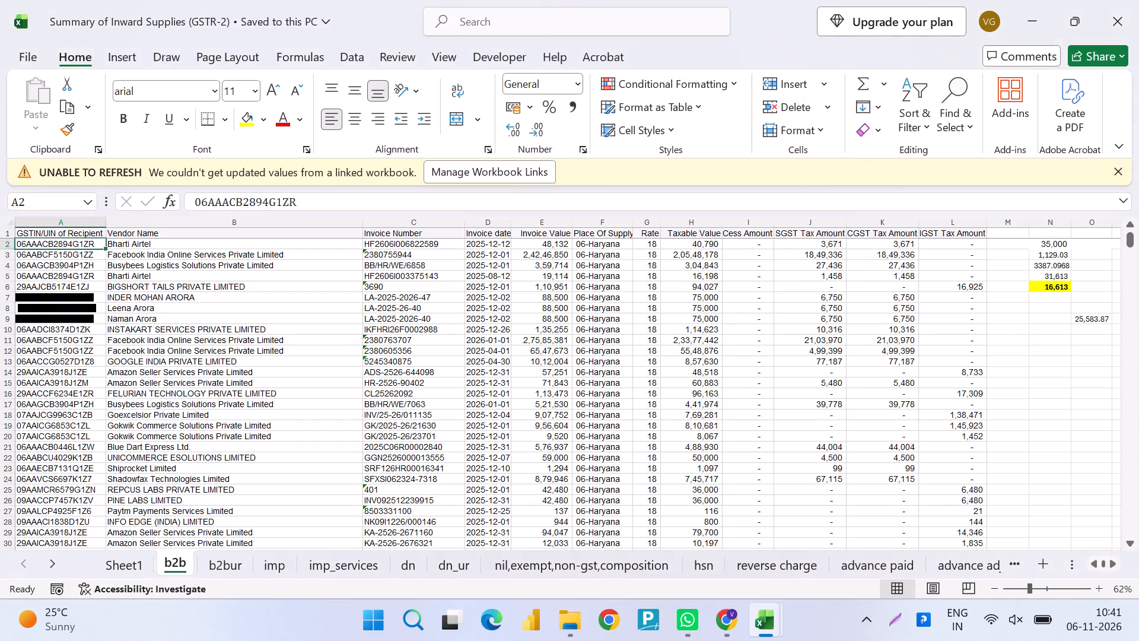
key("Up")
key("Right")
key("Down")
key("Right")
key("Right")
key("Right")
key("Up")
key("Down")
key("ctrl+shift+Down")
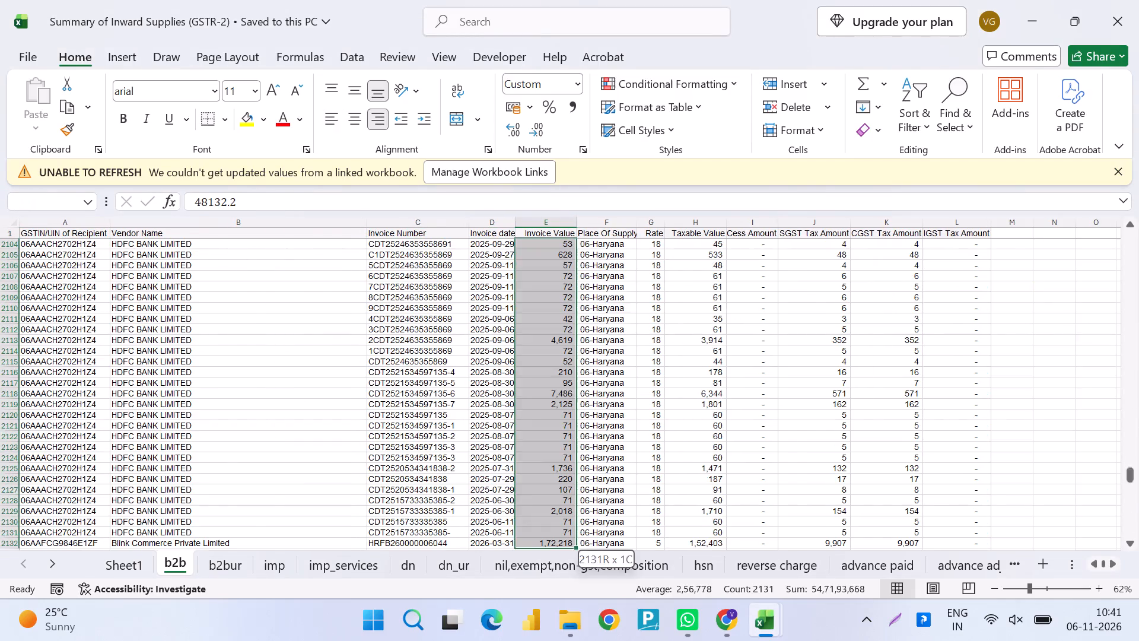
key("ctrl+c")
key("alt+Tab")
key("ctrl+v")
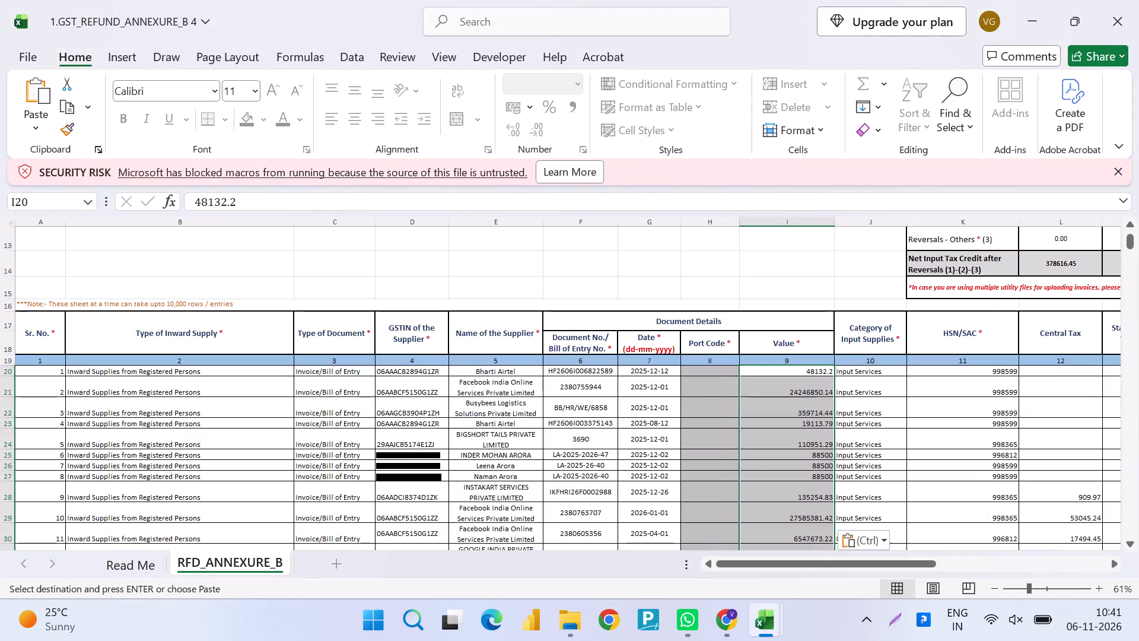
Clear the HSN/SAC entries on the RFD_ANNEXURE_B sheet from cell K20 downward.
key("alt+Tab")
key("Up")
key("Down")
key("Right")
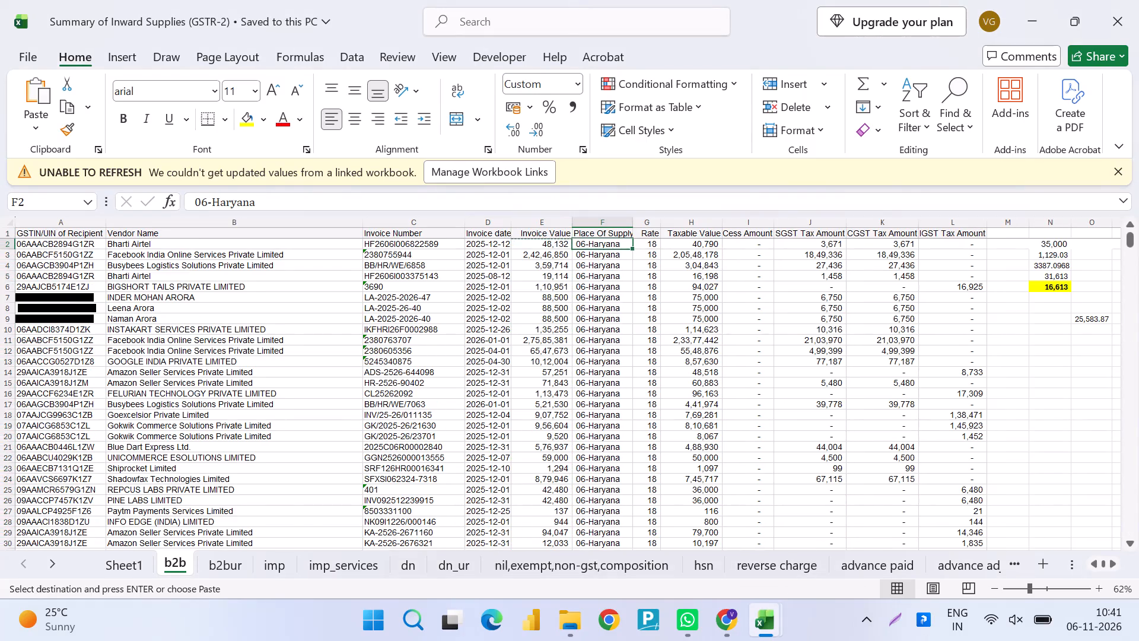
key("alt+Tab")
key("alt+Tab")
key("Up")
key("Down")
key("alt+Tab")
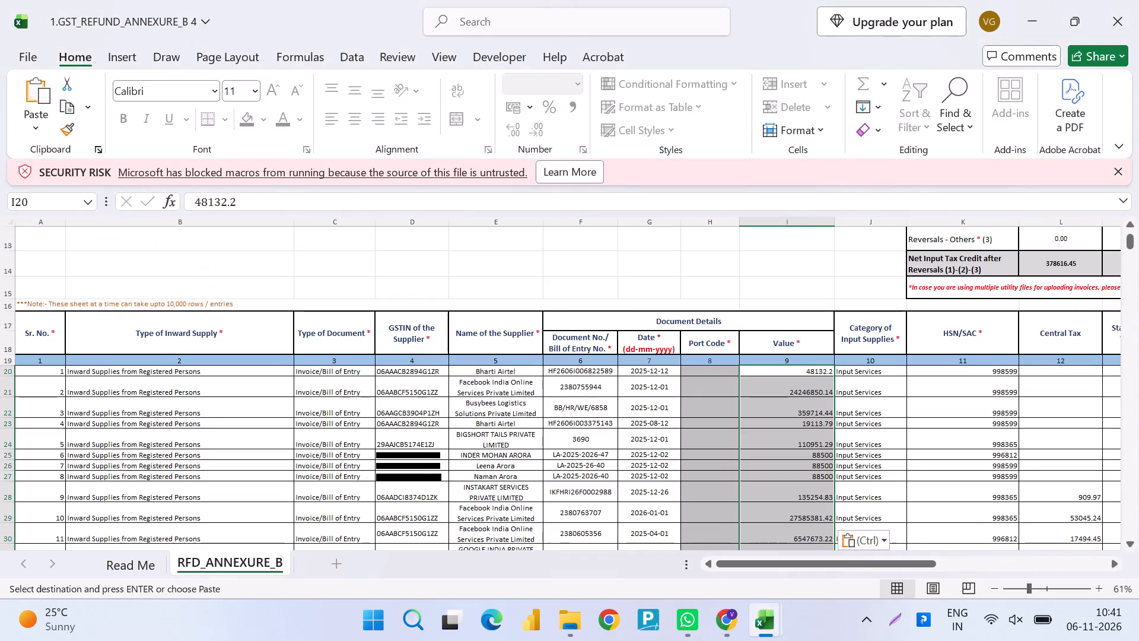
key("Right")
key("Right")
key("Right")
key("Right")
key("Right")
key("Right")
key("Left")
key("Left")
key("Left")
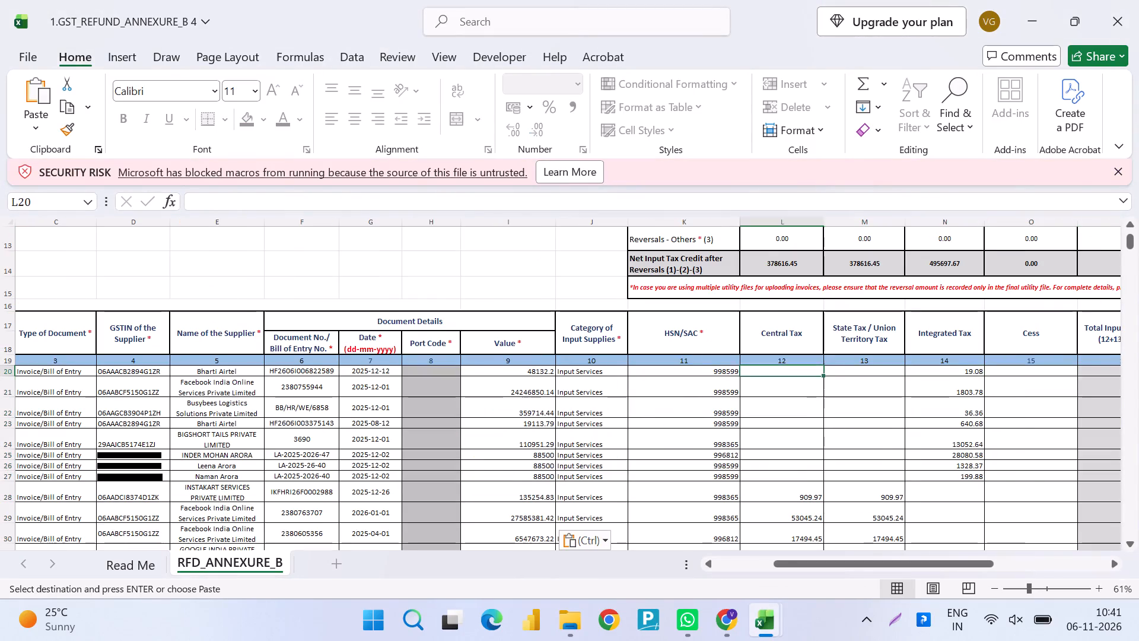
key("Left")
key("ctrl+shift+Down")
key("Delete")
key("ctrl+Up")
key("Down")
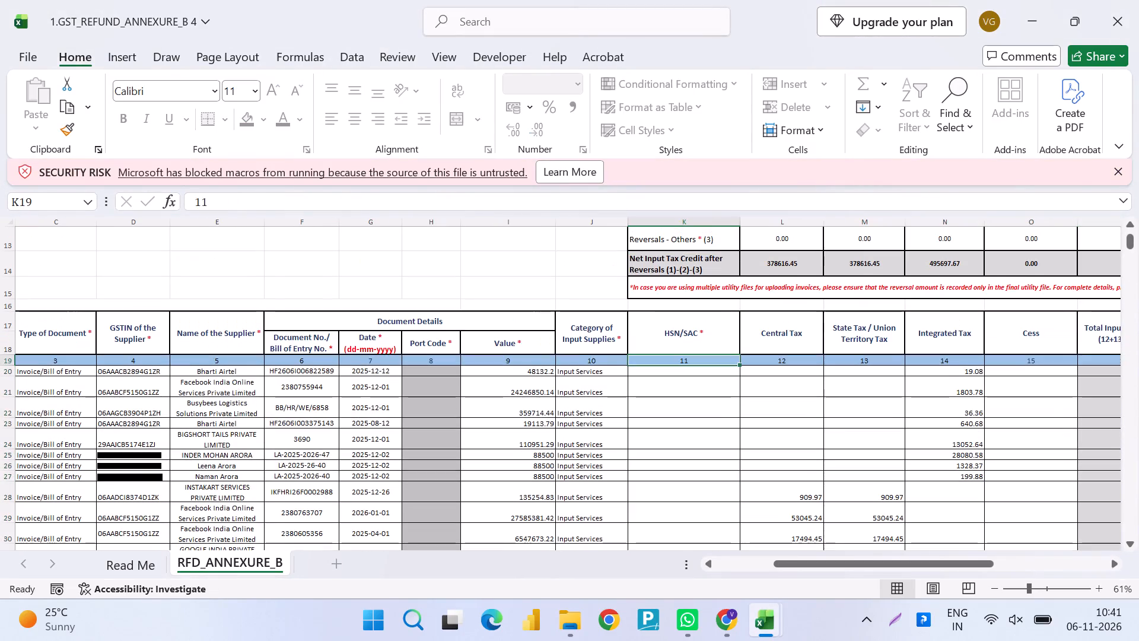
Copy the b2b sheet's SGST Tax Amount entries without the total row into Central Tax at L20 and State Tax at M20.
key("Right")
key("alt+Tab")
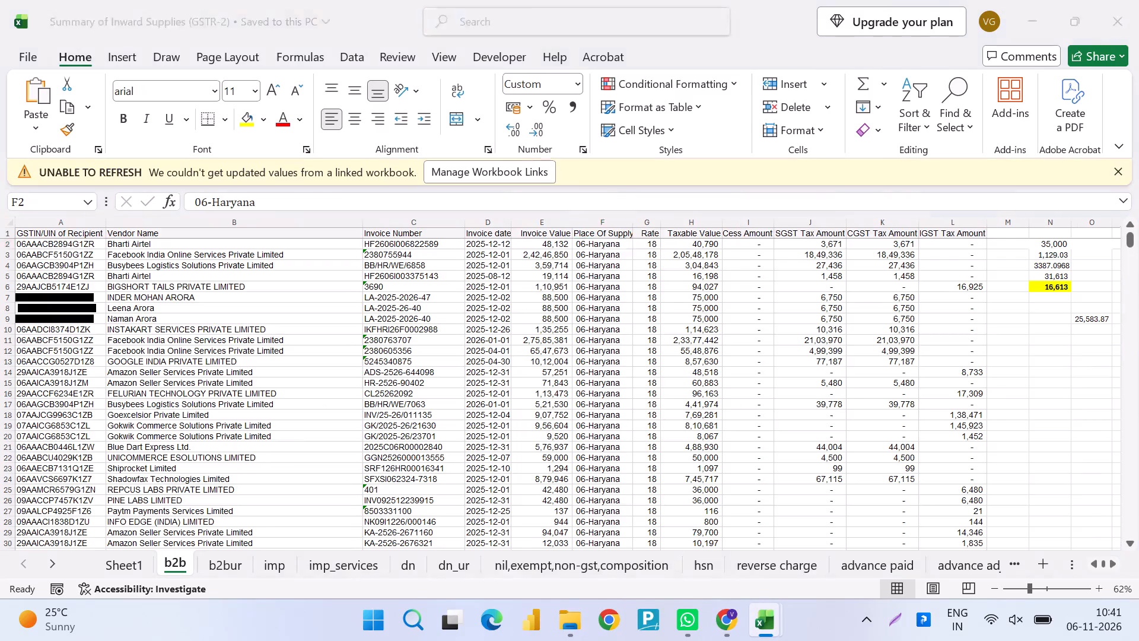
key("Up")
key("Down")
key("Right")
key("Right")
key("Right")
key("Right")
key("ctrl+shift+Down")
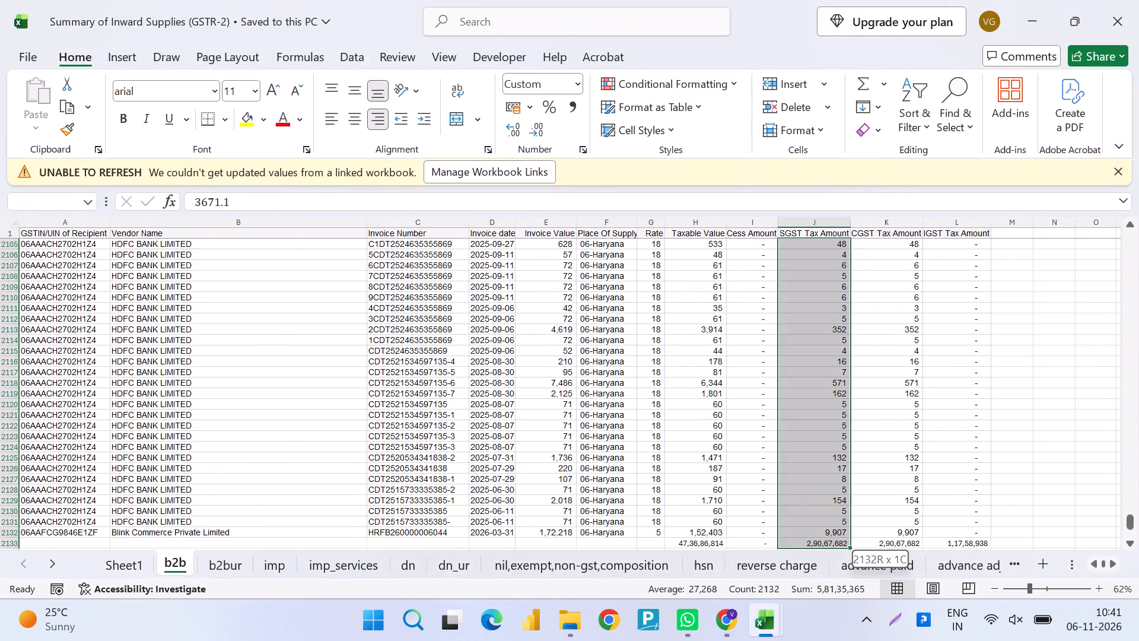
key("ctrl+c")
key("alt+Tab")
key("alt+Tab")
key("shift+Up")
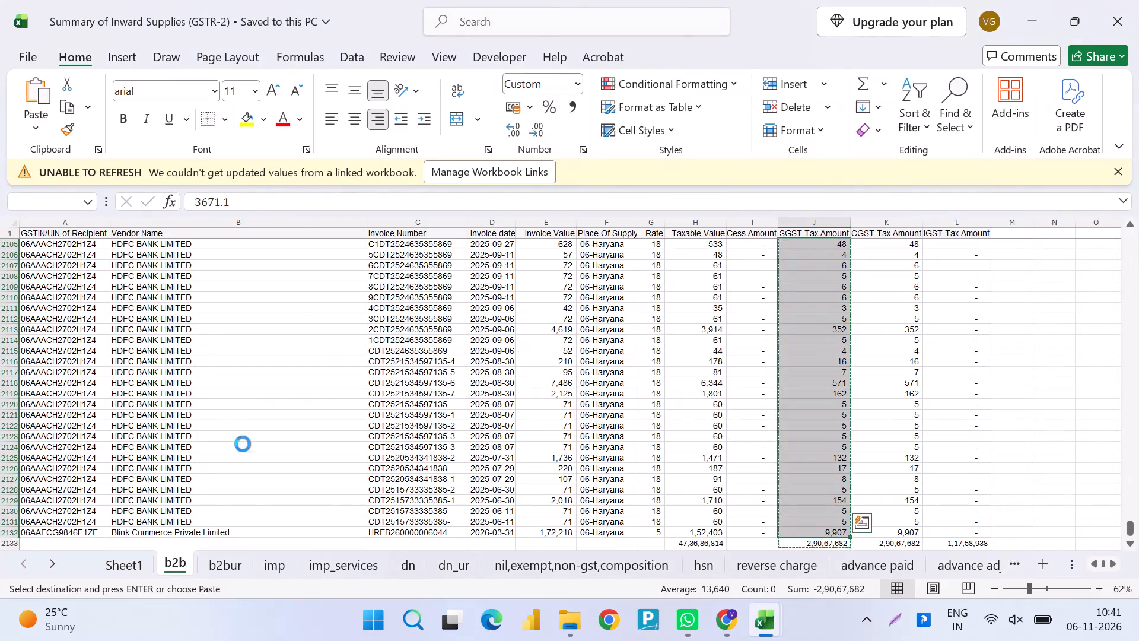
key("ctrl+c")
key("alt+Tab")
key("Up")
key("Down")
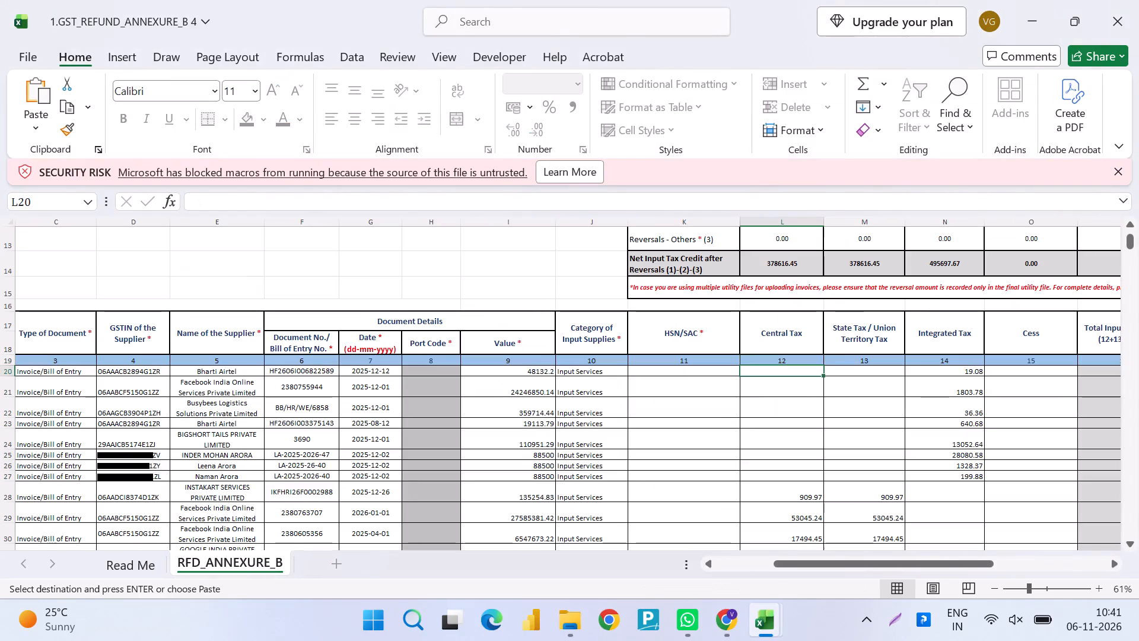
key("ctrl+v")
key("Right")
key("ctrl+v")
Copy the b2b sheet's IGST Tax Amount entries without the total row into the Integrated Tax column starting at N20.
key("Right")
key("alt+Tab")
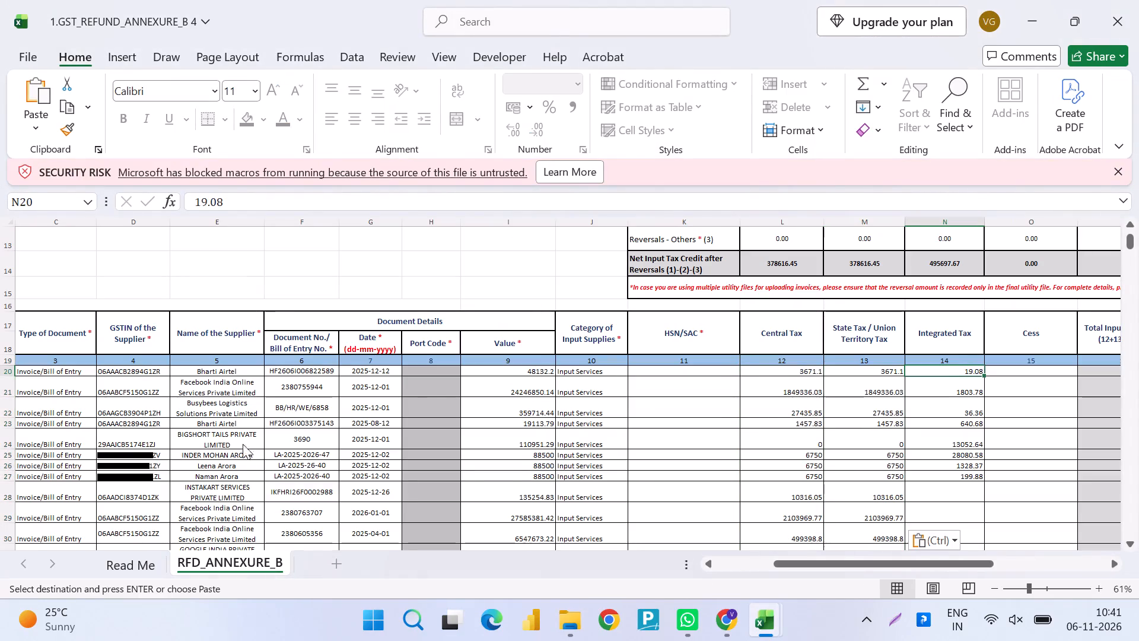
key("Up")
key("Down")
key("Right")
key("Right")
key("ctrl+shift+Down")
key("shift+Up")
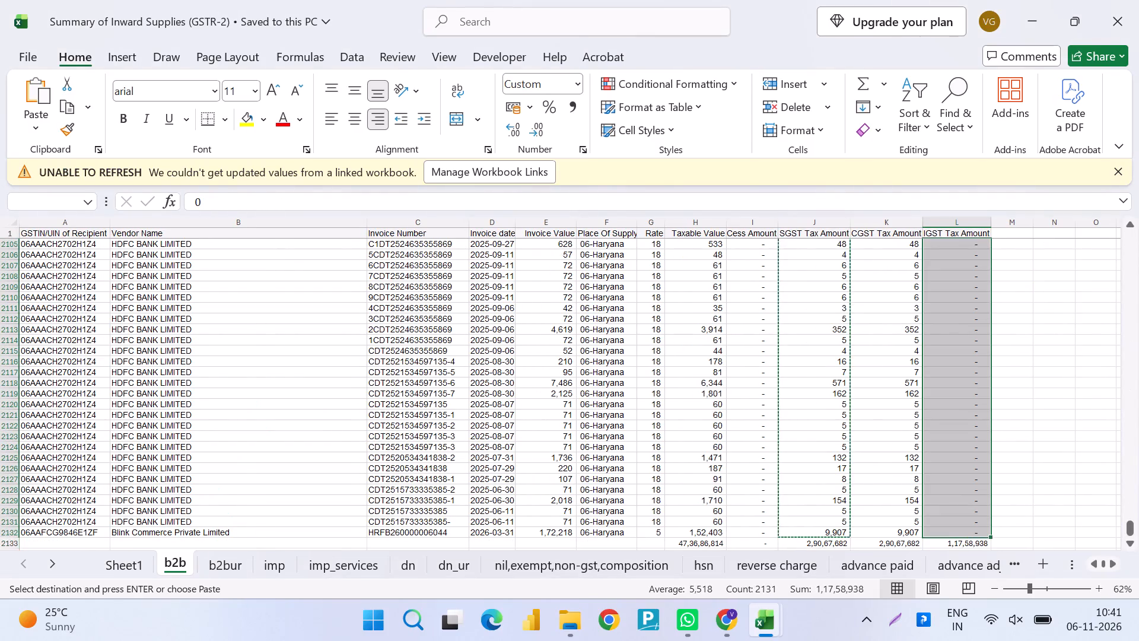
key("ctrl+c")
key("alt+Tab")
key("Right")
key("Down")
key("Left")
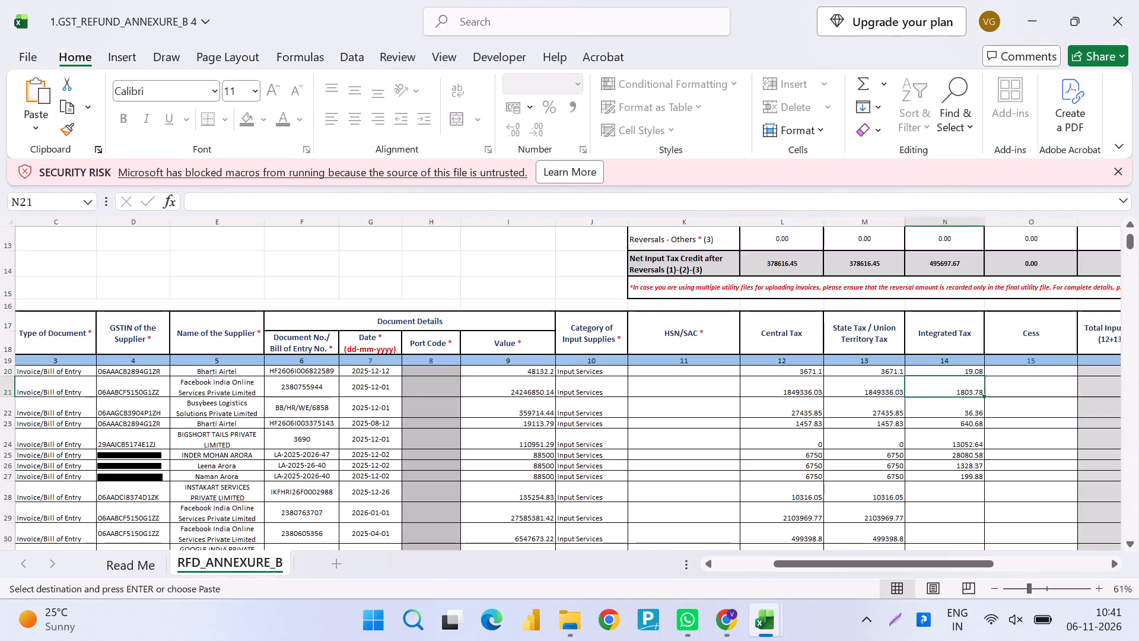
key("Up")
key("ctrl+v")
Examine row 20's remaining columns through 2B Return Period and check how the Amount of Eligible ITC in S20 is entered.
key("Right")
key("Right")
key("Right")
key("Right")
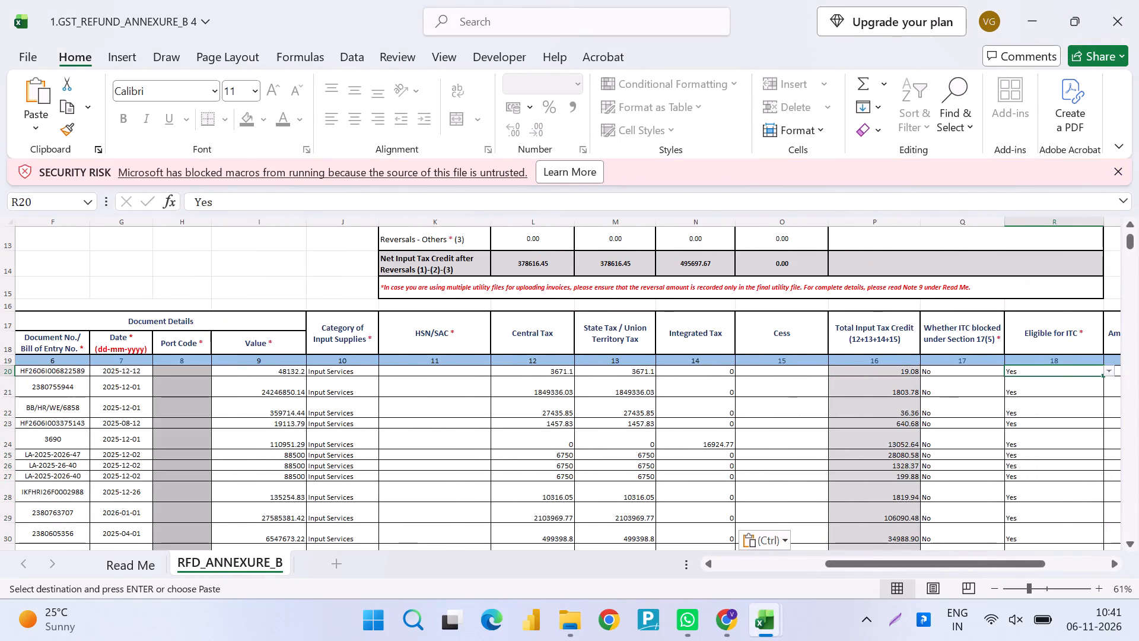
key("Right")
key("Right")
key("Right")
key("Right")
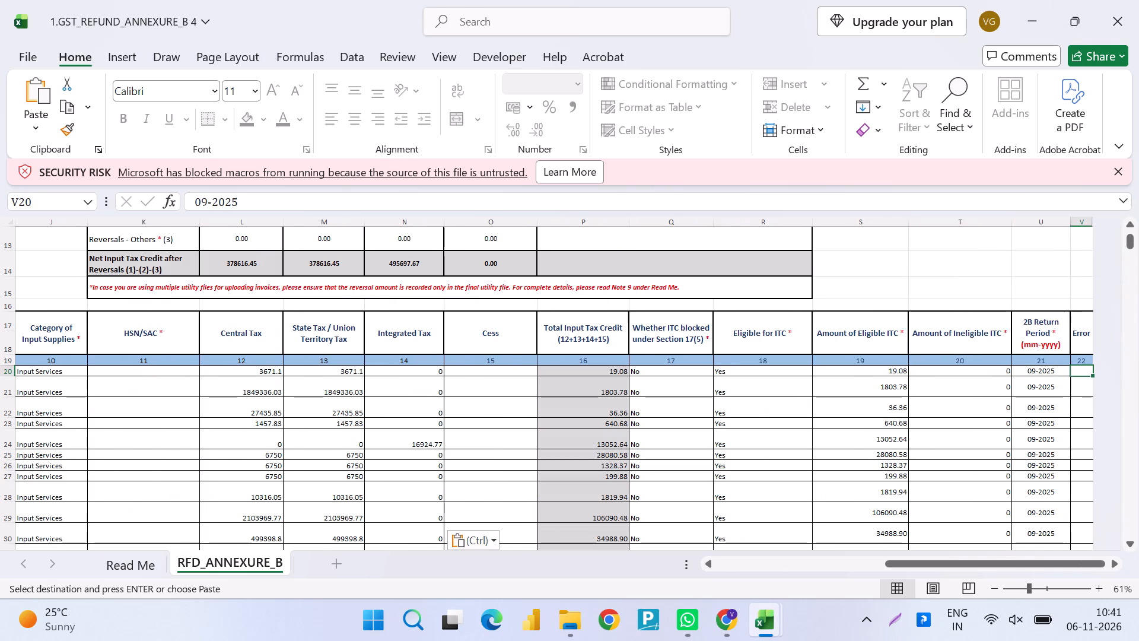
key("Left")
key("Right")
key("Left")
key("Left")
key("Left")
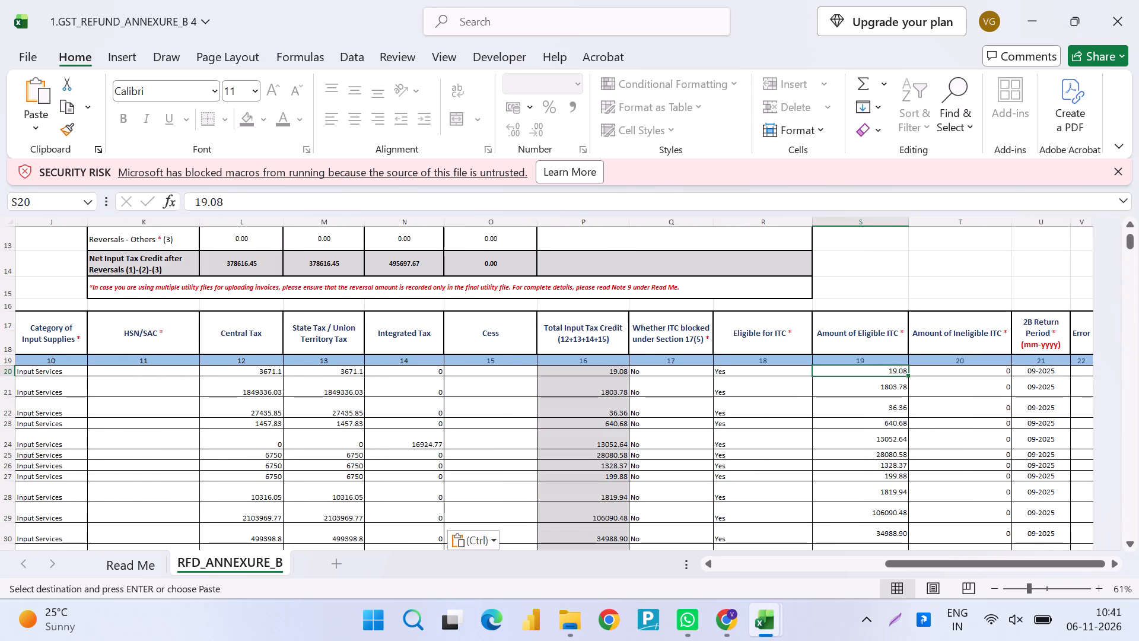
key("F2")
key("Escape")
key("Return")
key("Up")
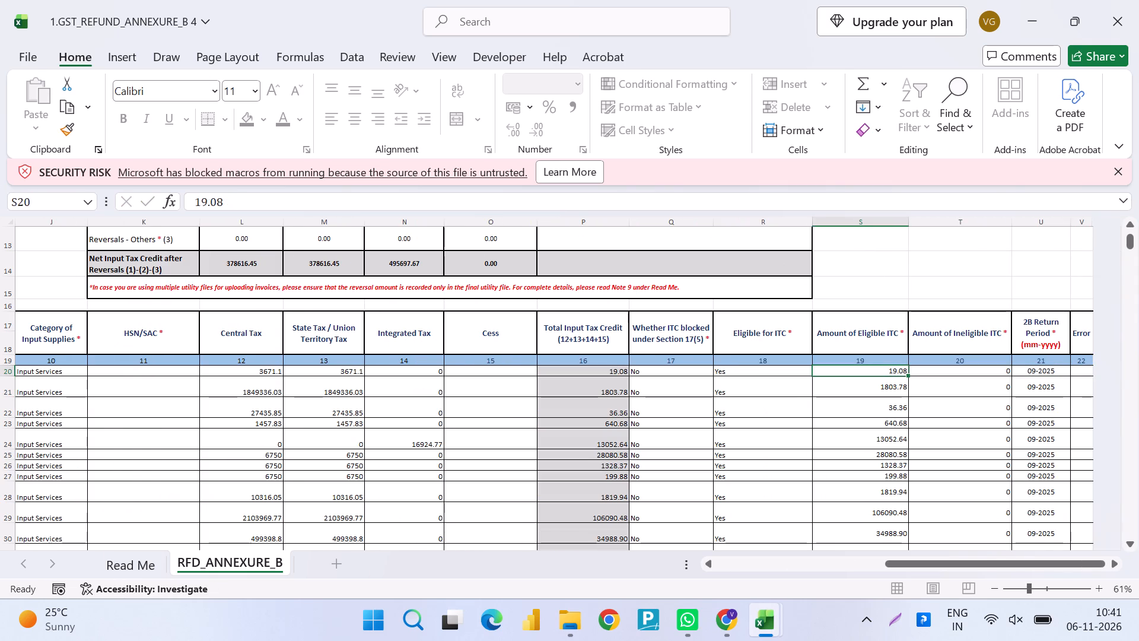
Enter the formula =L20+M20+N20+O20 in cell S20 as the Amount of Eligible ITC.
key("equal")
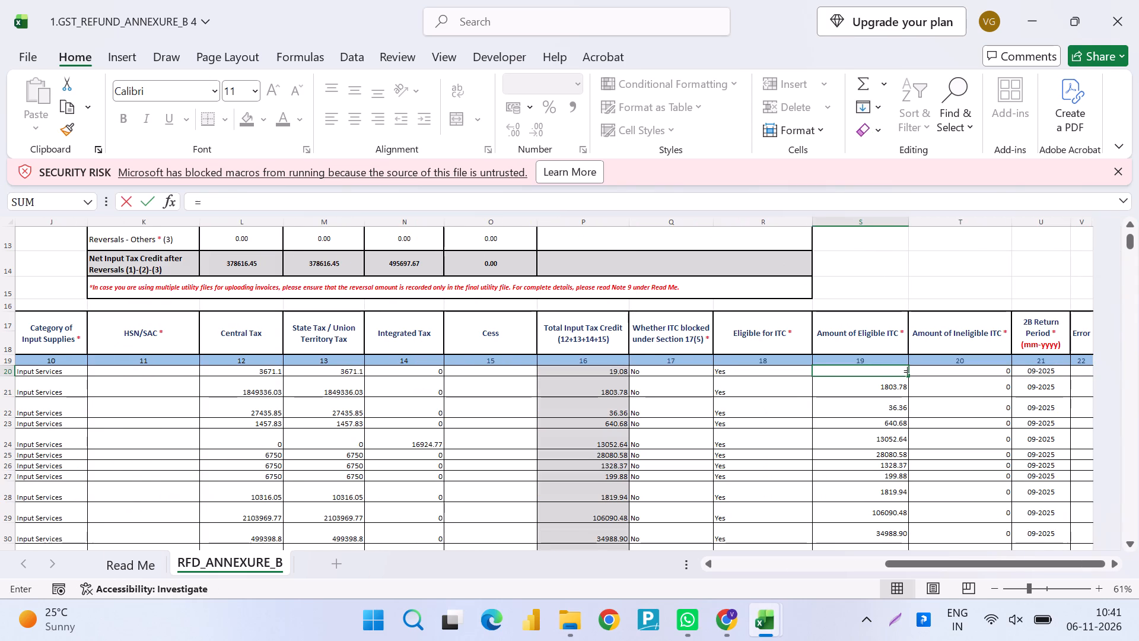
key("Left")
key("Left")
key("Left")
key("Left")
key("Left")
key("Left")
key("Left")
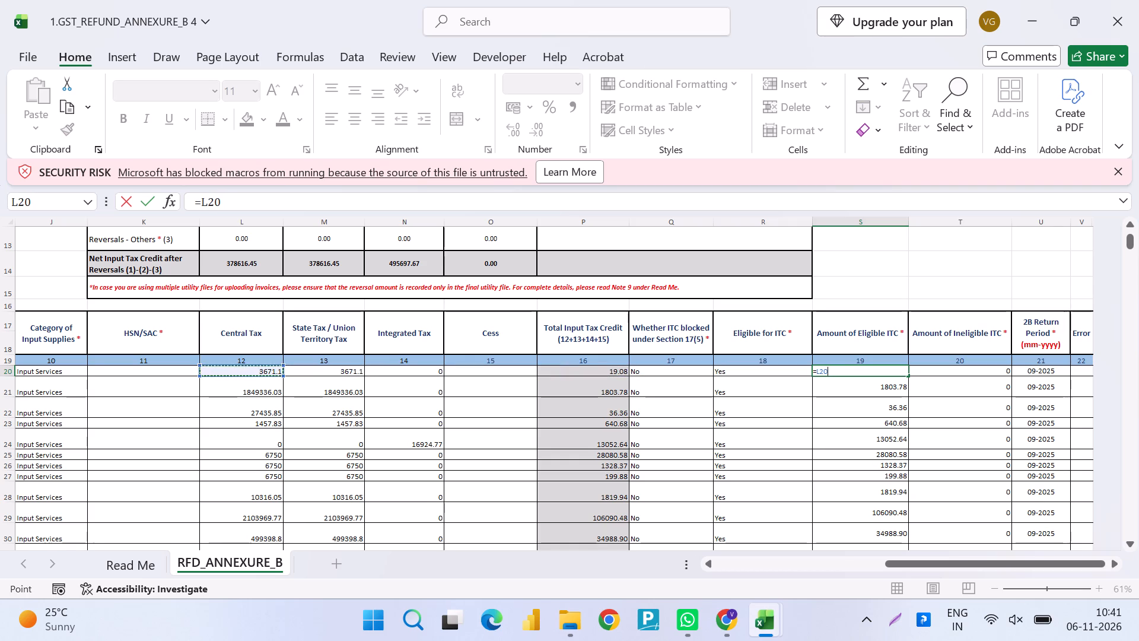
key("shift+plus")
key("Left")
key("Left")
key("Left")
key("Left")
key("Left")
key("Left")
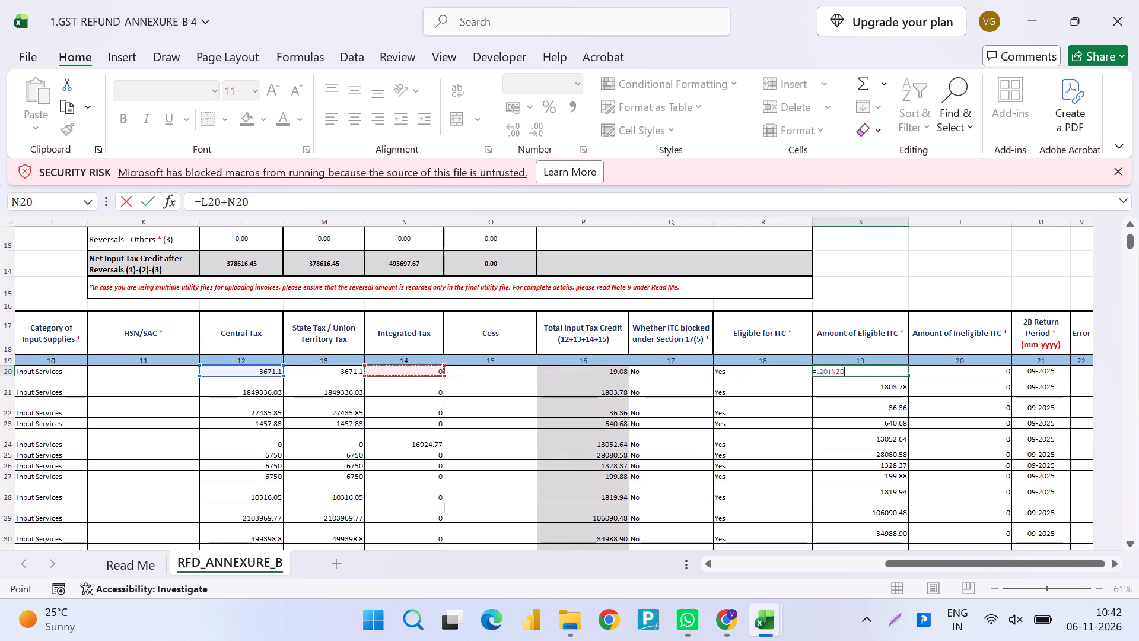
key("shift+plus")
key("Left")
key("Left")
key("Left")
key("Left")
key("Left")
key("shift+plus")
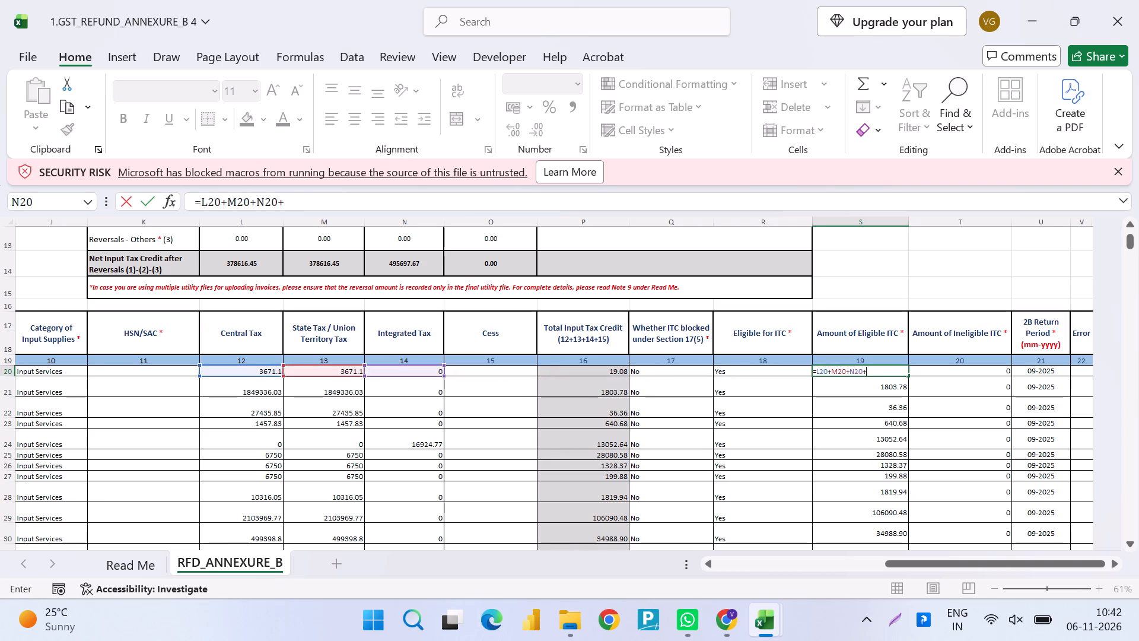
key("Left")
key("Left")
key("Left")
key("Left")
key("Return")
key("Up")
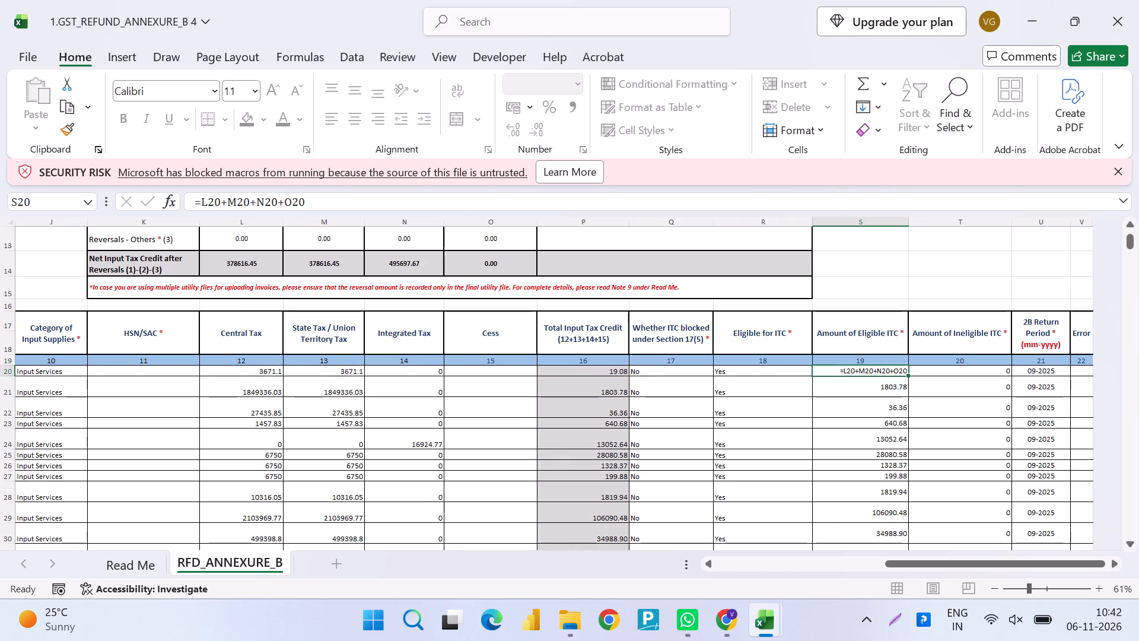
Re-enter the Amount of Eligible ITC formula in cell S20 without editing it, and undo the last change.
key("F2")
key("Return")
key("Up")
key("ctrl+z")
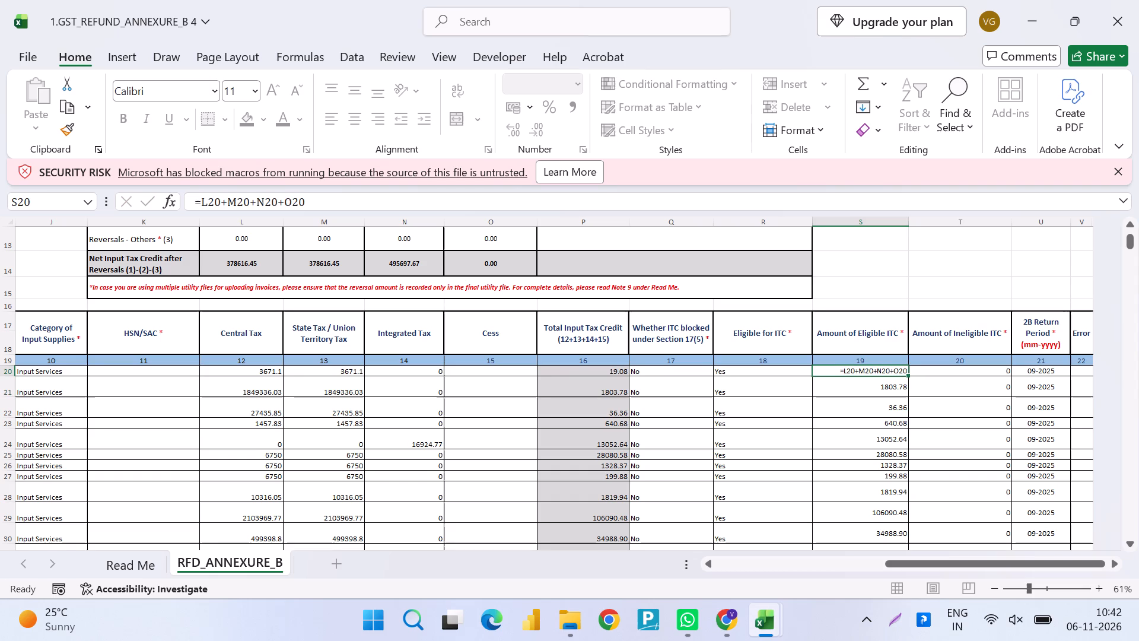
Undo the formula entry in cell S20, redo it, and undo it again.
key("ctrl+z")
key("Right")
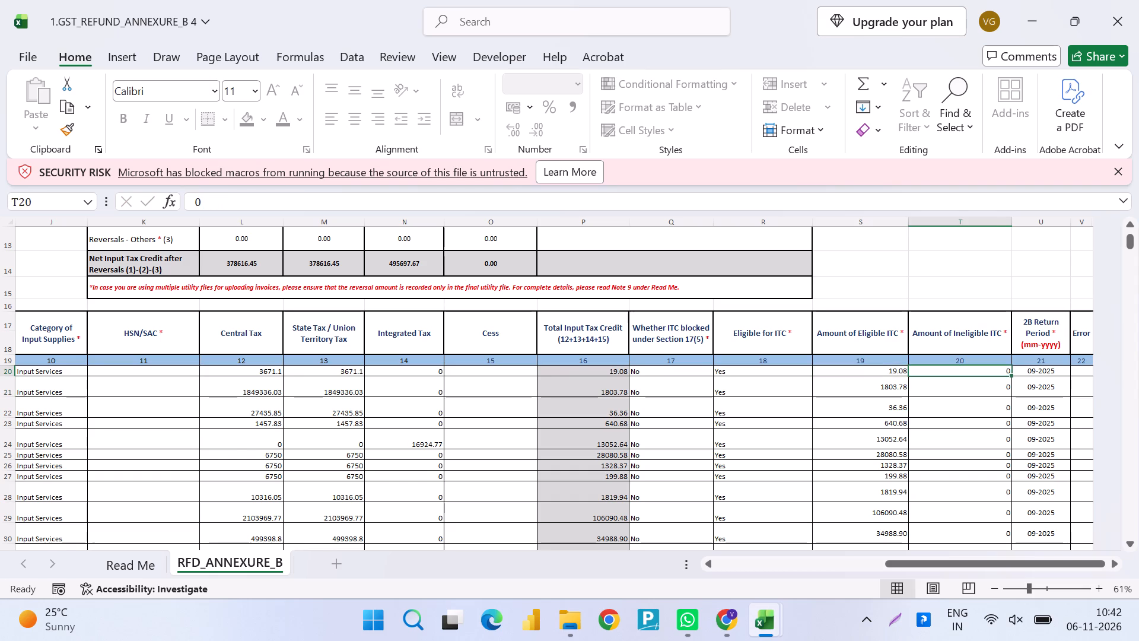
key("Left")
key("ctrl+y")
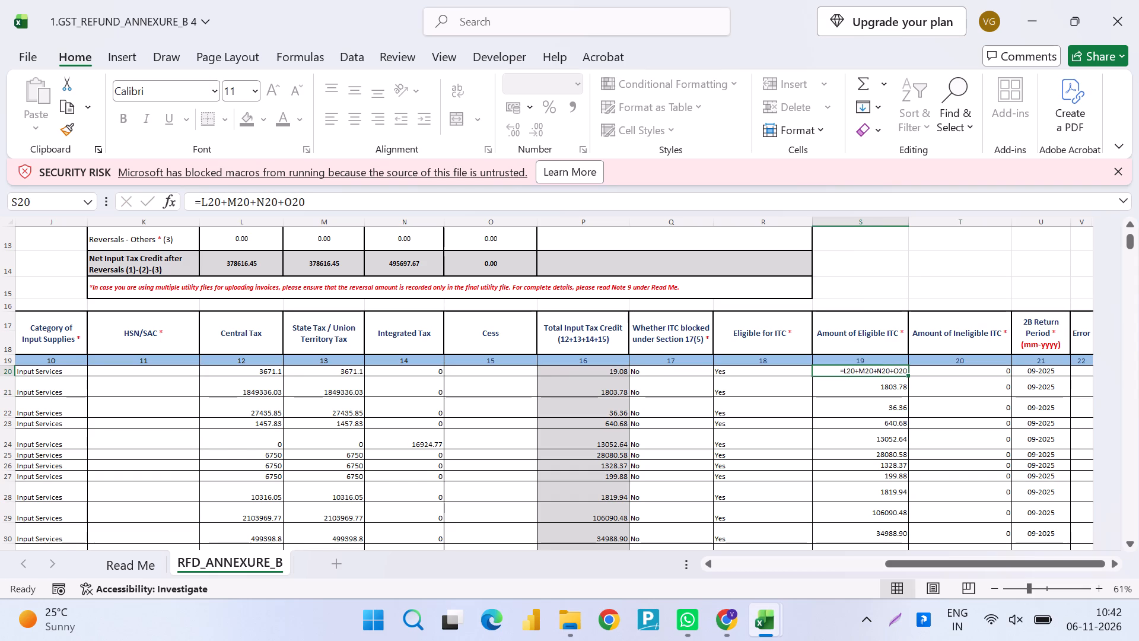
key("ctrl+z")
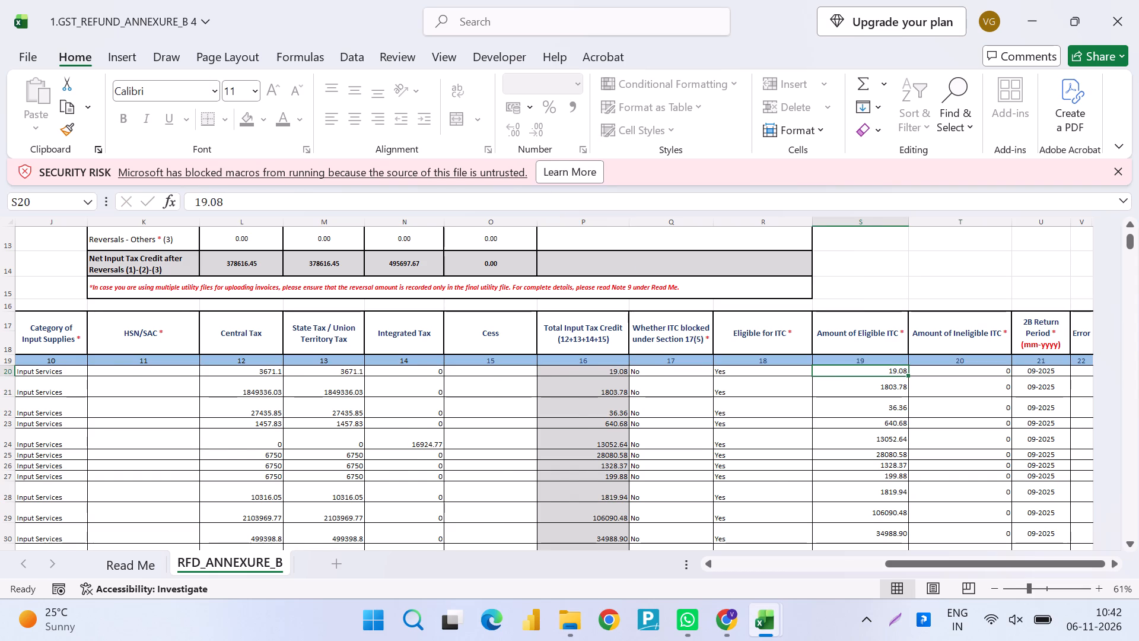
In the GSTR-2 summary workbook's b2b sheet, enter the formula =J2+K2+L2 in cell M2 beside the first invoice's tax amounts.
key("alt+Tab")
key("Up")
key("Down")
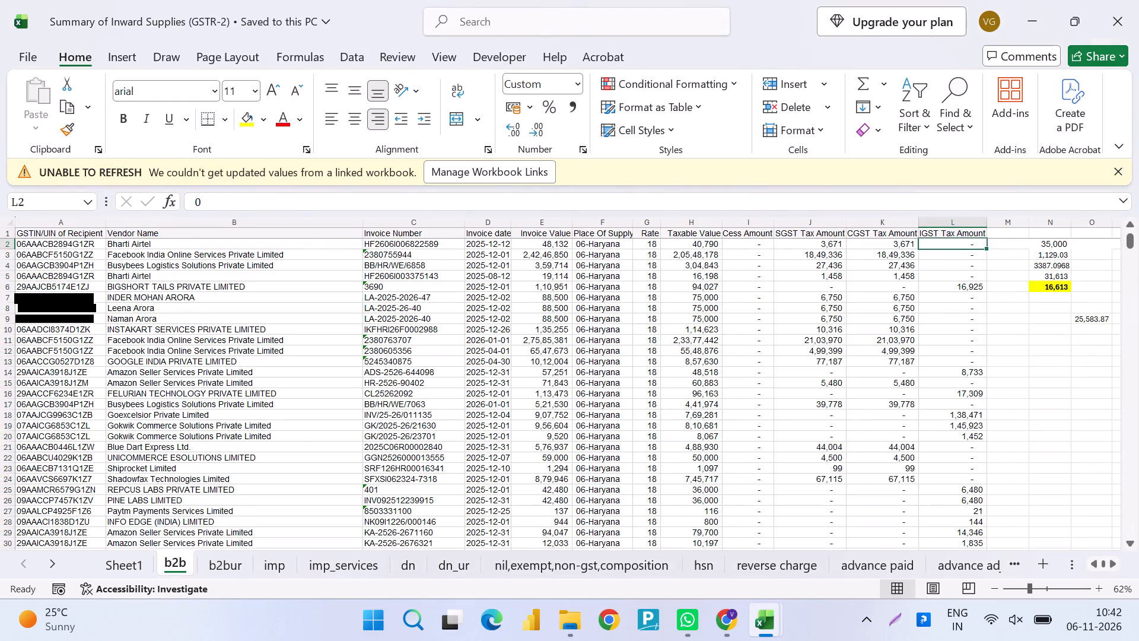
key("Right")
key("equal")
key("Left")
key("Left")
key("Left")
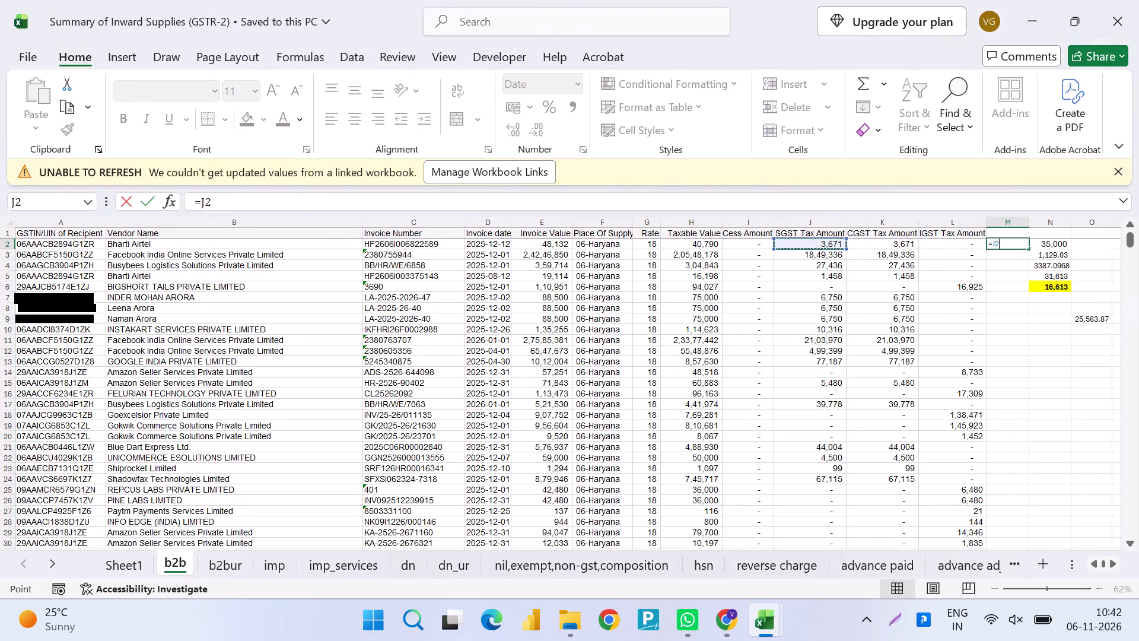
key("shift+plus")
key("Left")
key("Left")
key("shift+plus")
key("Left")
key("Return")
Fill the tax total formula from M2 down column M to row 2132.
key("Left")
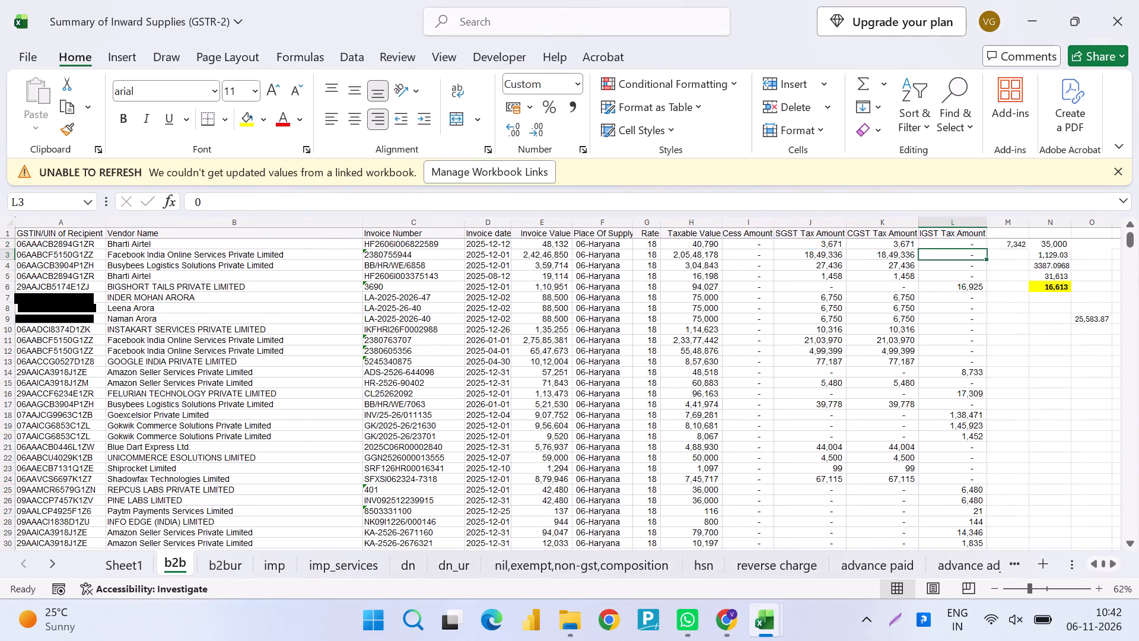
key("ctrl+Down")
key("Up")
key("Right")
key("ctrl+shift+Up")
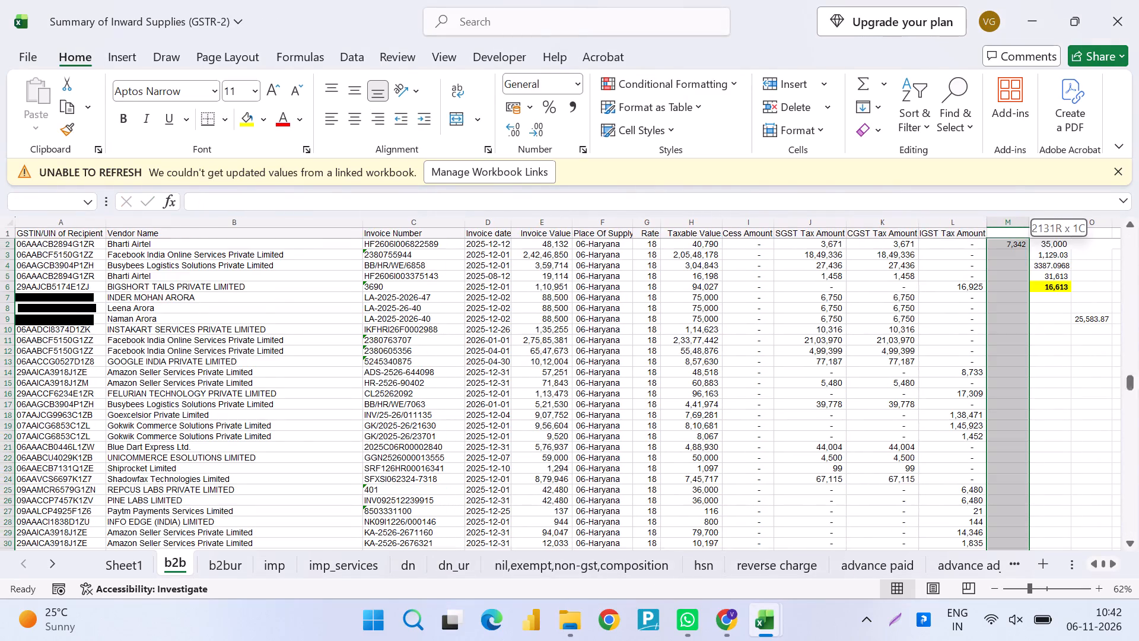
key("ctrl+d")
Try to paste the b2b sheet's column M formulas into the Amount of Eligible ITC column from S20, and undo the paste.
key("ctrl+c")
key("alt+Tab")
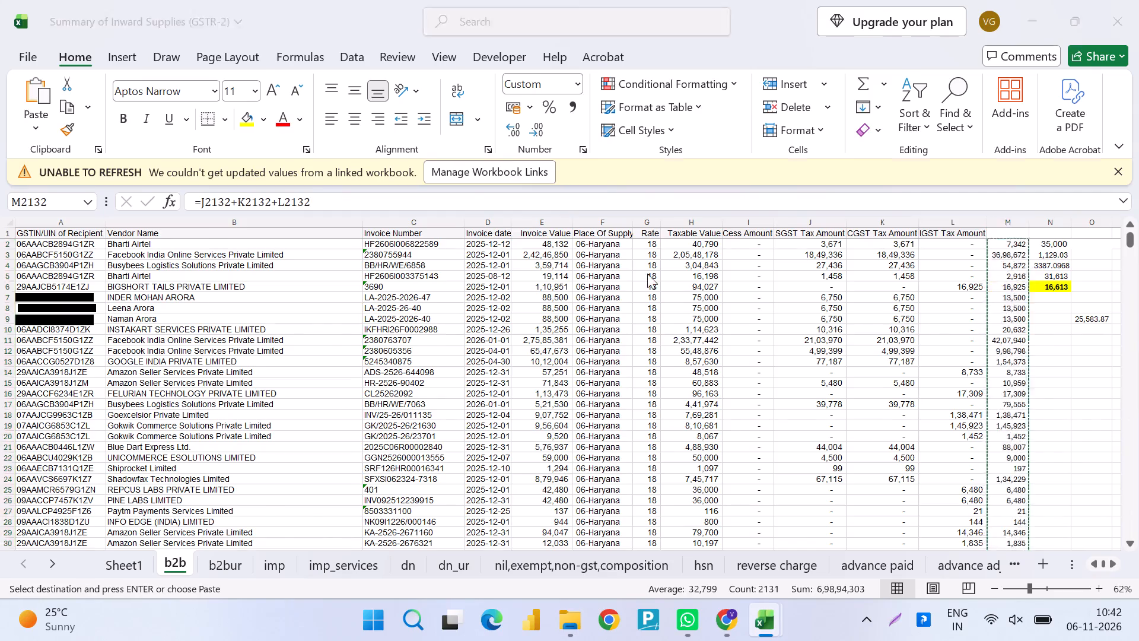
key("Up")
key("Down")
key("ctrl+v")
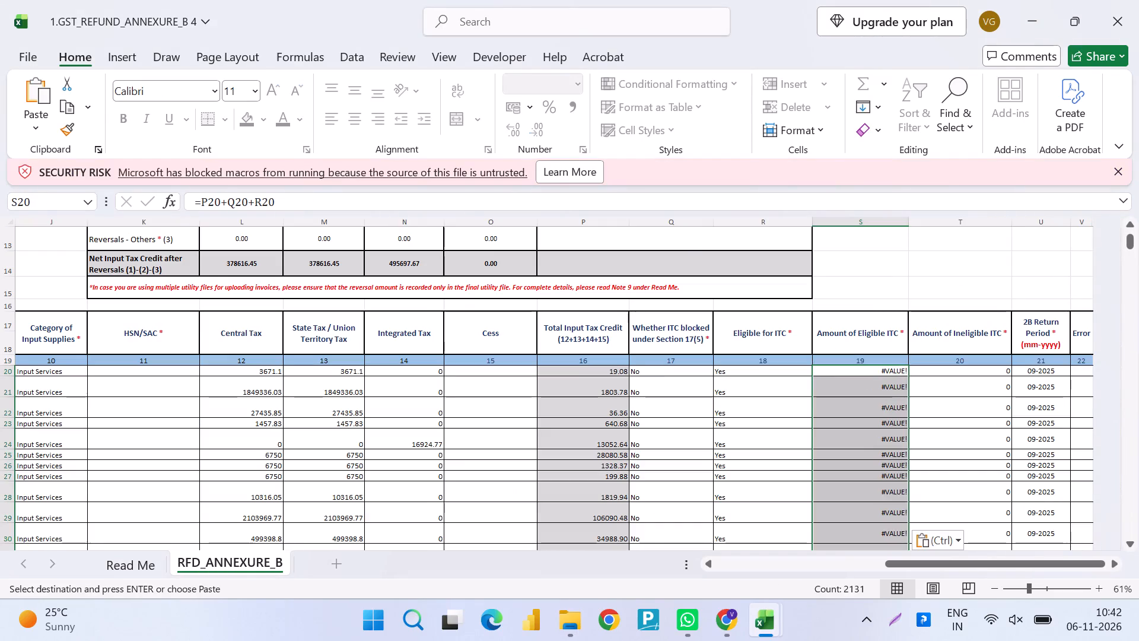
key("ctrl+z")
Copy the b2b sheet's column M tax totals and paste them as values only into Amount of Eligible ITC from S20.
key("alt+Tab")
key("ctrl+c")
key("alt+Tab")
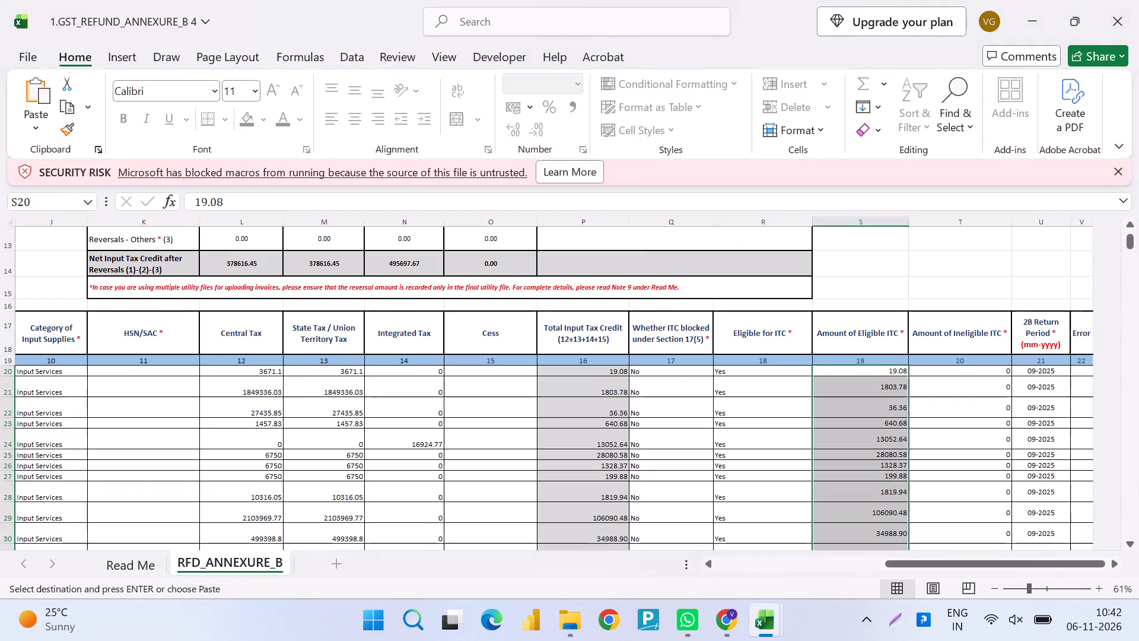
key("ctrl+alt+v")
key("ctrl+alt+v")
key("Down")
key("Down")
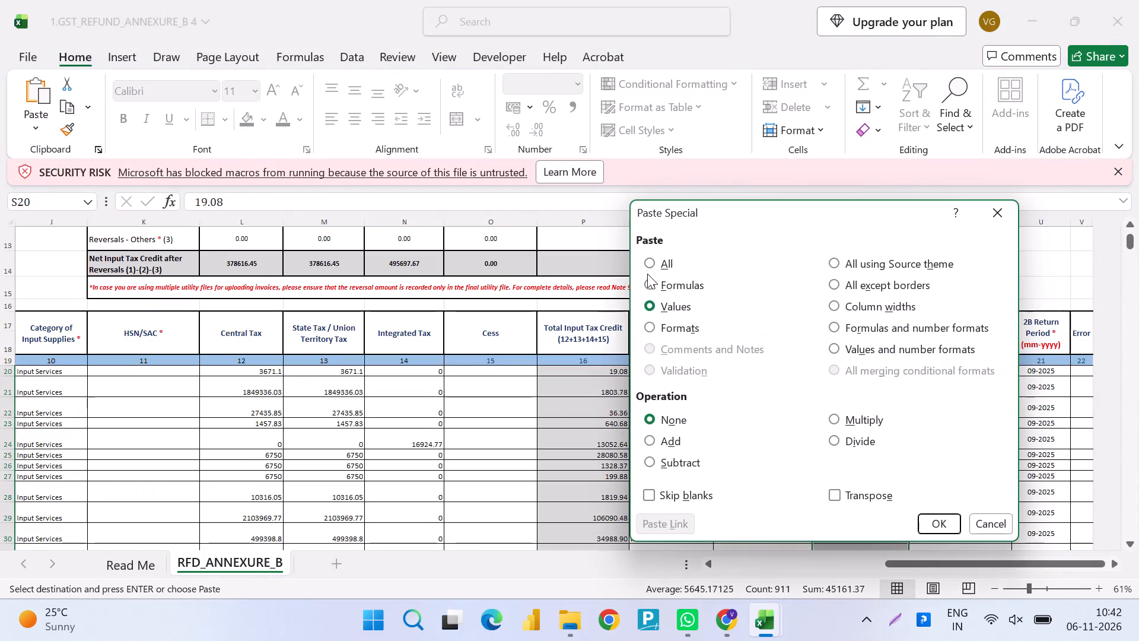
key("Return")
key("Escape")
key("Up")
key("Down")
Examine the Amount of Ineligible ITC, 2B Return Period and Error columns for how far their entries extend and what they contain.
key("Right")
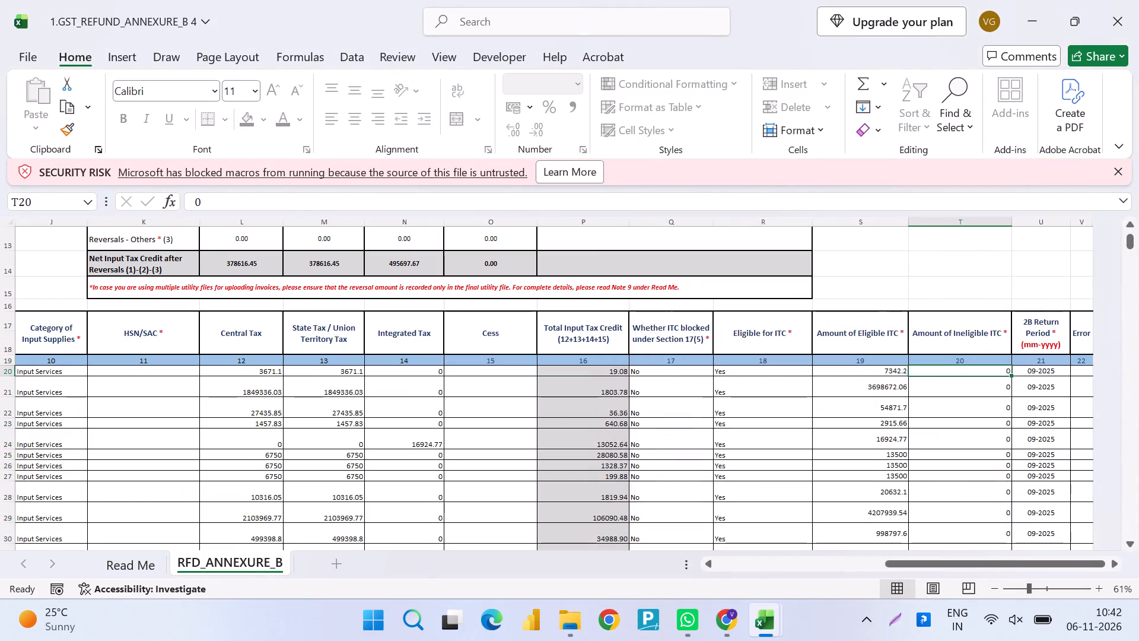
key("Right")
key("Left")
key("ctrl+shift+Down")
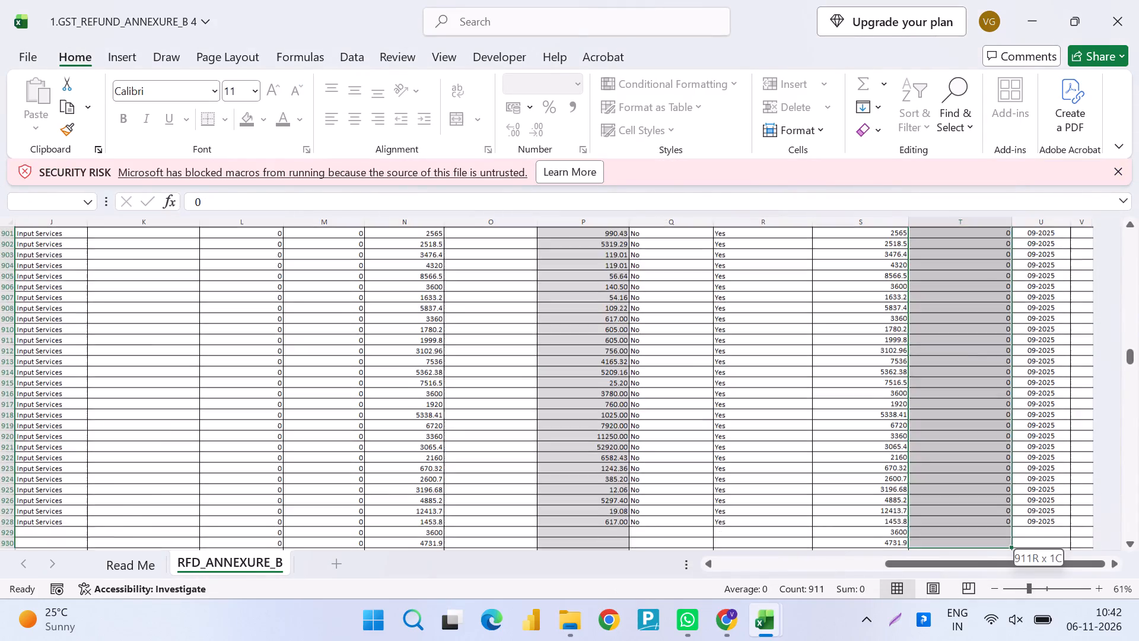
key("Up")
key("Down")
key("Right")
key("Right")
key("Up")
key("Up")
key("Up")
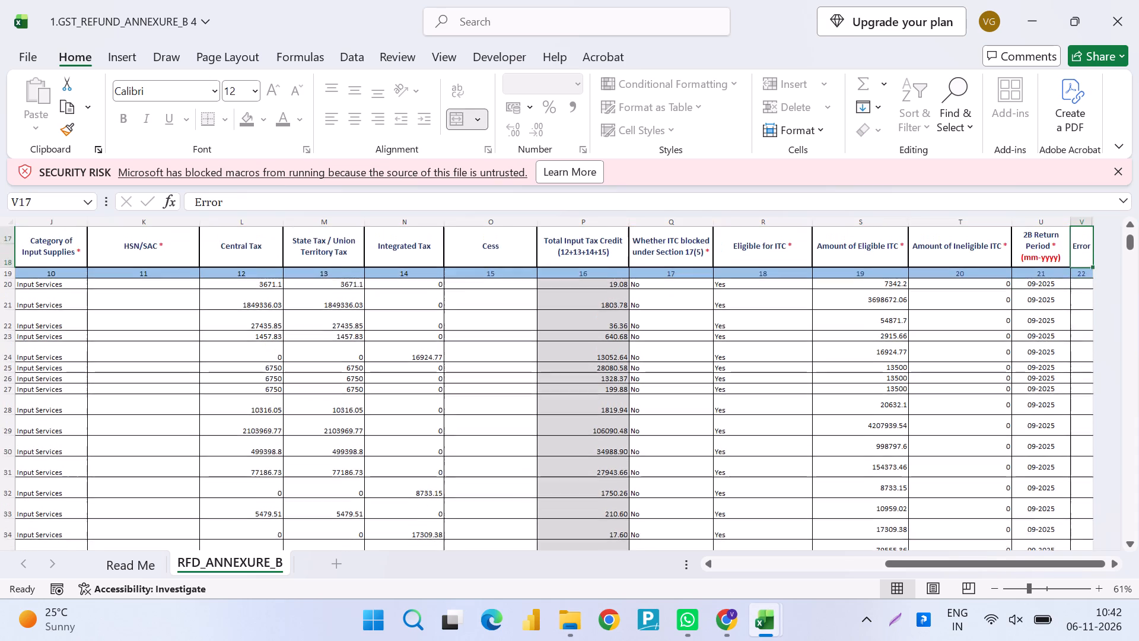
key("Down")
key("Down")
key("Right")
key("Right")
key("Right")
key("Right")
key("Right")
key("Down")
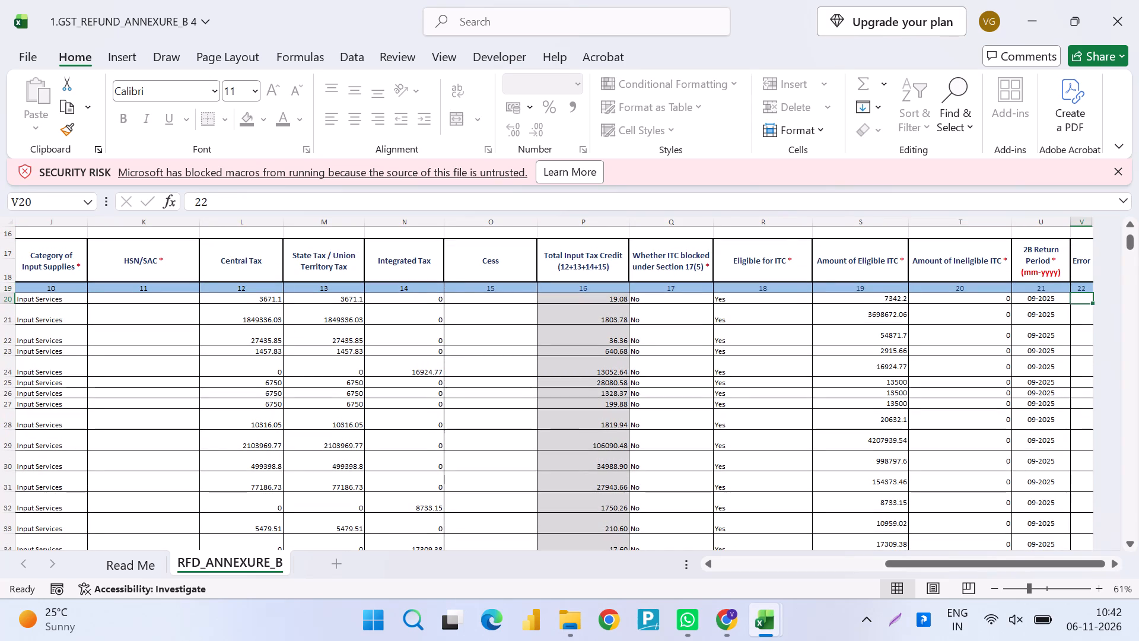
key("Right")
key("Left")
key("Left")
key("Right")
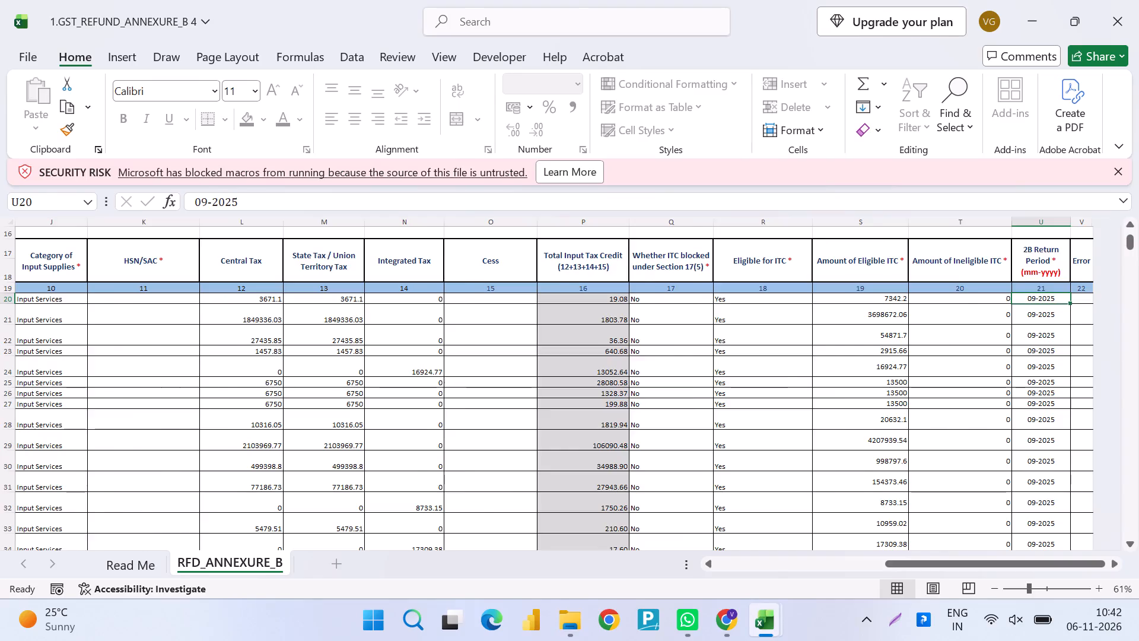
AutoFit the b2b sheet's Invoice date column to its entries in D2:D2132 and save the workbook.
key("alt+Tab")
key("ctrl+Up")
key("Down")
key("Left")
key("Left")
key("Left")
key("Left")
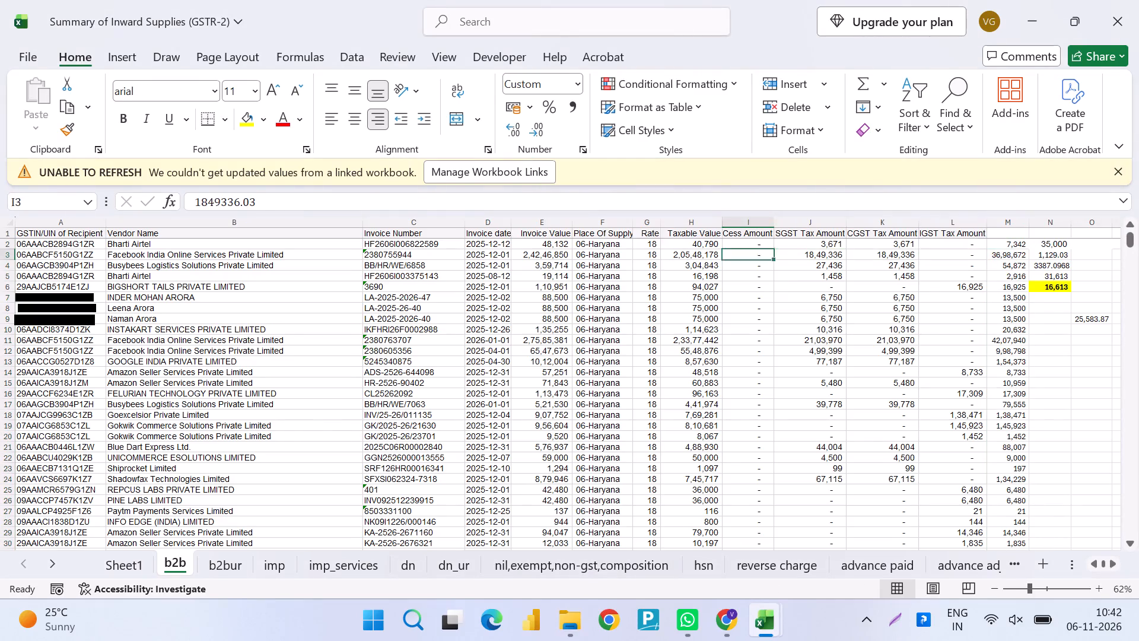
key("Left")
key("Left")
key("Left")
key("Left")
key("Left")
key("Up")
key("Down")
key("Up")
key("ctrl+shift+Down")
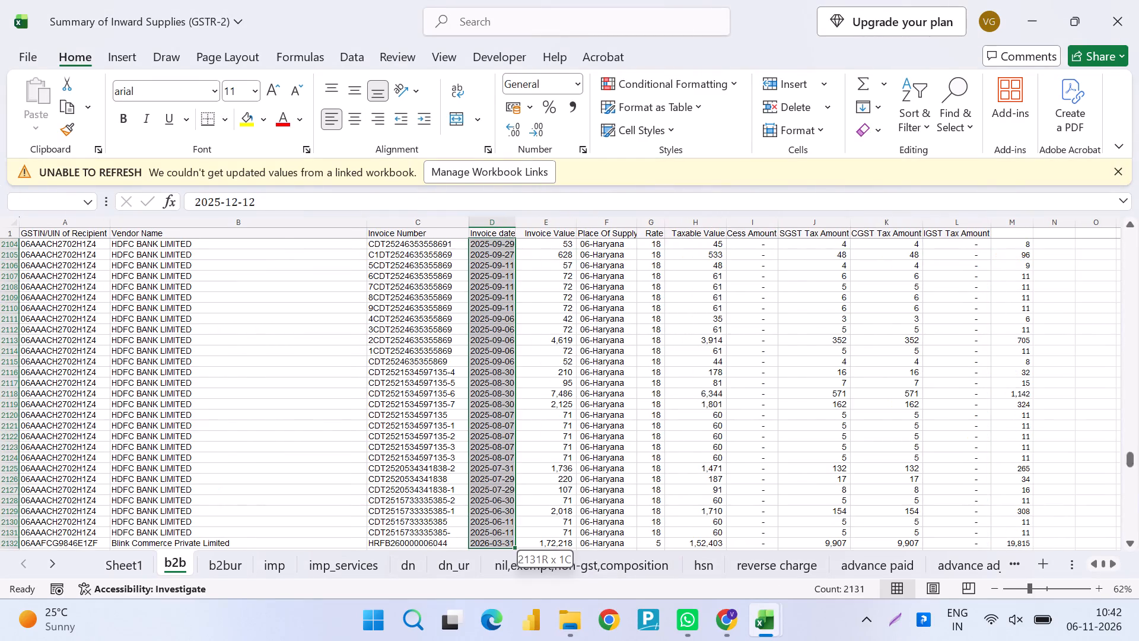
key("alt+h")
type("oi")
key("ctrl+s")
Clear all the 2B Return Period entries in RFD_ANNEXURE_B's column U from U20 down.
key("alt+Tab")
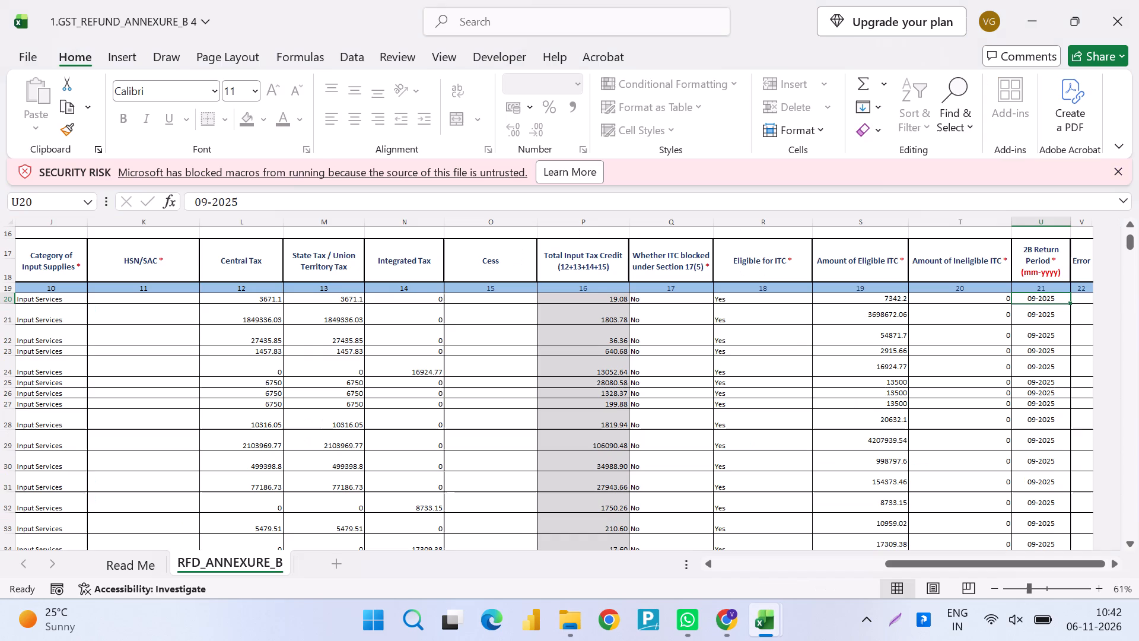
key("Up")
key("Down")
key("ctrl+shift+Down")
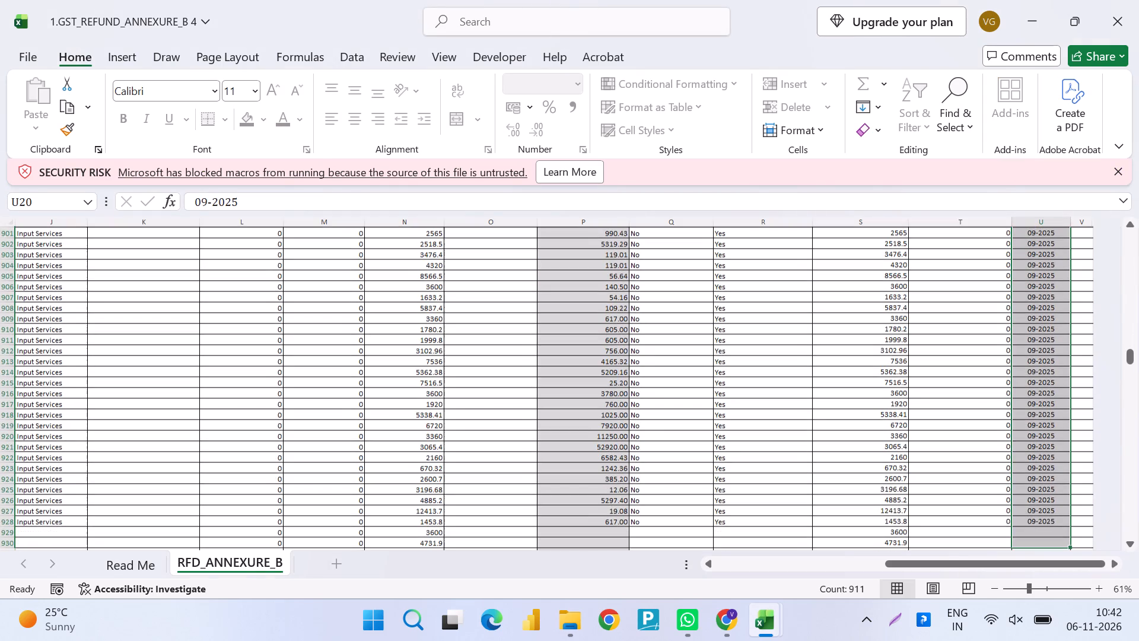
key("shift+Down")
key("shift+Down")
key("shift+Down")
key("shift+Down")
key("shift+Down")
key("shift+Down")
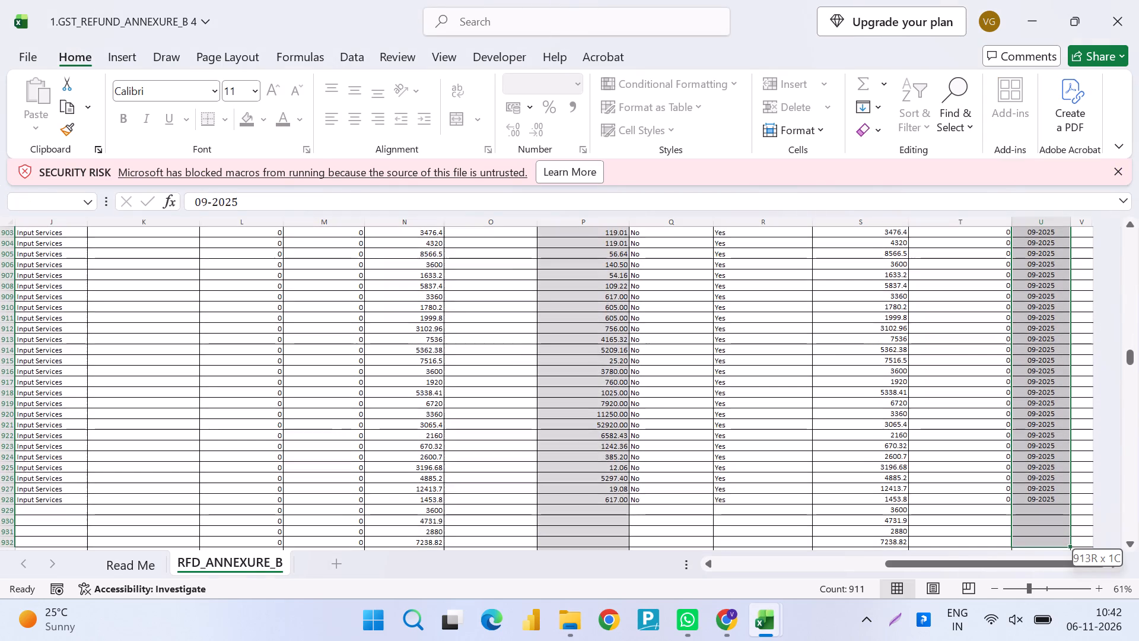
key("Delete")
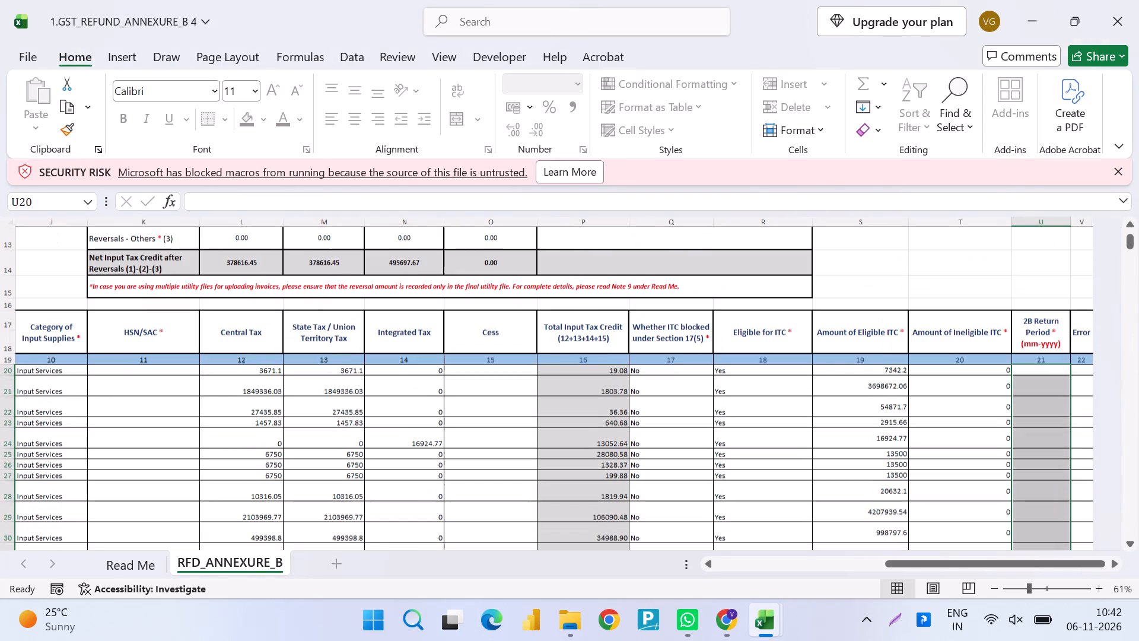
Fill Yes for Eligible for ITC and No for Whether ITC blocked down columns R and Q to row 2150.
key("Left")
key("Down")
key("Left")
key("ctrl+Down")
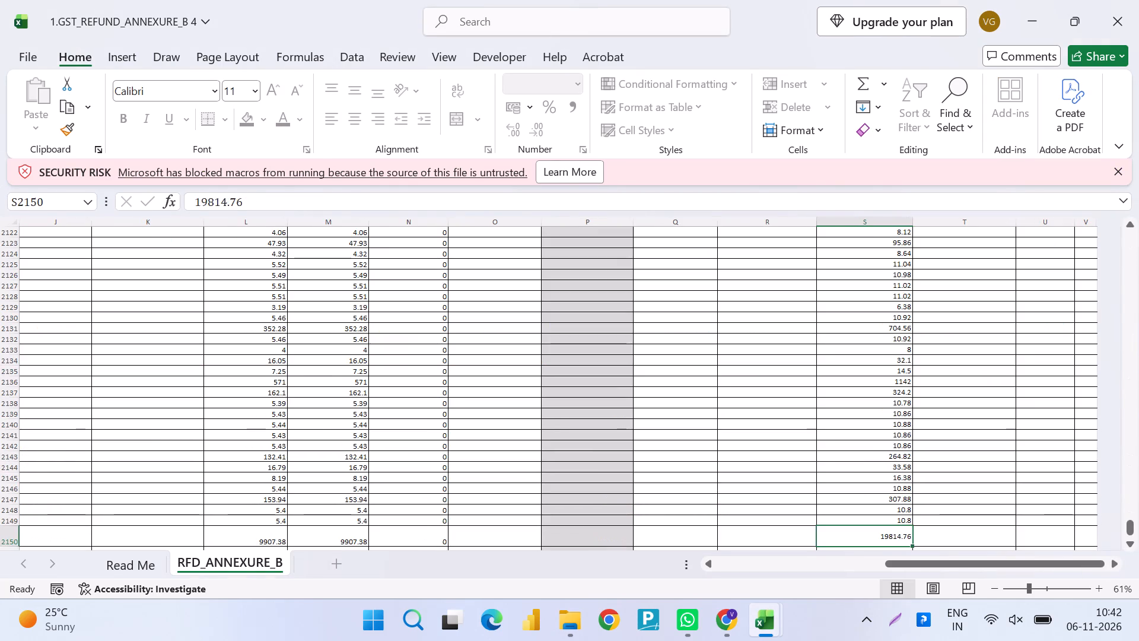
key("Left")
key("ctrl+shift+Up")
key("ctrl+d")
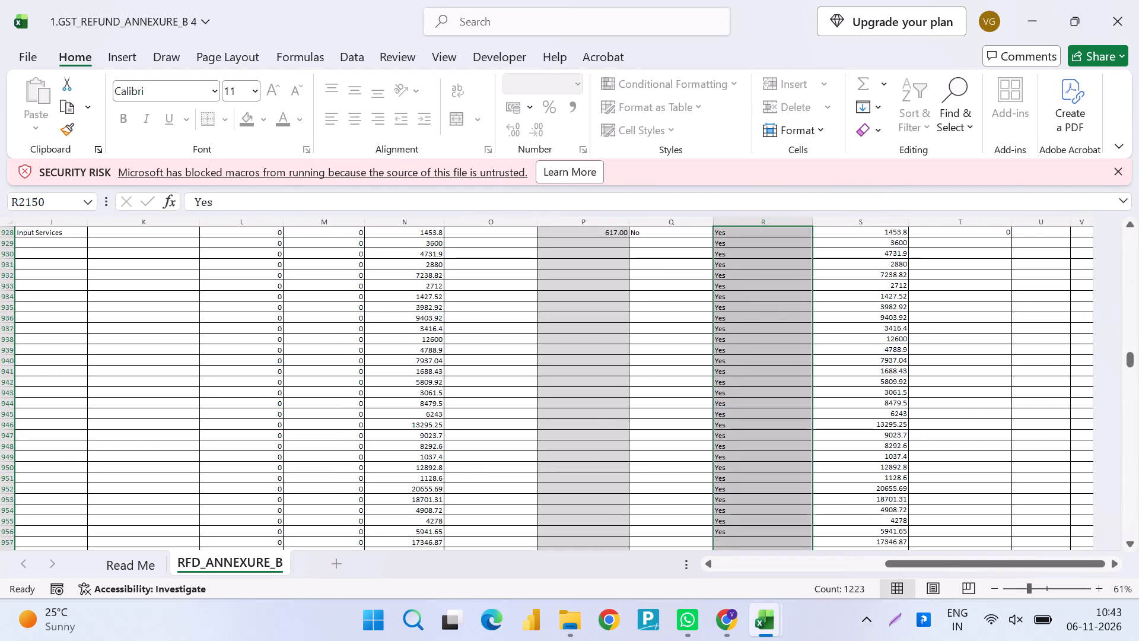
key("shift+Left")
key("ctrl+d")
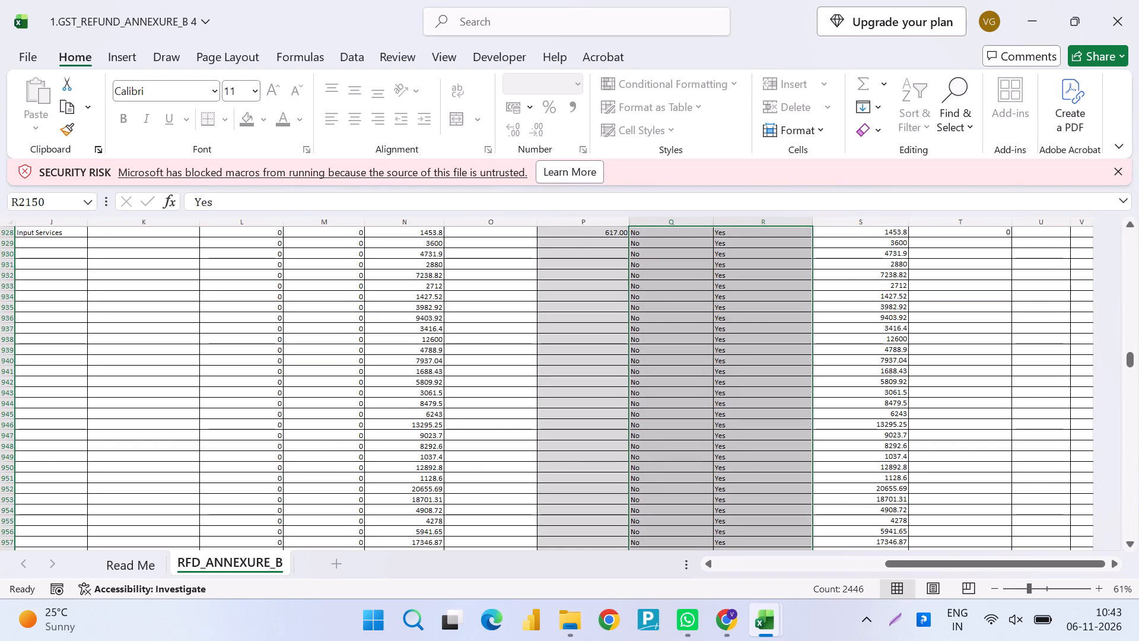
Fill the Amount of Ineligible ITC value 0 down column T to row 2150.
key("Right")
key("Right")
key("Left")
key("Right")
key("ctrl+shift+Up")
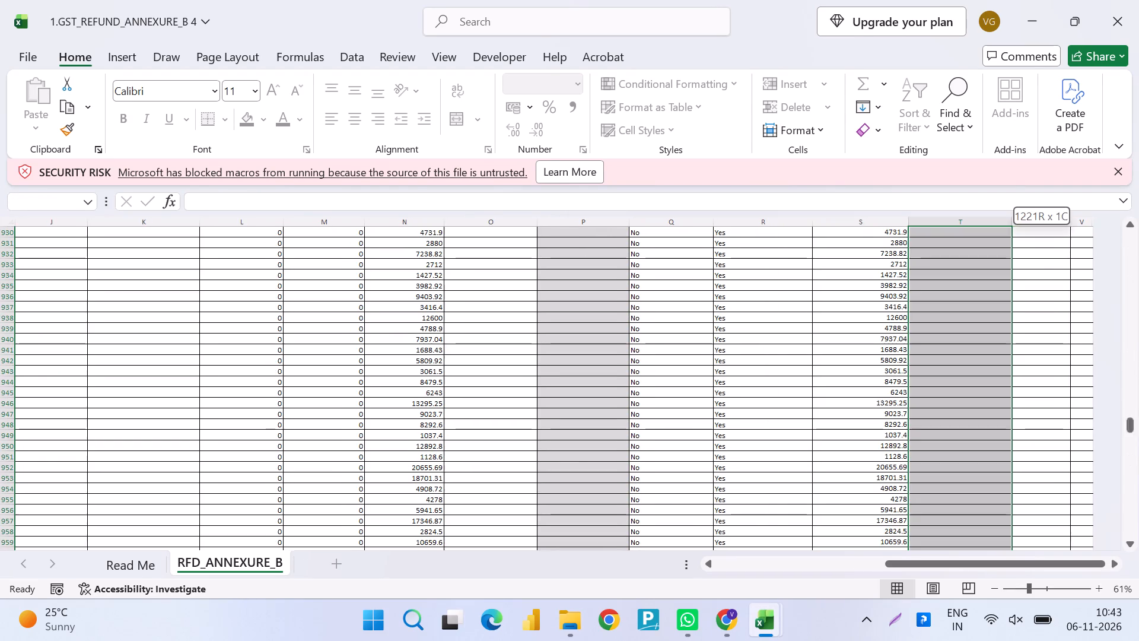
key("ctrl+d")
Refill the whole Amount of Ineligible ITC range T20:T2150 with the 0 from T20.
key("Up")
key("ctrl+Up")
key("Down")
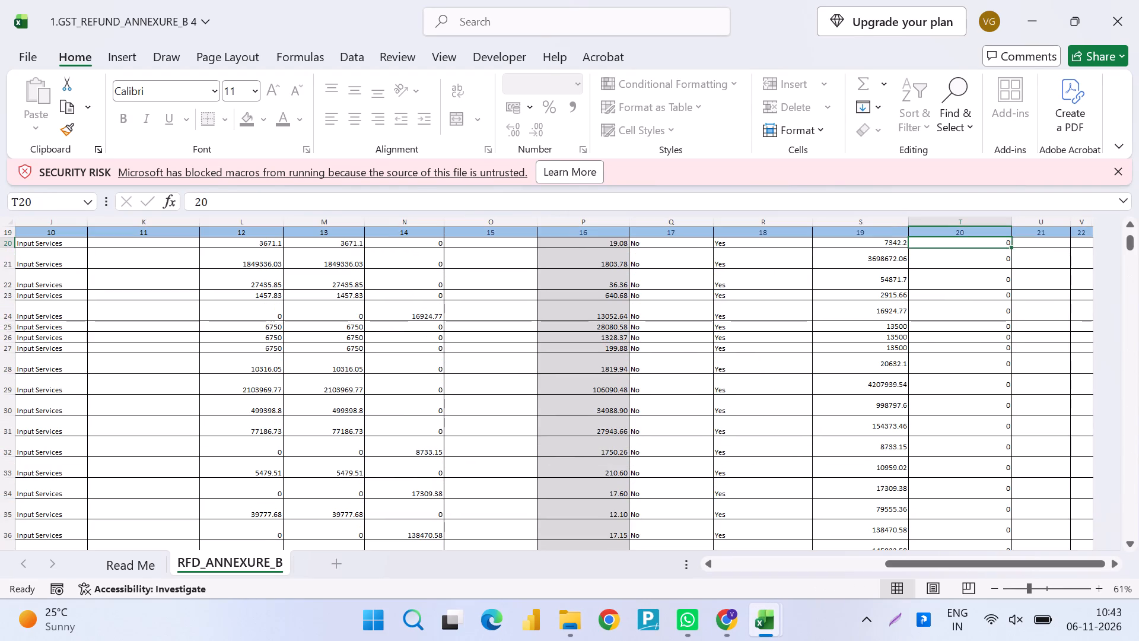
key("Left")
key("ctrl+Down")
key("Right")
key("ctrl+shift+Up")
key("shift+Down")
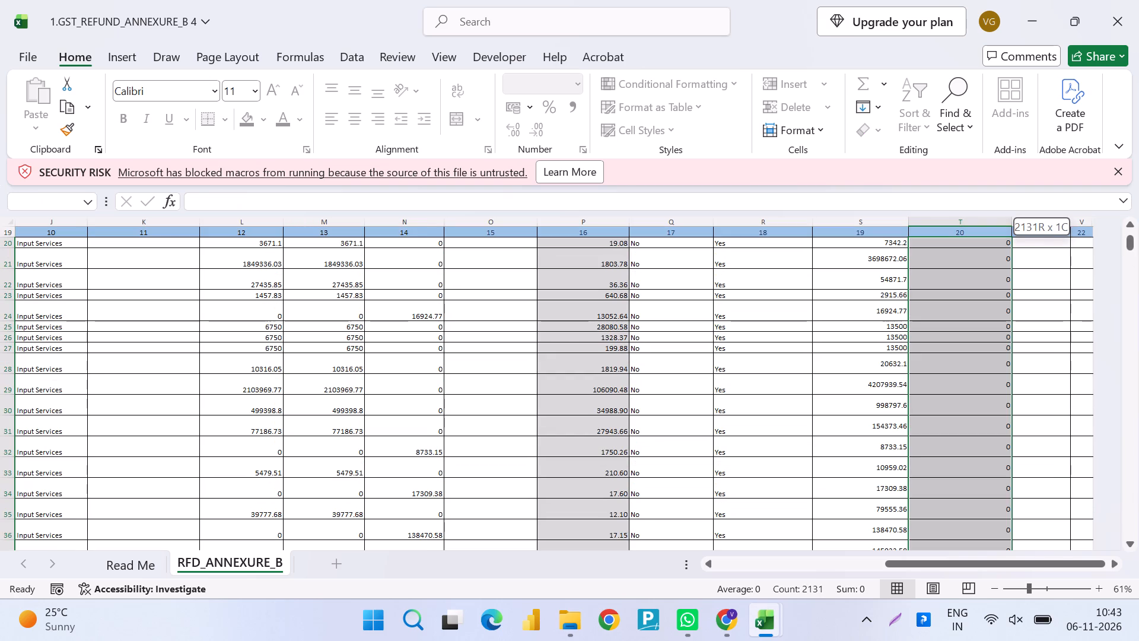
key("ctrl+d")
key("Down")
key("Up")
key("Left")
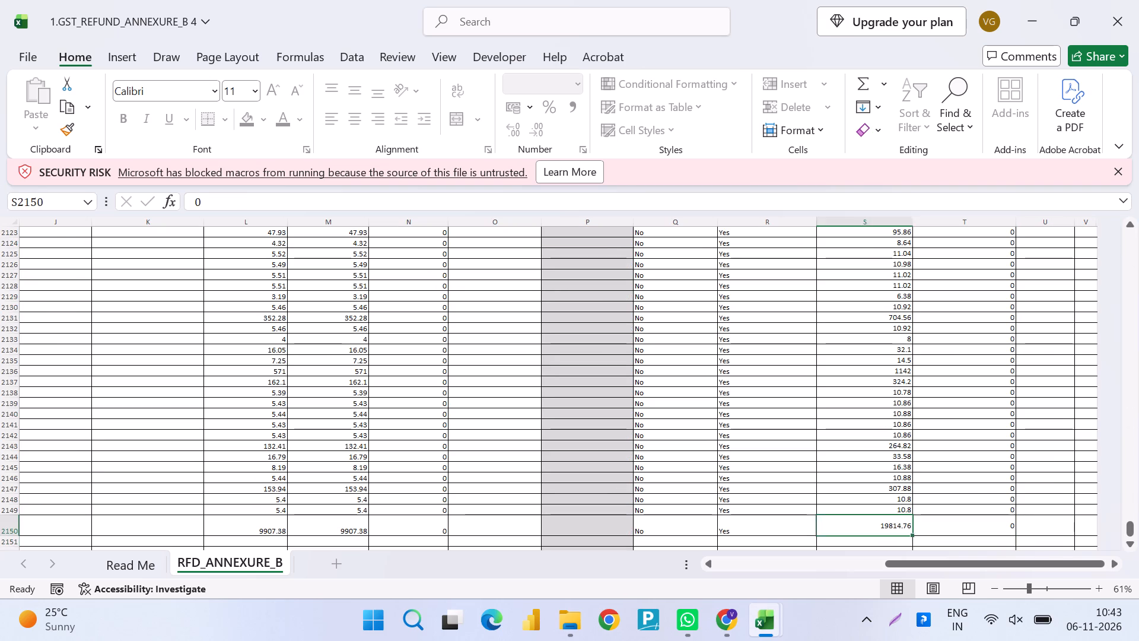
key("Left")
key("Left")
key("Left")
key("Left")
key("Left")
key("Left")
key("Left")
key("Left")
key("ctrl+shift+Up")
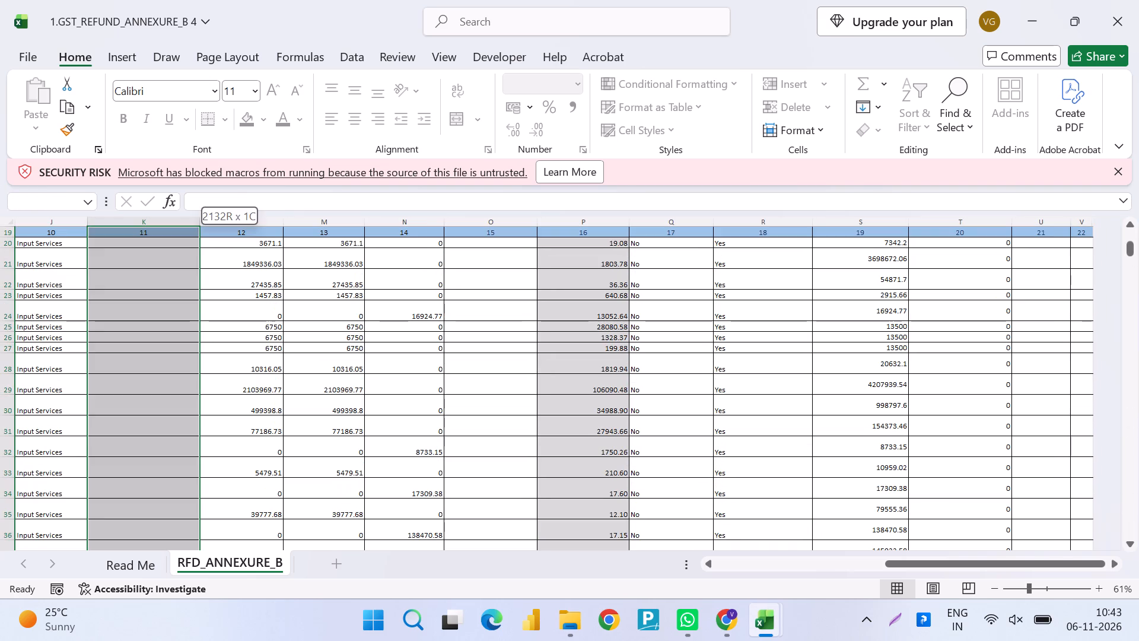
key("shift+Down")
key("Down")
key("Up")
Fill Input Services down the Category of Input Supplies column J to row 2150.
key("Left")
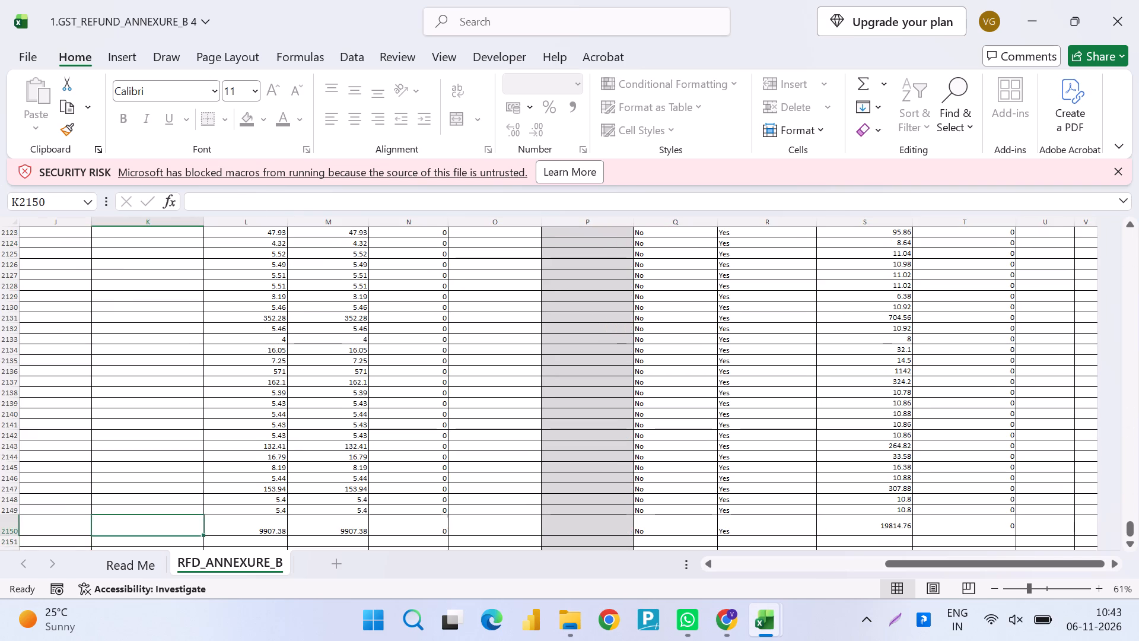
key("Left")
key("Right")
key("ctrl+shift+Up")
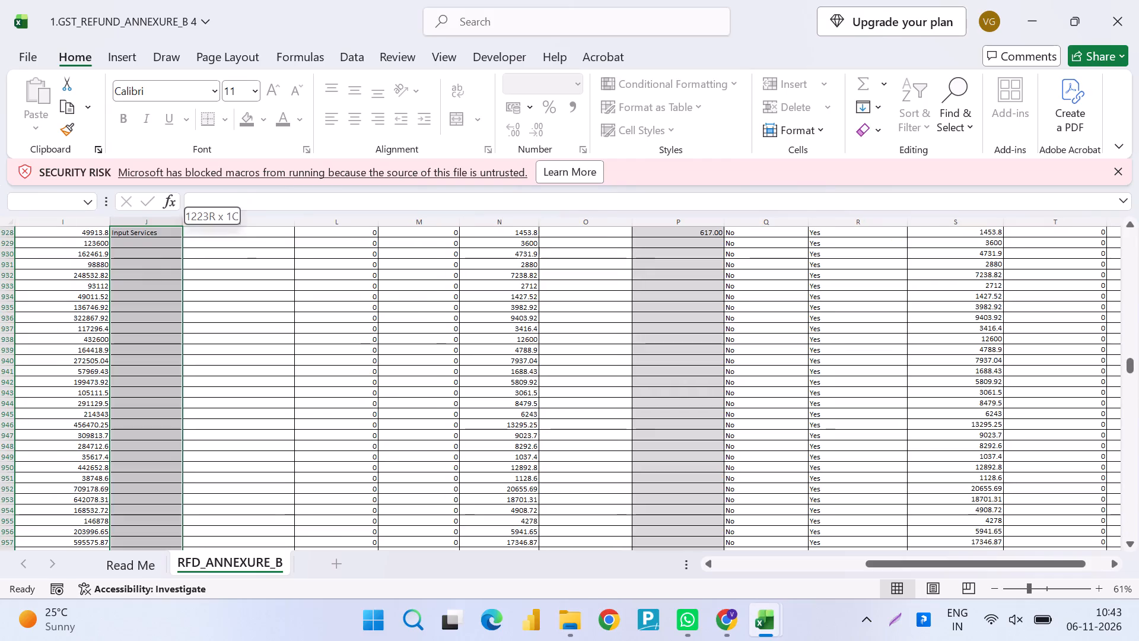
key("shift+Down")
key("shift+Up")
key("ctrl+d")
key("Down")
key("Up")
Examine how far the columns are filled at row 2150 and check the Port Code column up to the headers.
key("Left")
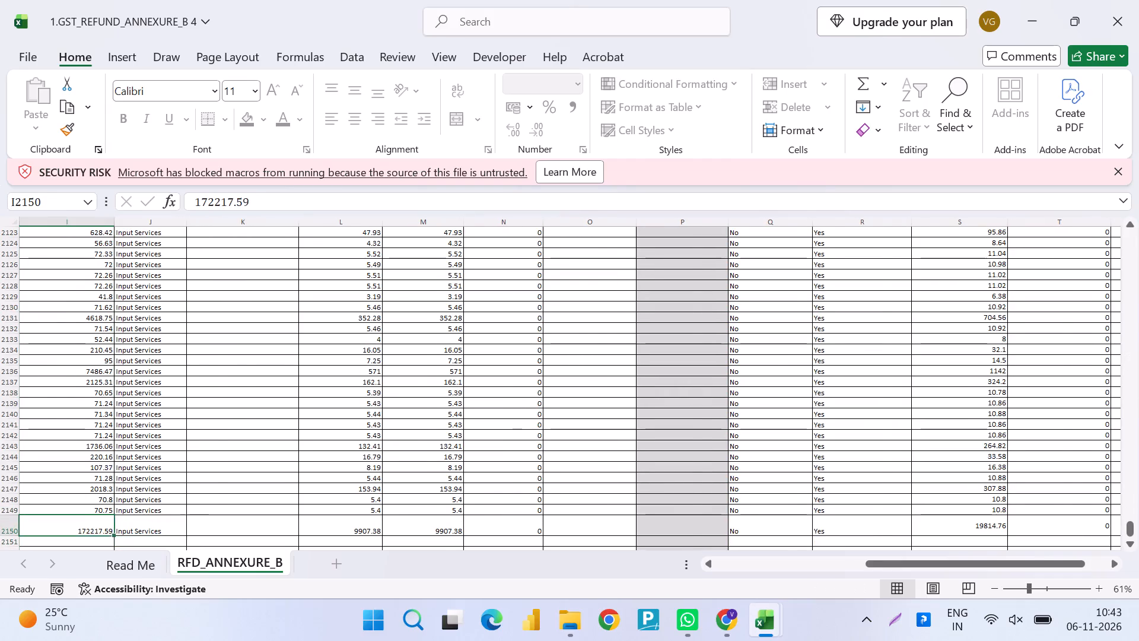
key("Left")
key("Left")
key("Left")
key("Left")
key("Left")
key("Left")
key("Left")
key("Left")
key("Right")
key("Right")
key("Right")
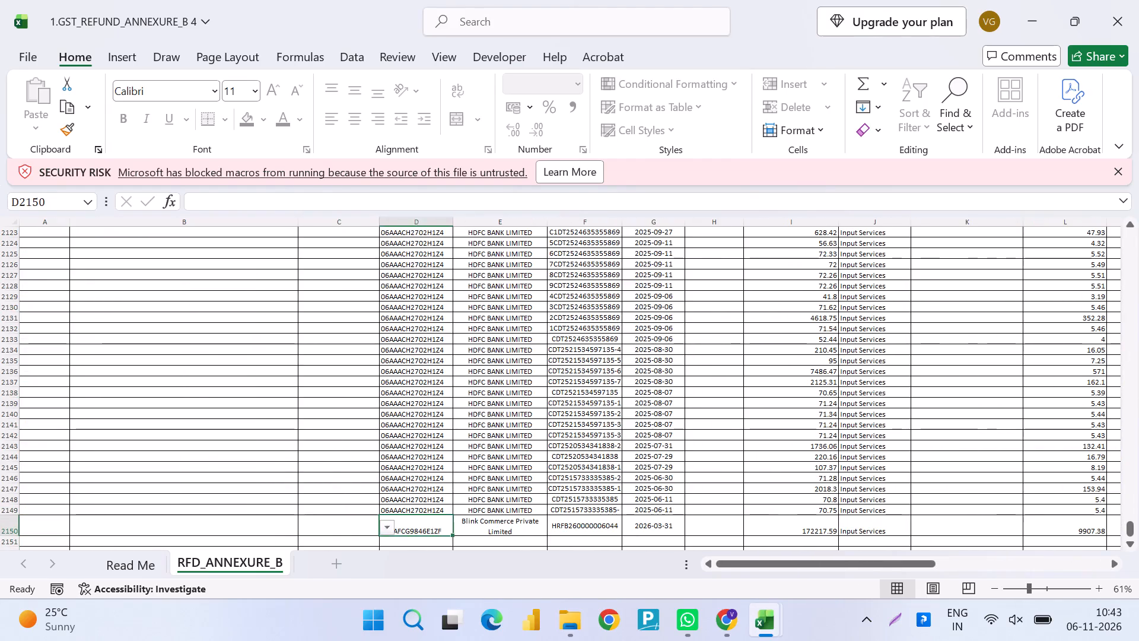
key("Right")
key("Right")
key("Right")
key("Right")
key("ctrl+shift+Up")
key("shift+Down")
key("Left")
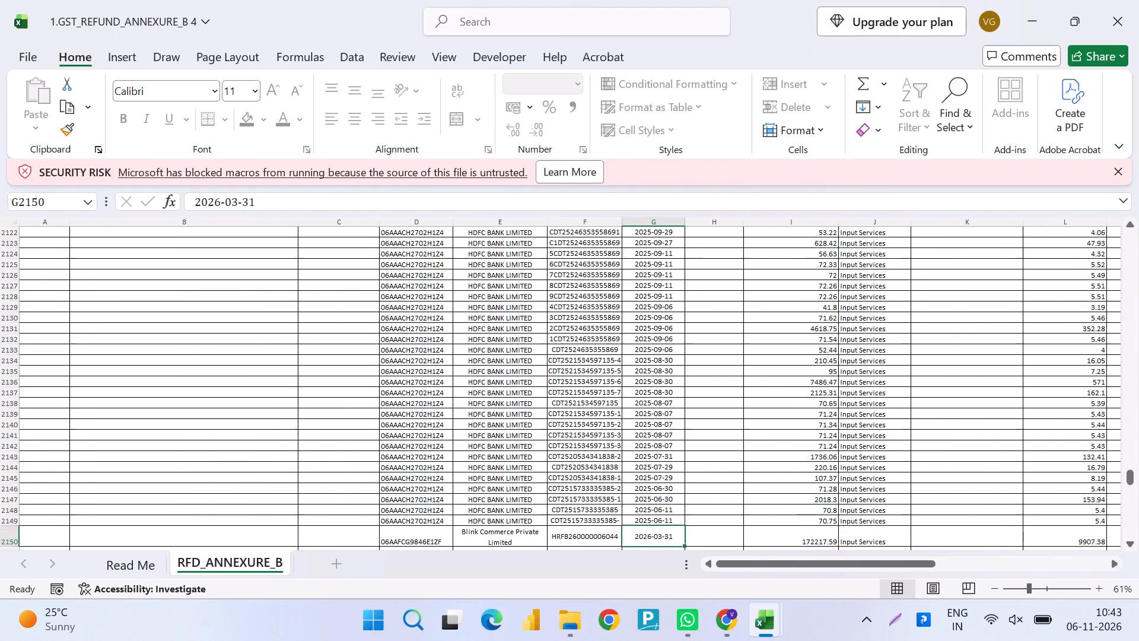
key("Right")
key("ctrl+Up")
key("Up")
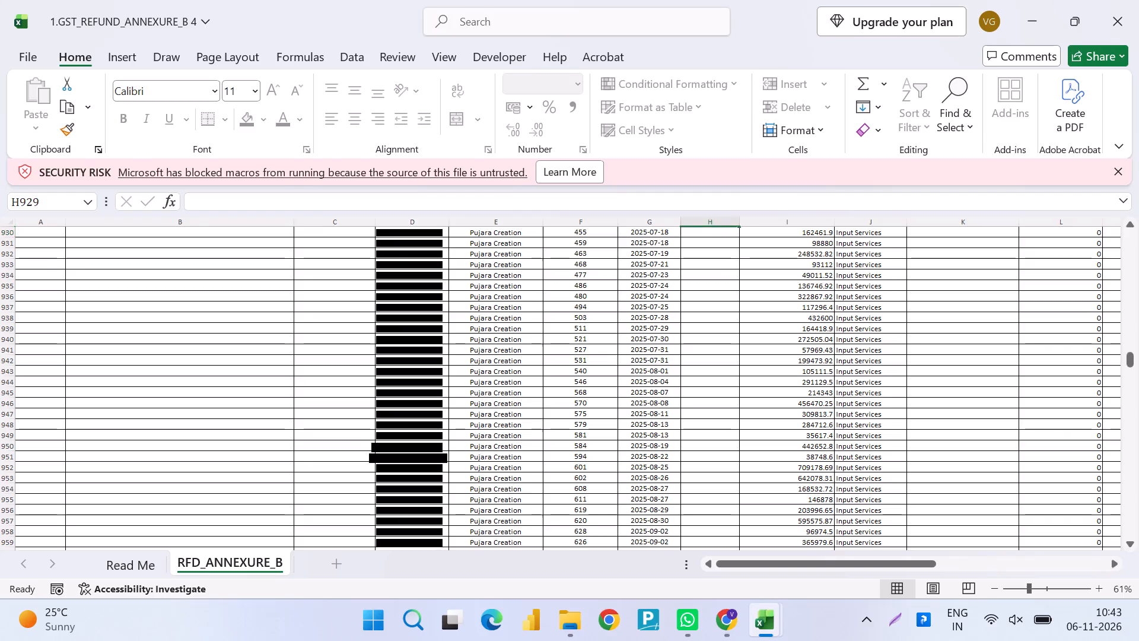
key("Up")
key("Up")
key("ctrl+Up")
key("Down")
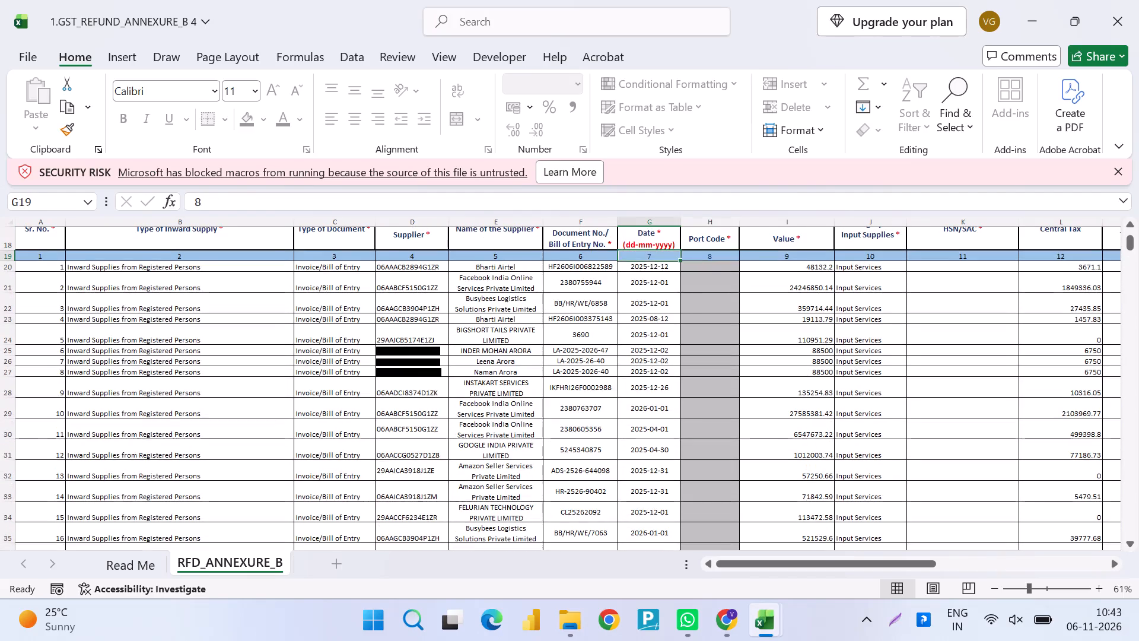
Fill Inward Supplies from Registered Persons and Credit Note down columns B and C from row 928 to row 2150.
key("Left")
key("ctrl+Down")
key("Left")
key("Left")
key("Left")
key("Left")
key("ctrl+shift+Up")
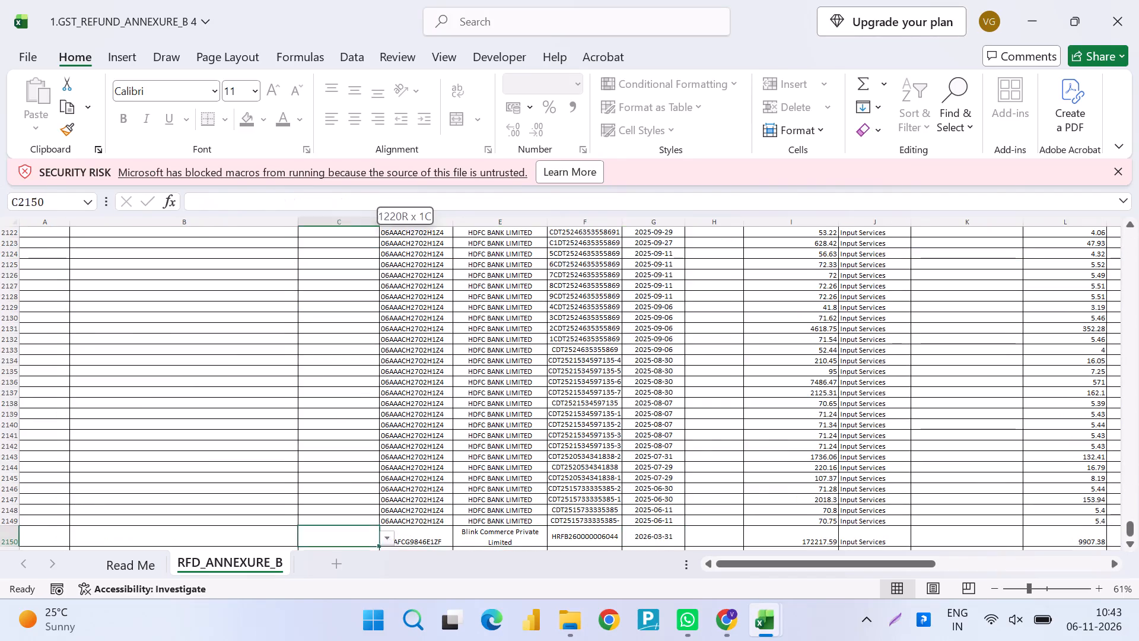
key("shift+Left")
key("shift+Left")
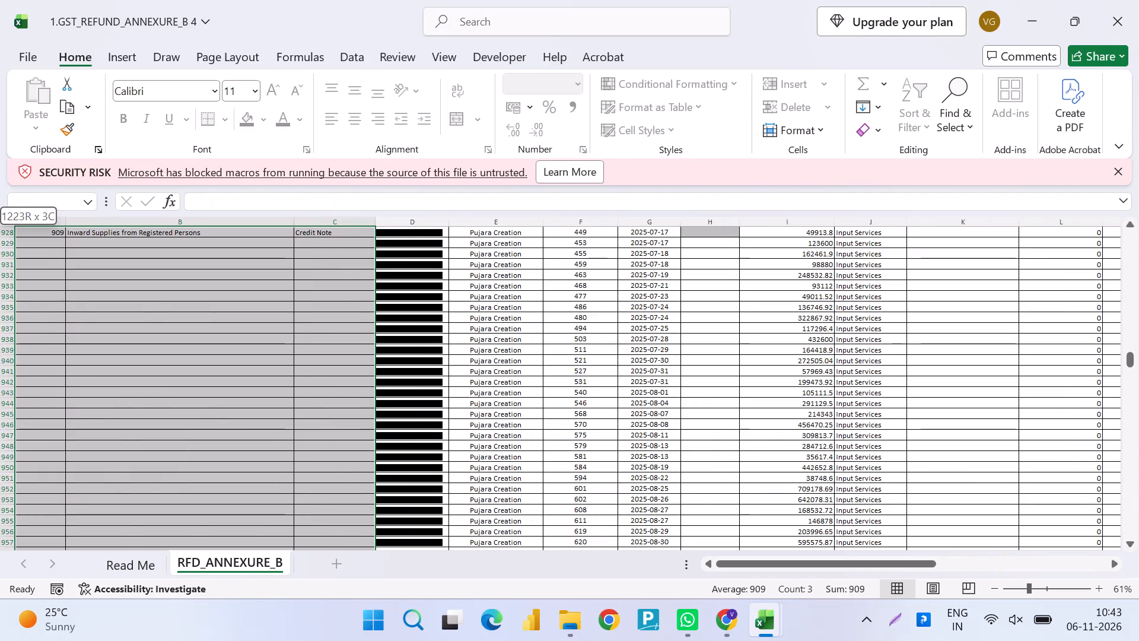
key("ctrl+d")
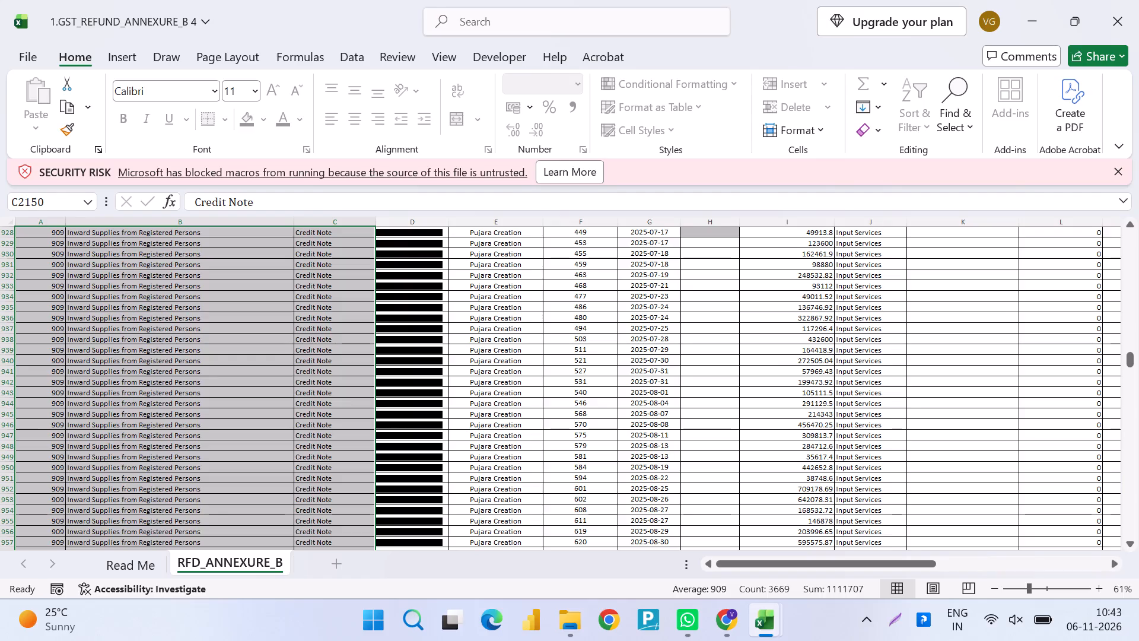
key("ctrl+z")
key("shift+Right")
key("ctrl+d")
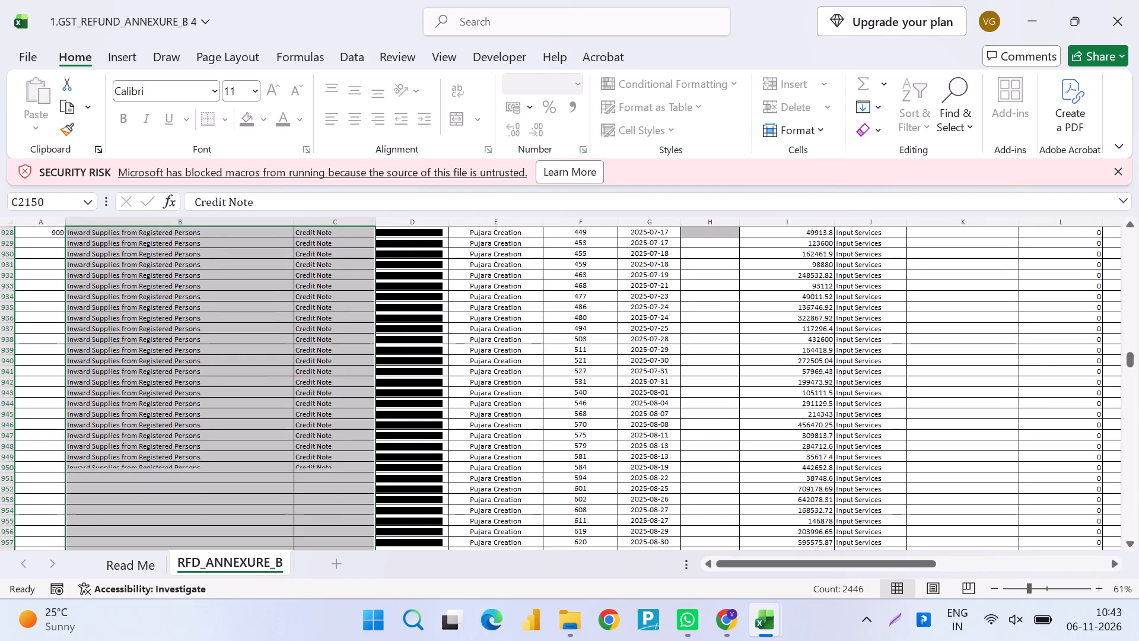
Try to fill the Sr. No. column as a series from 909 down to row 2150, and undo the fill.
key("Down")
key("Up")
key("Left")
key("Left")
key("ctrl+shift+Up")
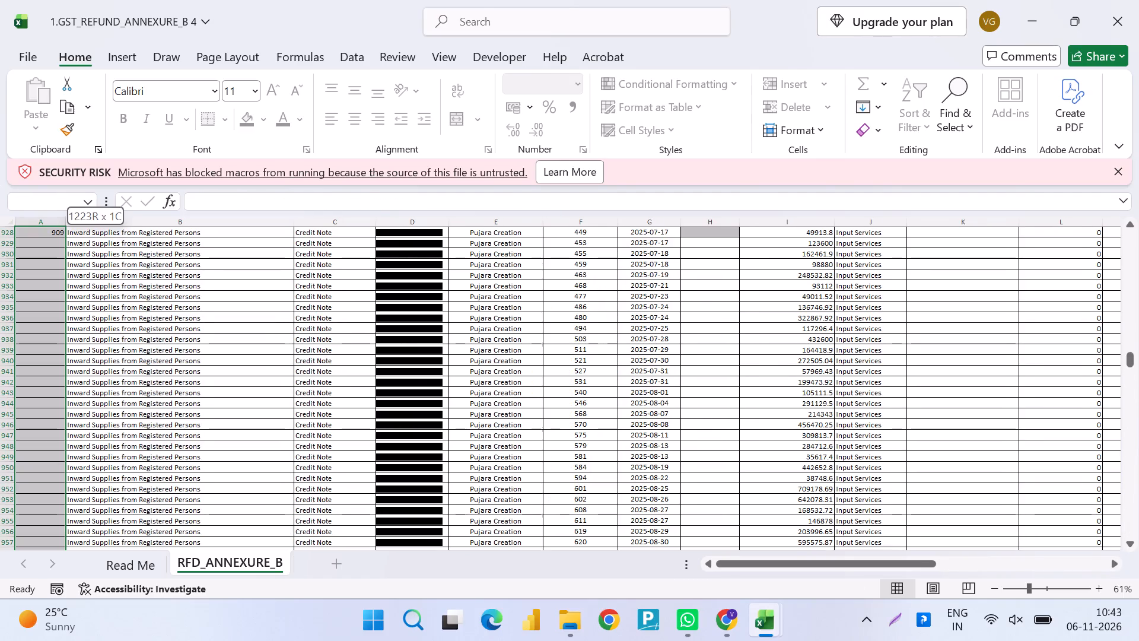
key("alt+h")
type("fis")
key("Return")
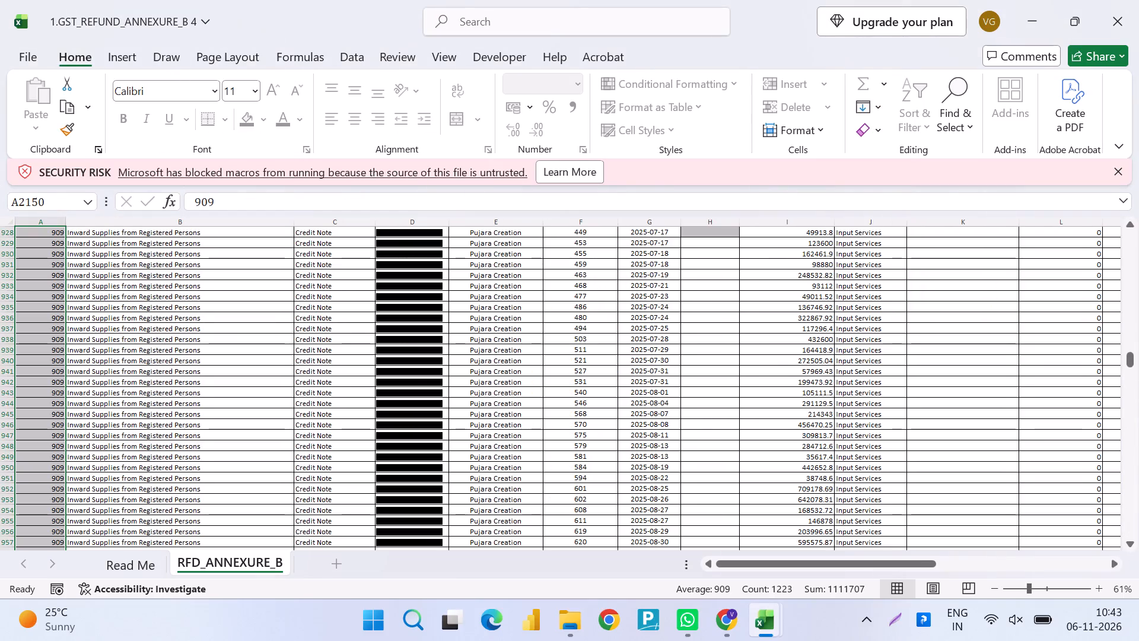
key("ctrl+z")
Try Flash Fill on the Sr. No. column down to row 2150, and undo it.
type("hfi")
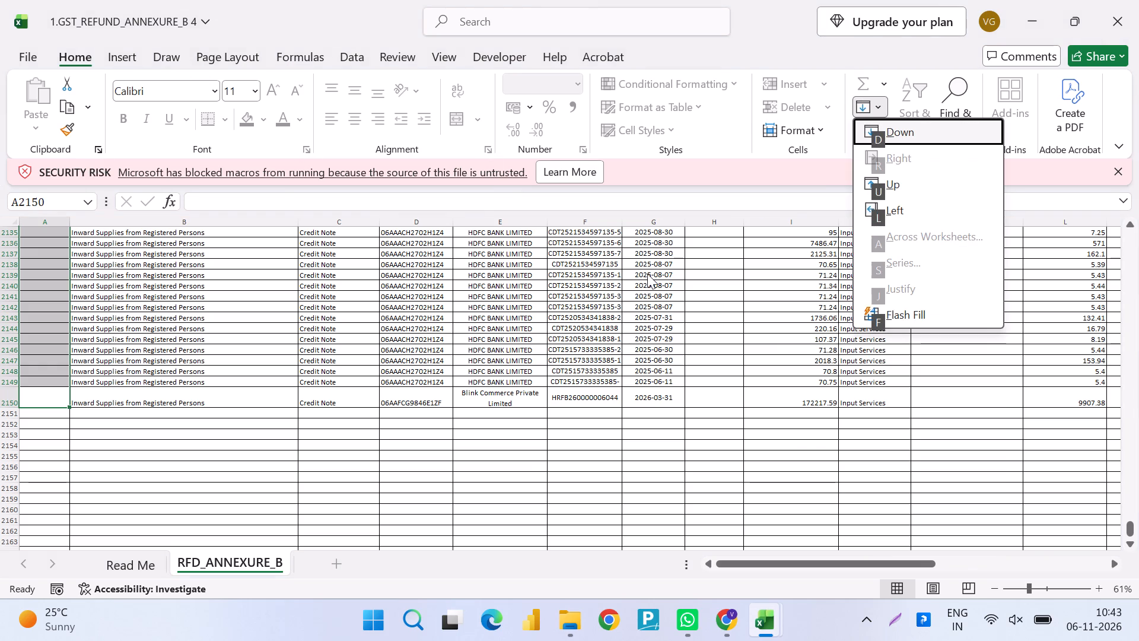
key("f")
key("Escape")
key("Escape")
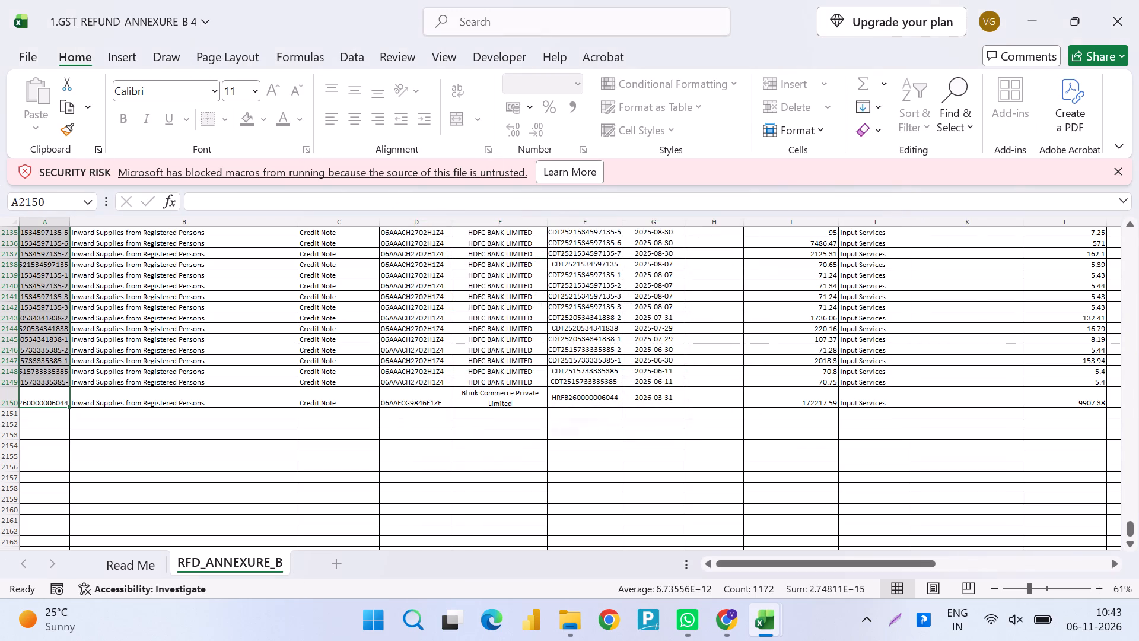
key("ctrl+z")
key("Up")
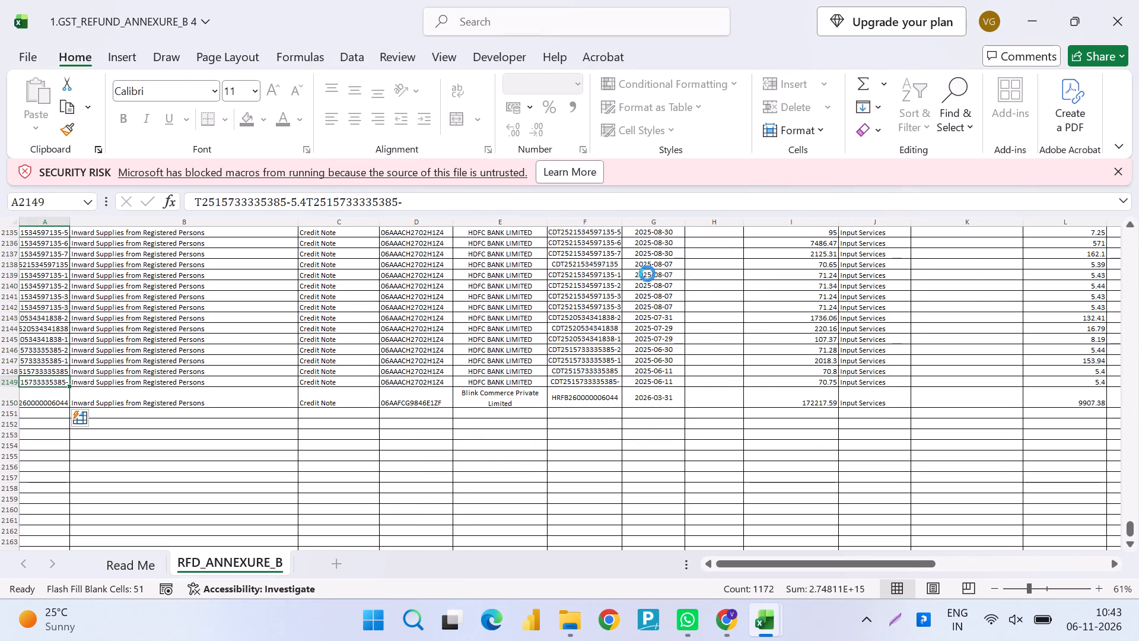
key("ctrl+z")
Switch to the Summary of Inward Supplies (GSTR-2) workbook and insert a blank column before GSTIN/UIN of Recipient on the b2b sheet.
key("Up")
key("Down")
key("Up")
key("Right")
key("ctrl+Up")
key("Up")
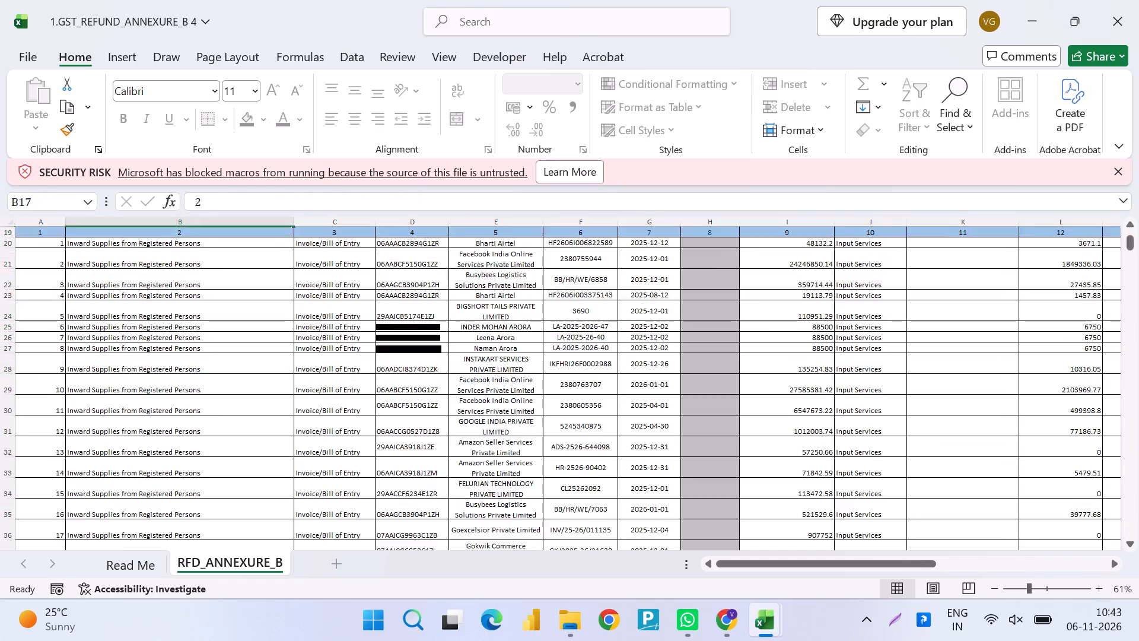
key("Down")
key("Down")
key("alt+Tab")
key("Up")
key("Down")
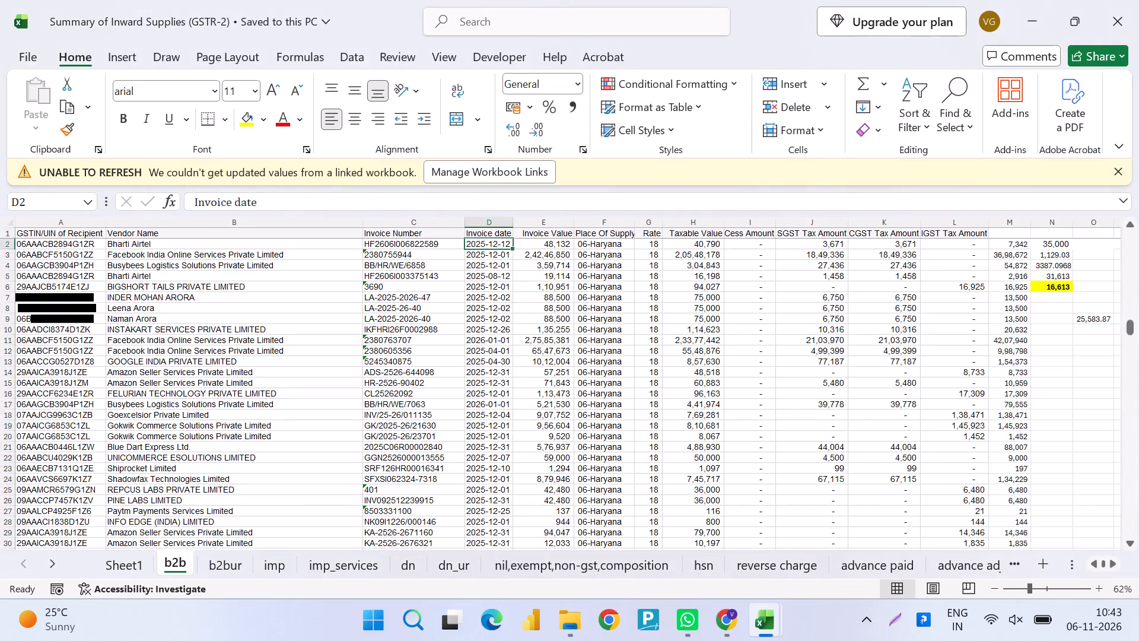
key("Up")
key("Left")
key("Left")
key("Left")
key("Left")
key("ctrl+space")
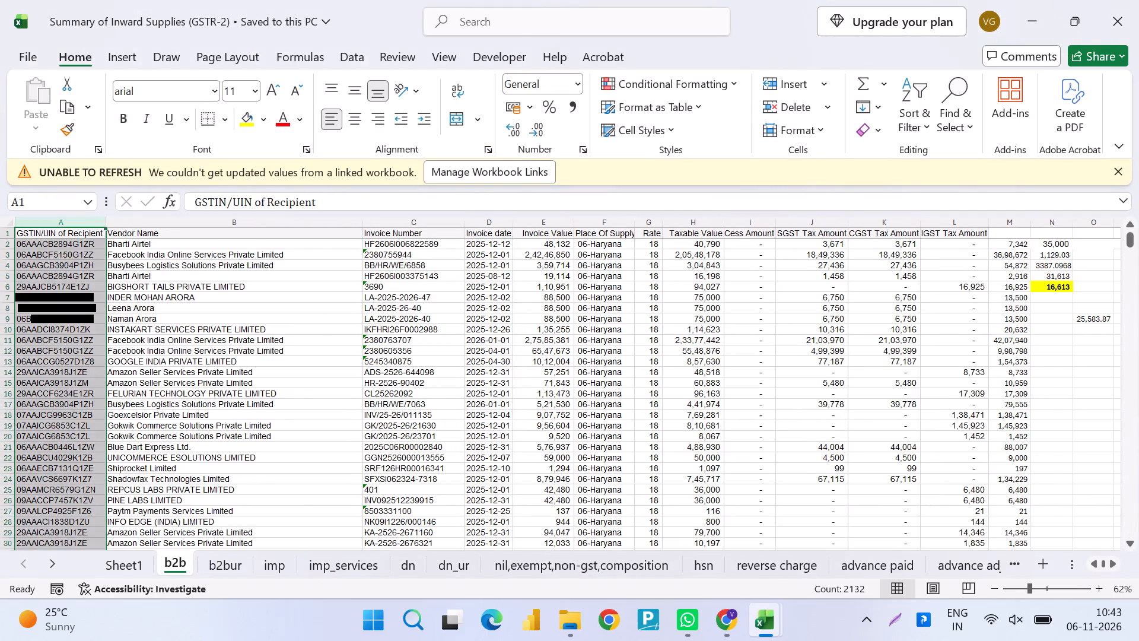
key("ctrl+shift+equal")
Number the new column A as a series starting at 1 in A2 and reaching 2131 in A2132.
key("Right")
key("Down")
key("Left")
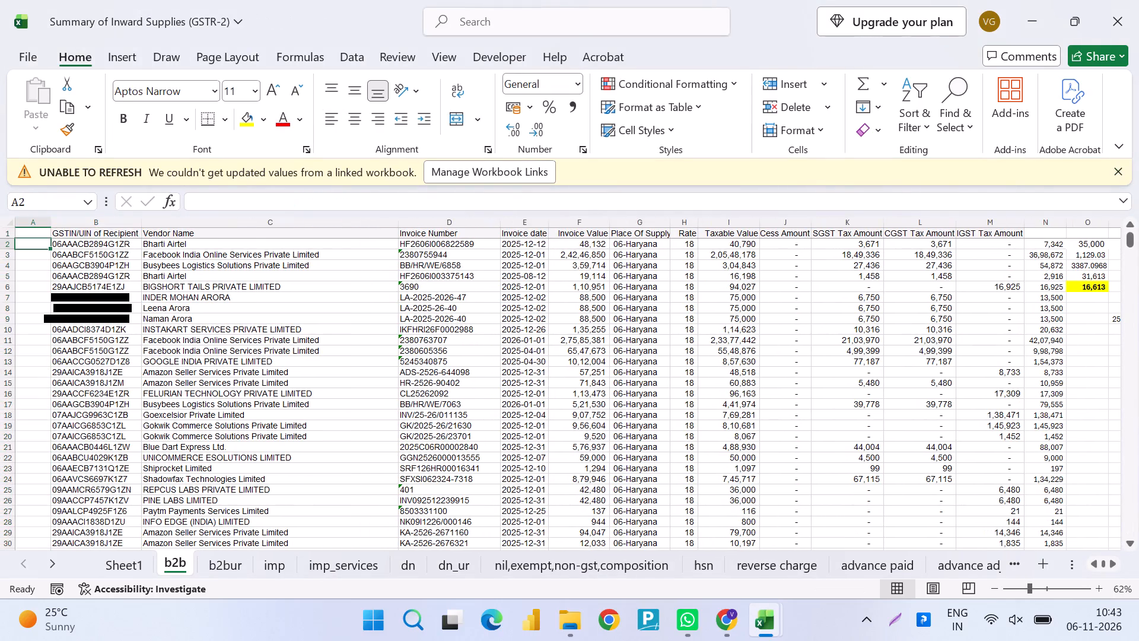
key("1")
key("Return")
key("Right")
key("Down")
key("ctrl+Down")
key("Left")
key("ctrl+shift+Up")
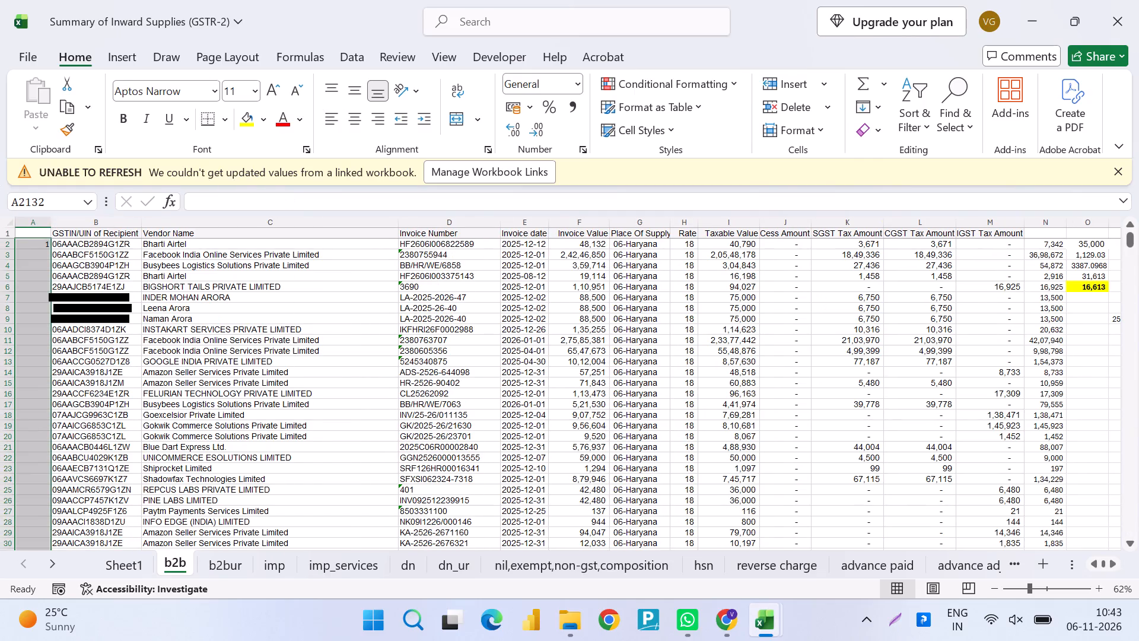
key("alt+h")
type("fis")
key("Return")
Copy the serial numbers 1 to 2131 into the Sr. No. column of RFD_ANNEXURE_B from A20, and save the workbook.
key("ctrl+c")
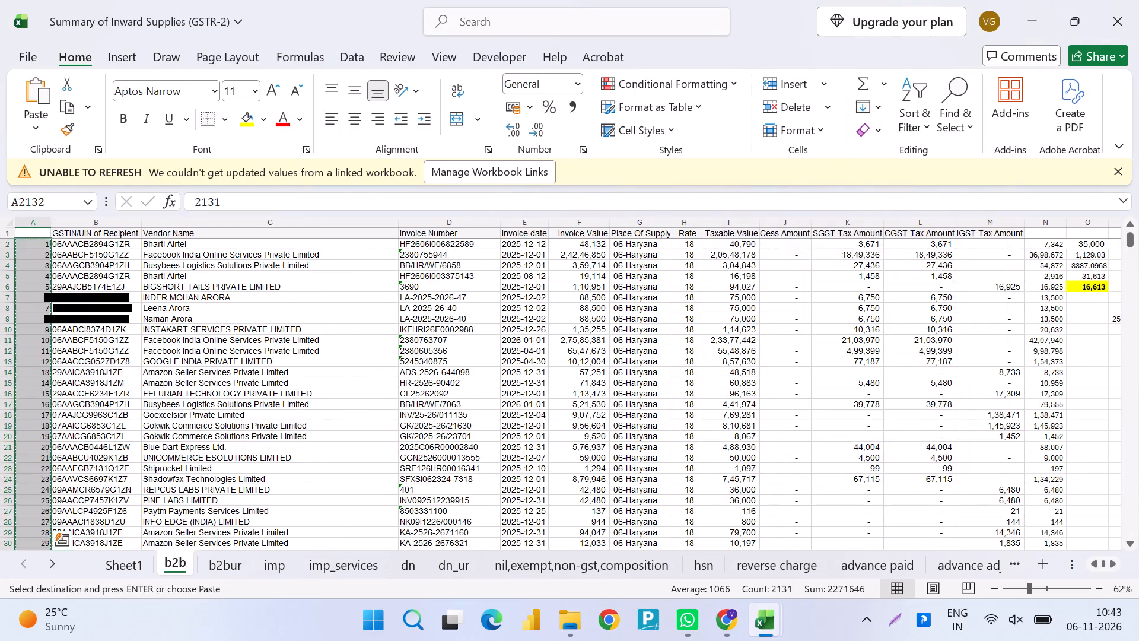
key("alt+Tab")
key("Left")
key("ctrl+v")
key("ctrl+Down")
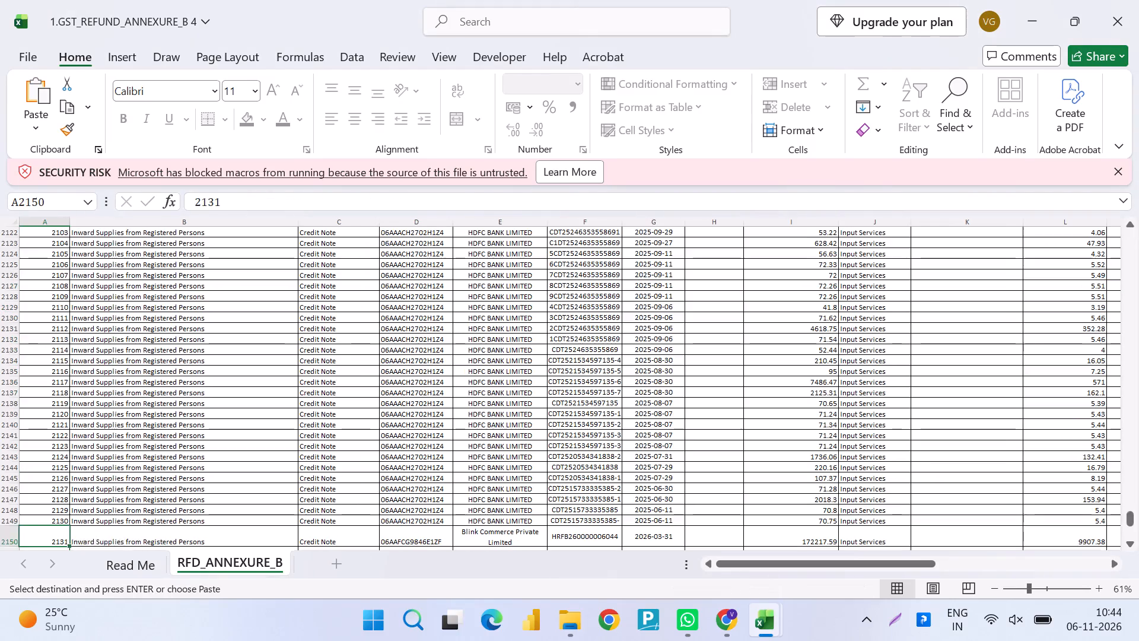
key("Down")
key("Up")
key("Down")
key("Up")
key("ctrl+s")
Switch to the Summary of Inward Supplies (GSTR-2) workbook.
key("alt+Tab")
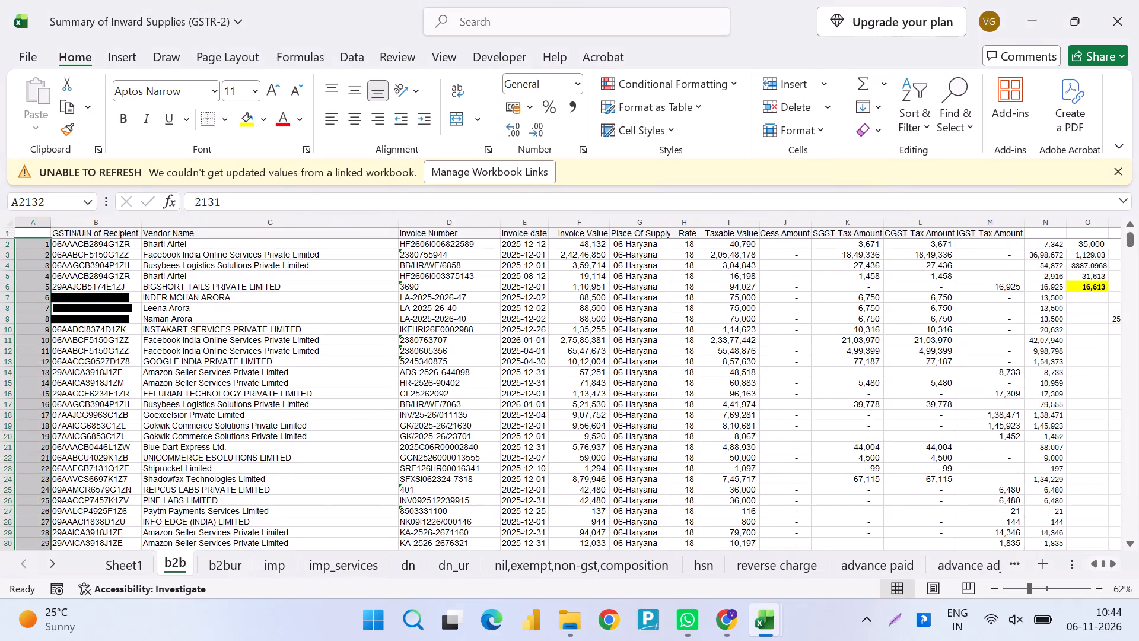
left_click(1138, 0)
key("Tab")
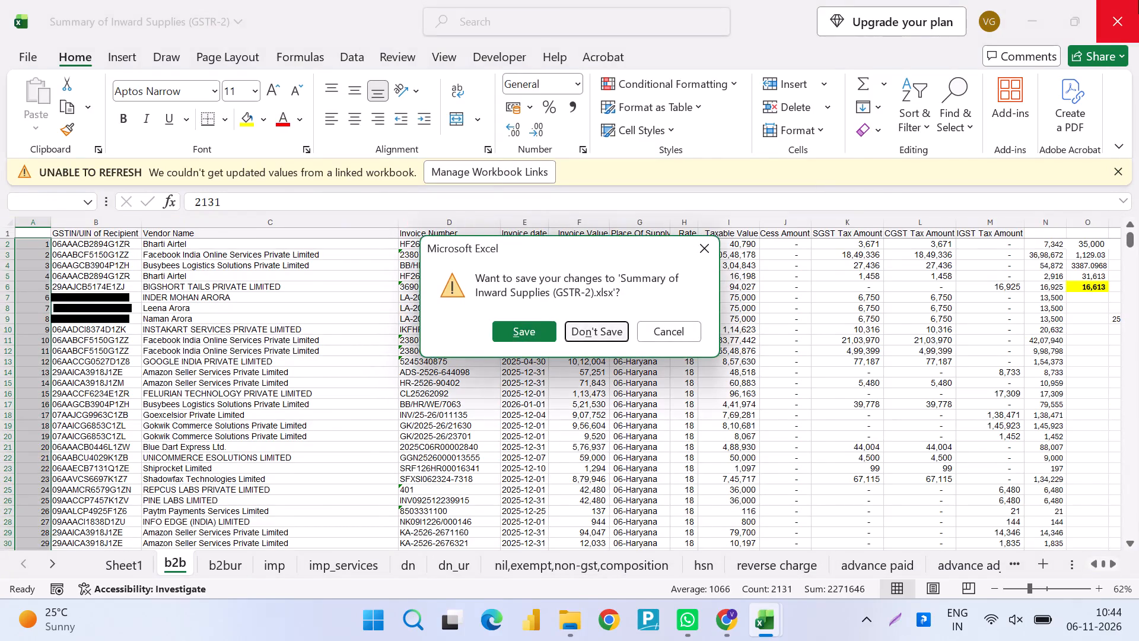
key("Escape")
Examine the invoice dates in the last rows of the b2b sheet.
key("Up")
key("Right")
key("Right")
key("Right")
key("Right")
key("Down")
key("Up")
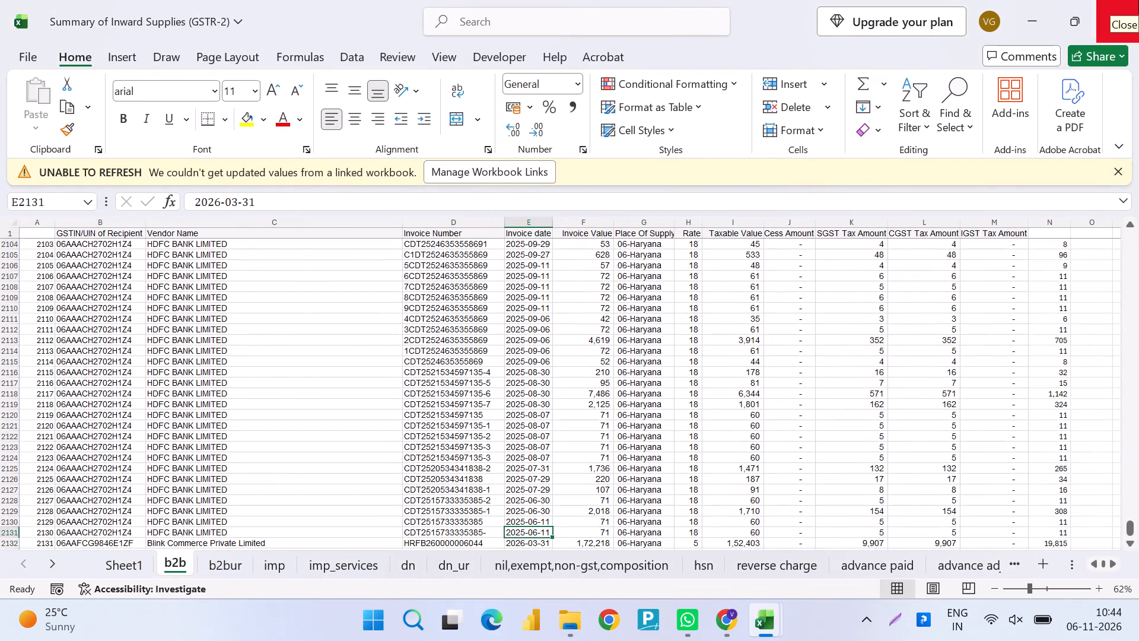
key("ctrl+Up")
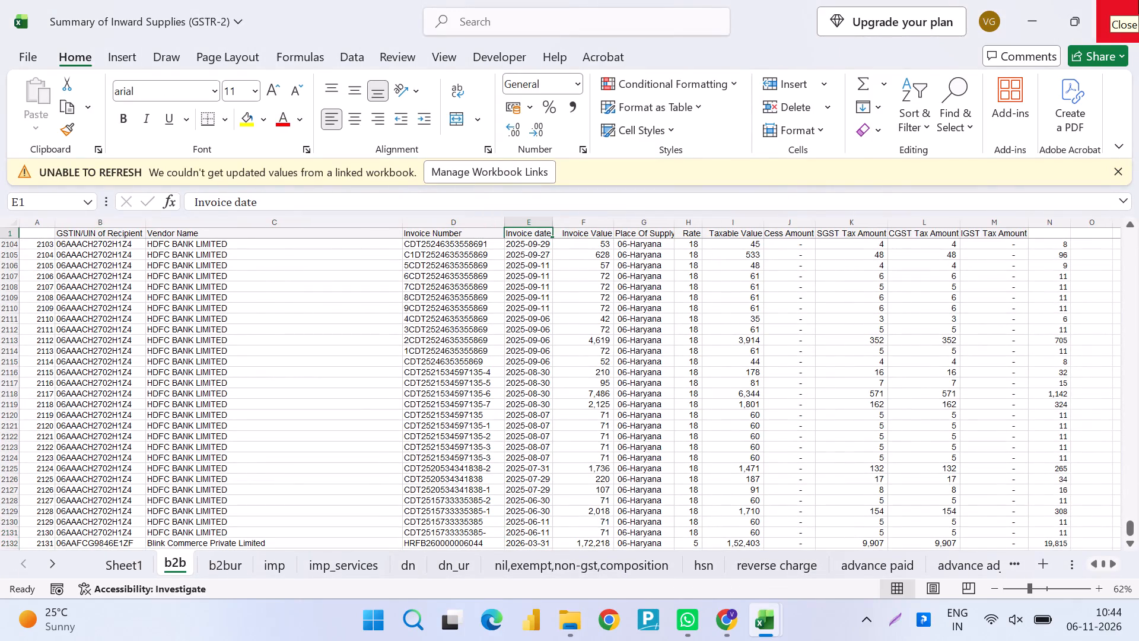
Close the Summary of Inward Supplies (GSTR-2) workbook without saving its changes.
left_click(1138, 0)
key("Tab")
key("Return")
Go back to the first data row, cell B20, of RFD_ANNEXURE_B and save the workbook.
key("Up")
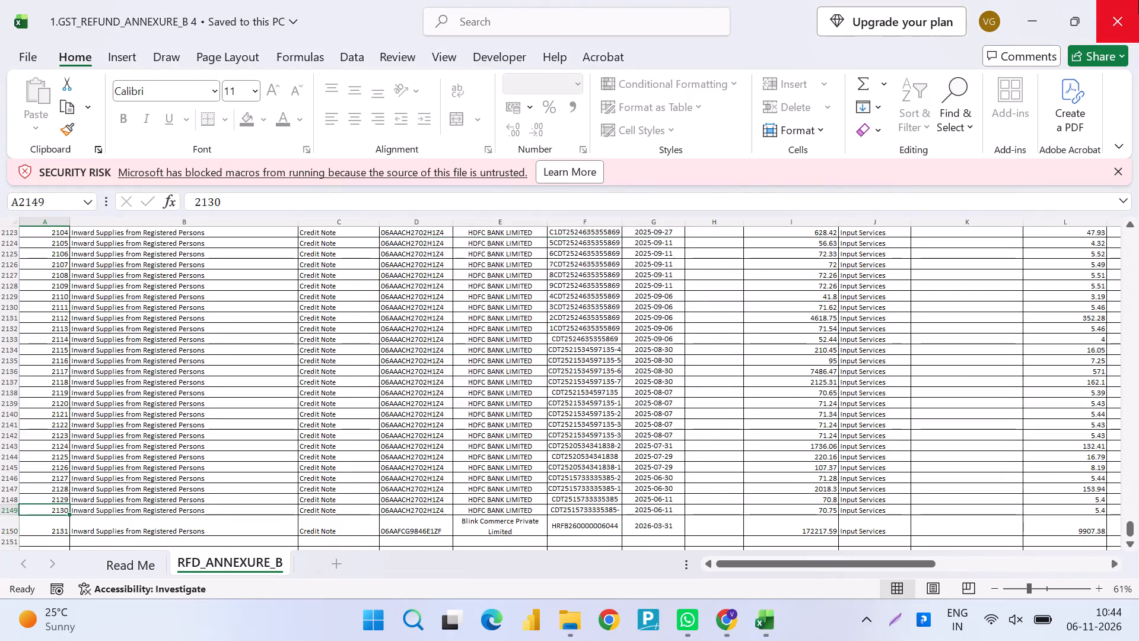
key("ctrl+Up")
key("Right")
key("Down")
key("ctrl+s")
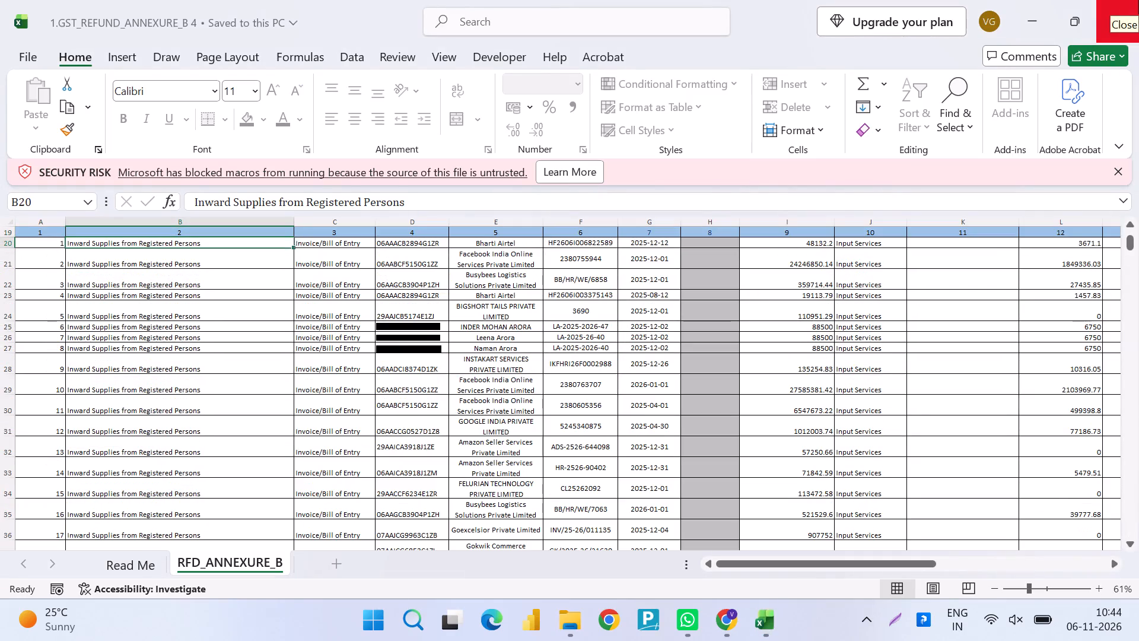
key("ctrl+s")
key("ctrl+s")
key("ctrl+s")
key("ctrl+s")
key("ctrl+s")
key("ctrl+s")
key("ctrl+s")
key("ctrl+s")
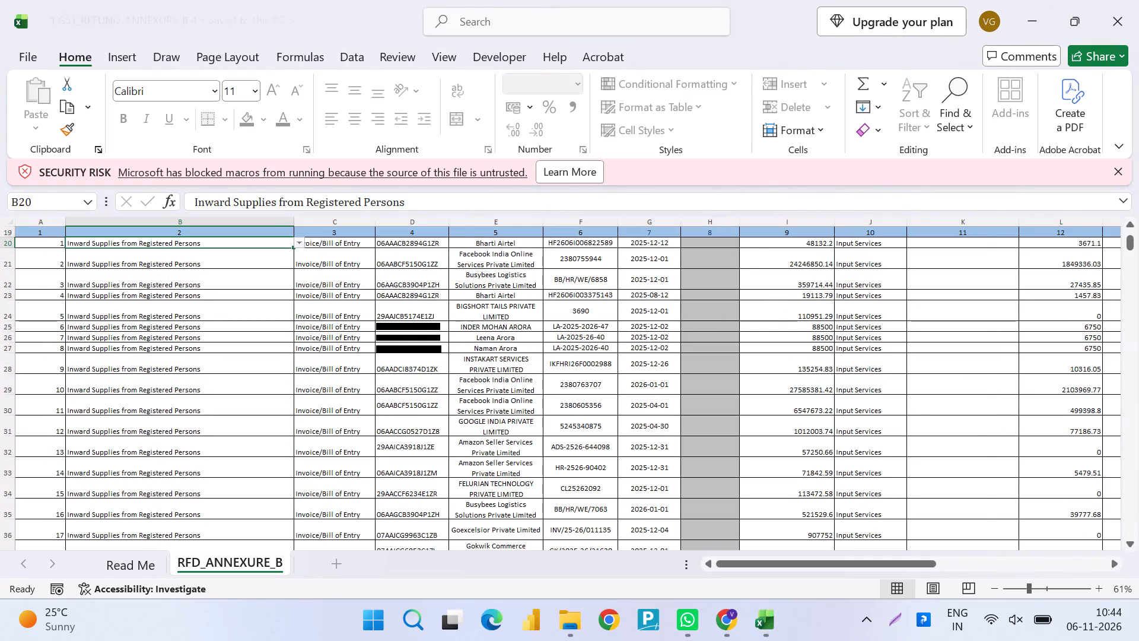
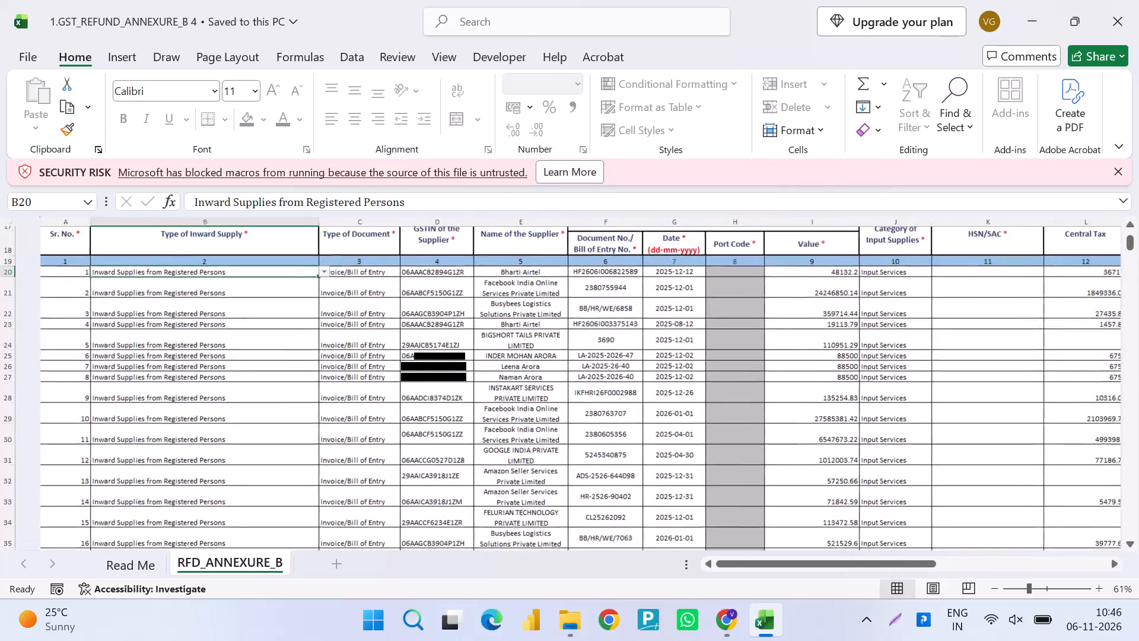
Set the From Return Period in cell D7 of the RFD_ANNEXURE_B sheet to 042025.
scroll(581, 357, "up", 3)
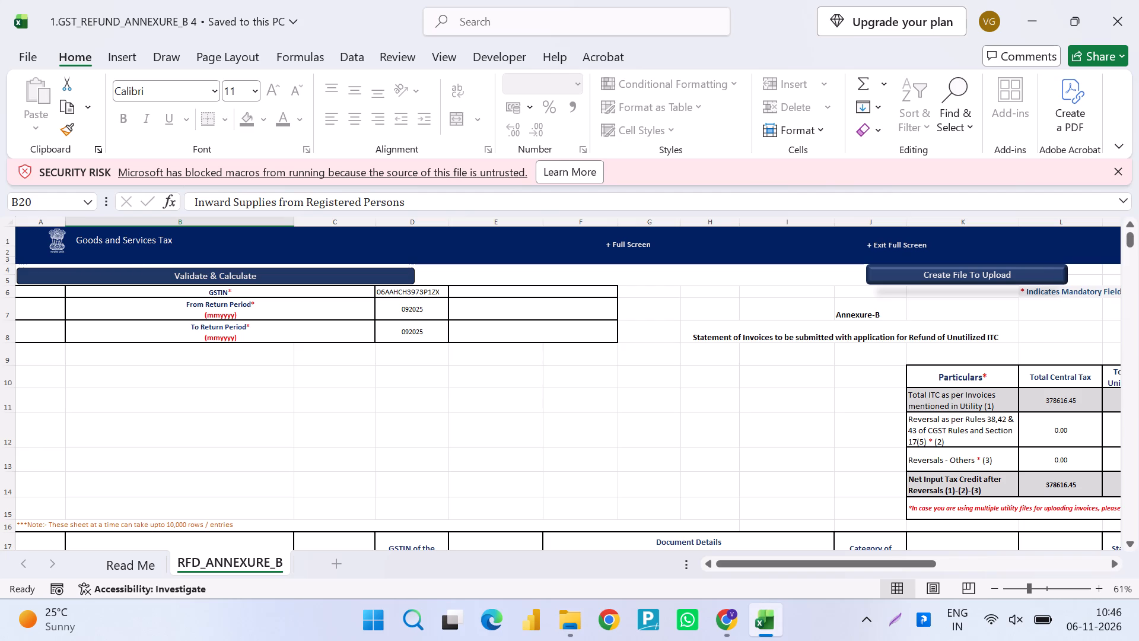
key("Down")
key("Up")
key("Up")
key("ctrl+Up")
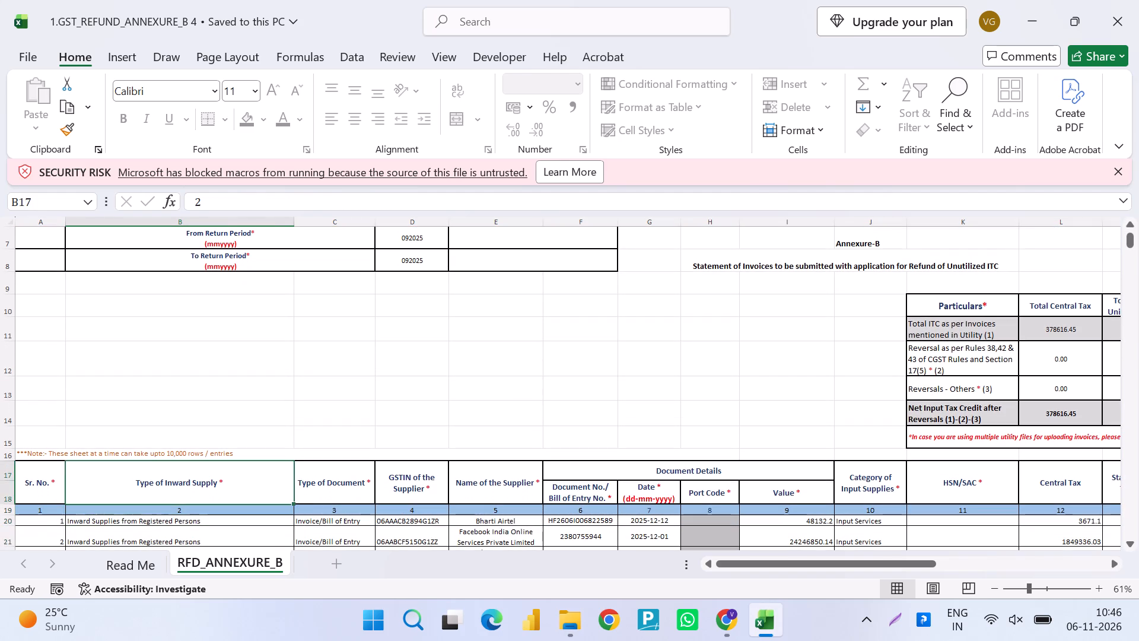
key("Up")
key("Up")
key("ctrl+Up")
key("ctrl+Up")
key("Right")
key("Down")
key("F2")
key("Left")
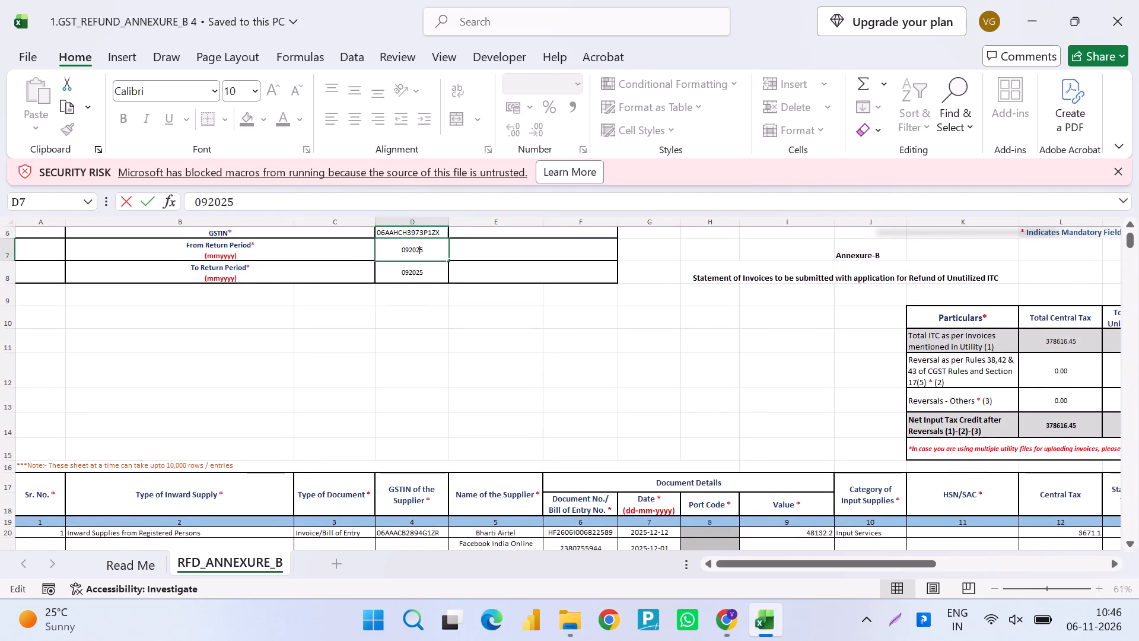
key("Left")
key("Left")
key("Left")
key("shift+Left")
key("4")
key("Right")
key("Right")
key("Return")
Set the To Return Period in cell D8 to 032026.
key("F2")
key("BackSpace")
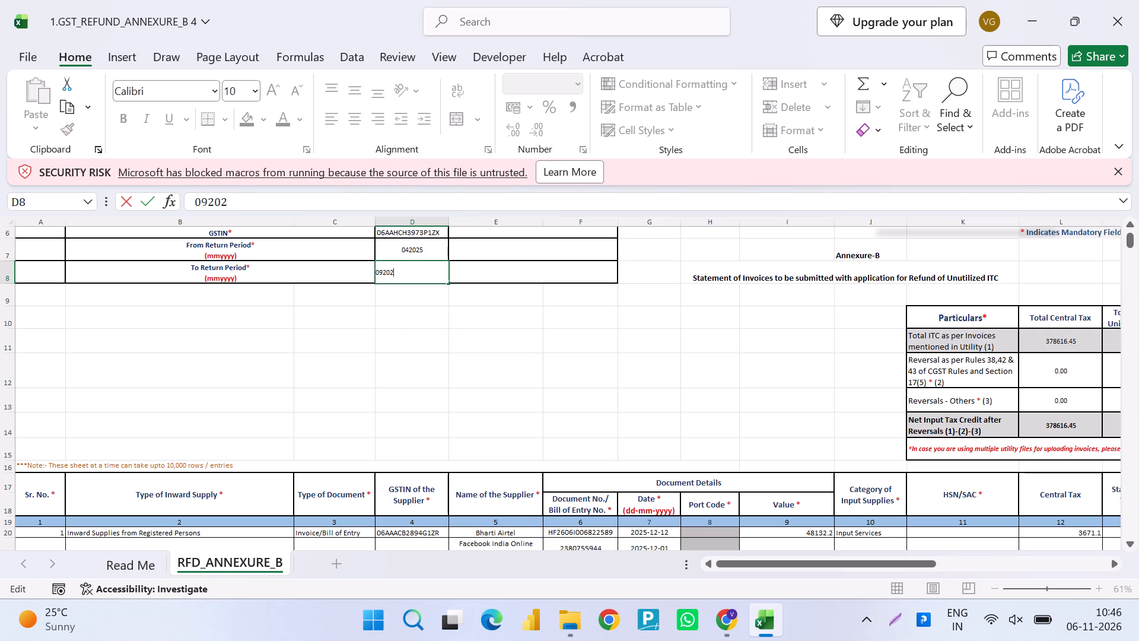
key("6")
key("Left")
key("Left")
key("Left")
key("Left")
key("BackSpace")
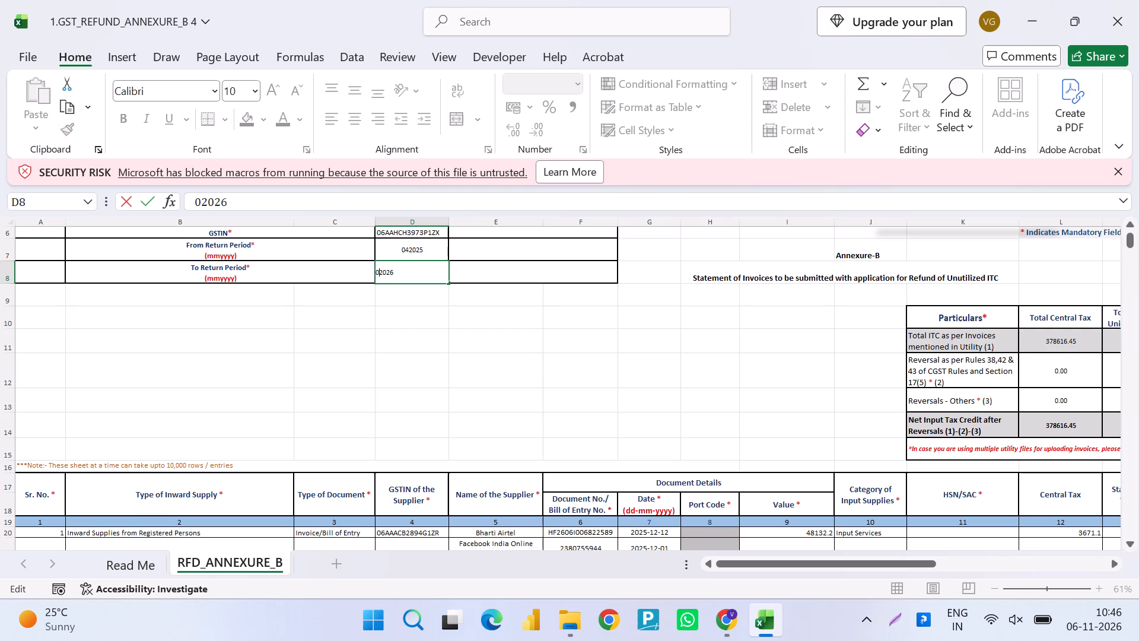
key("3")
key("Return")
Examine the ITC summary table and try to open its Total ITC central tax cell, L11, for editing.
key("Up")
key("Up")
key("Up")
key("Up")
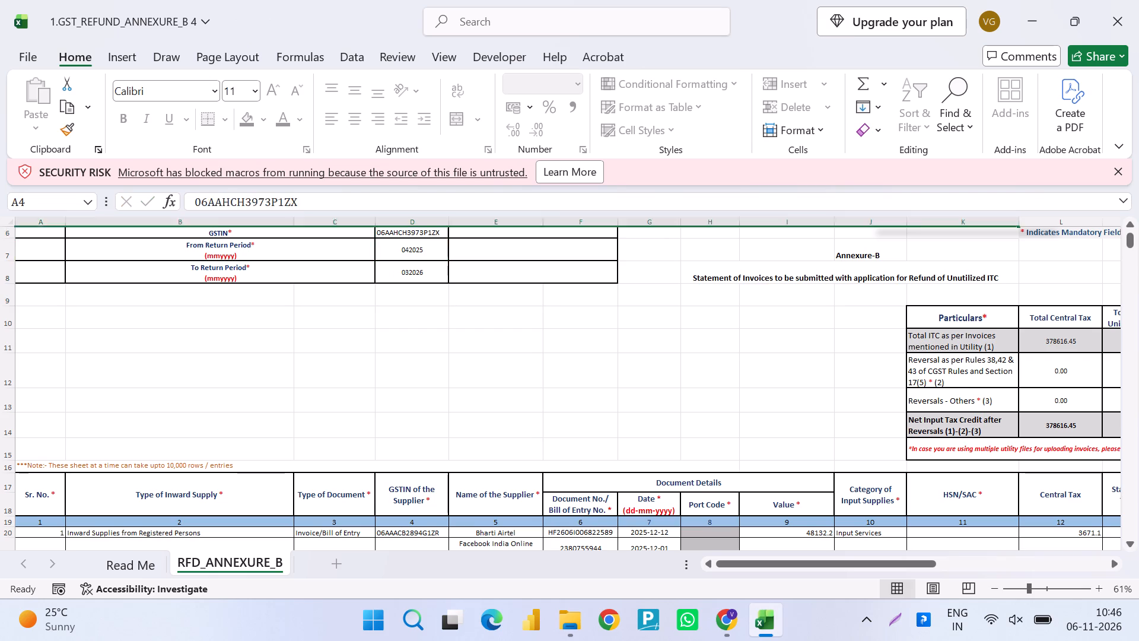
key("Up")
key("Right")
key("Down")
key("Down")
key("Down")
key("Right")
key("Right")
key("Right")
key("Right")
key("Right")
key("Right")
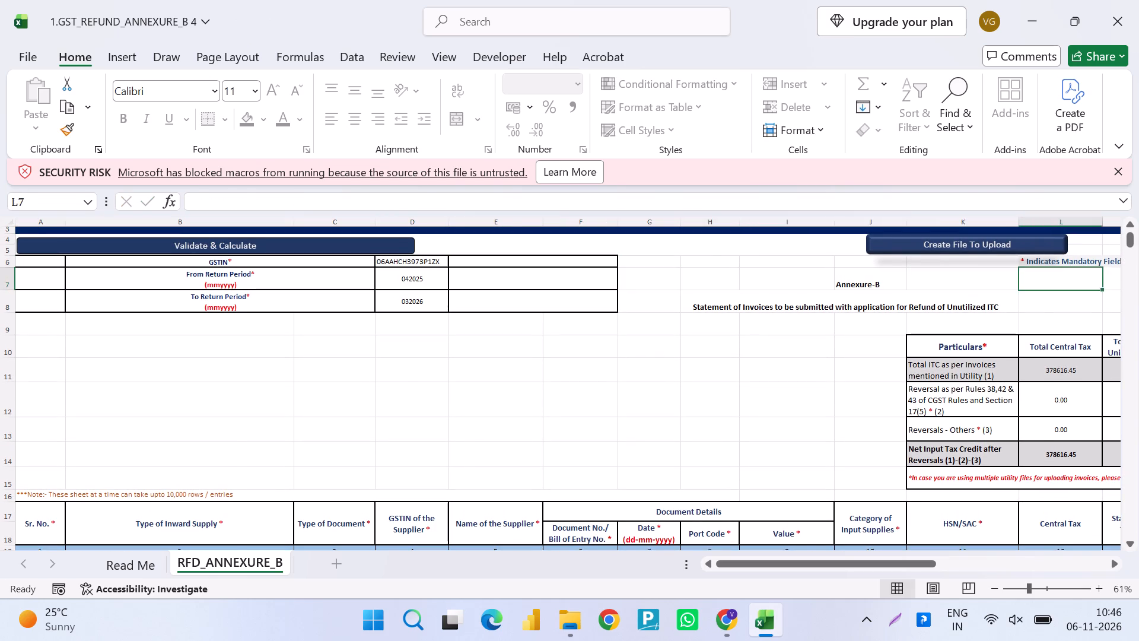
key("Right")
key("Right")
key("Right")
key("Right")
key("Right")
key("Down")
key("Down")
key("Down")
key("Down")
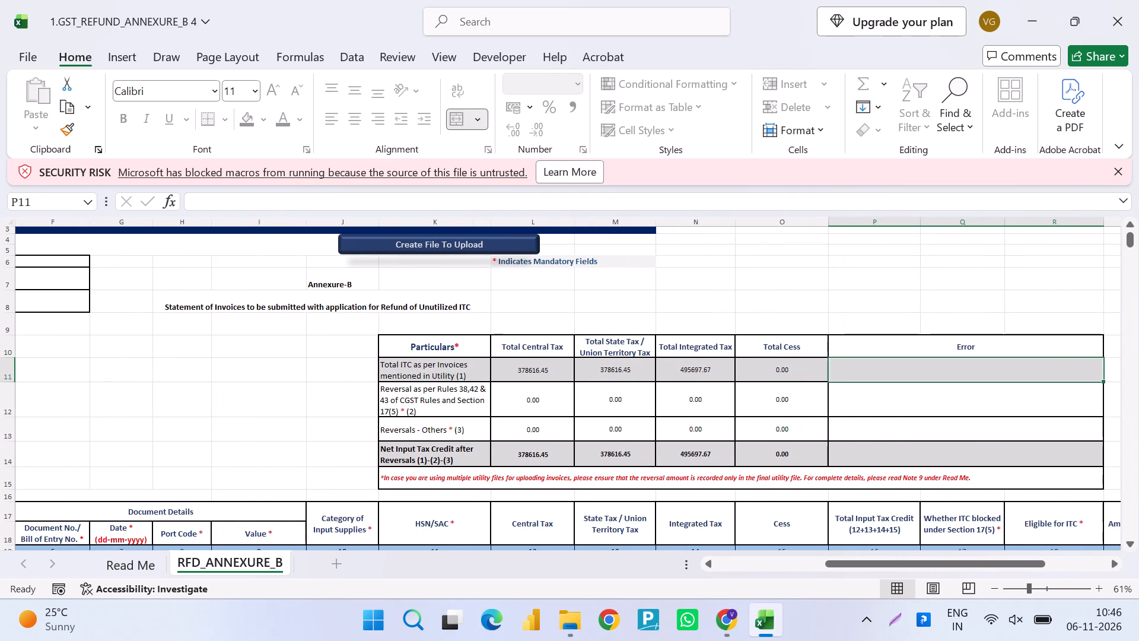
key("Left")
key("Left")
key("Left")
key("Left")
key("F2")
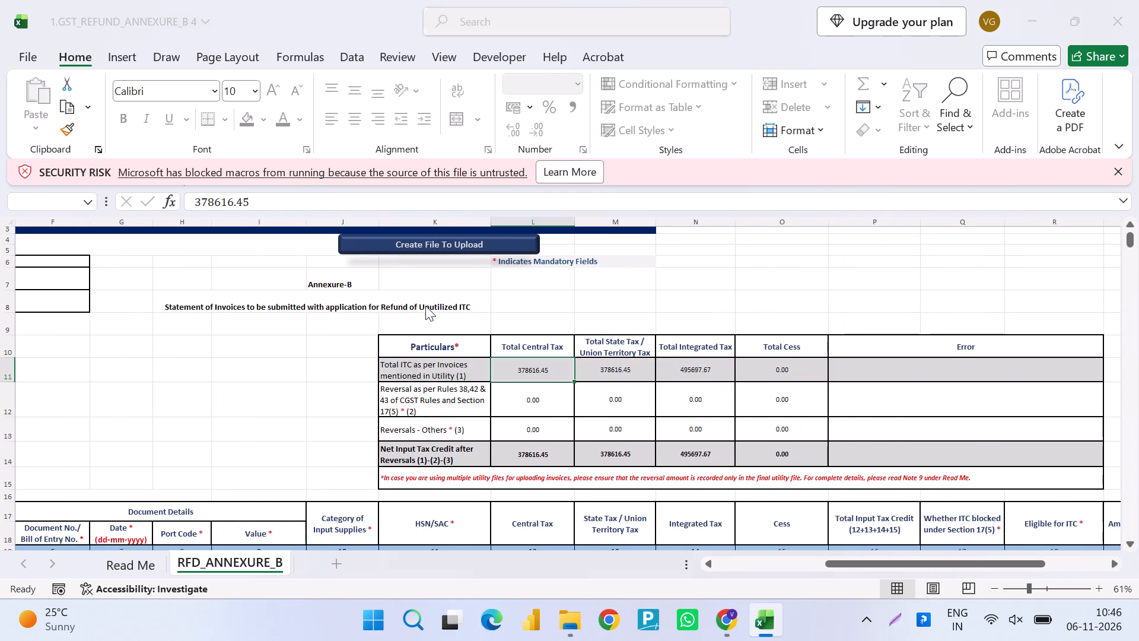
key("Return")
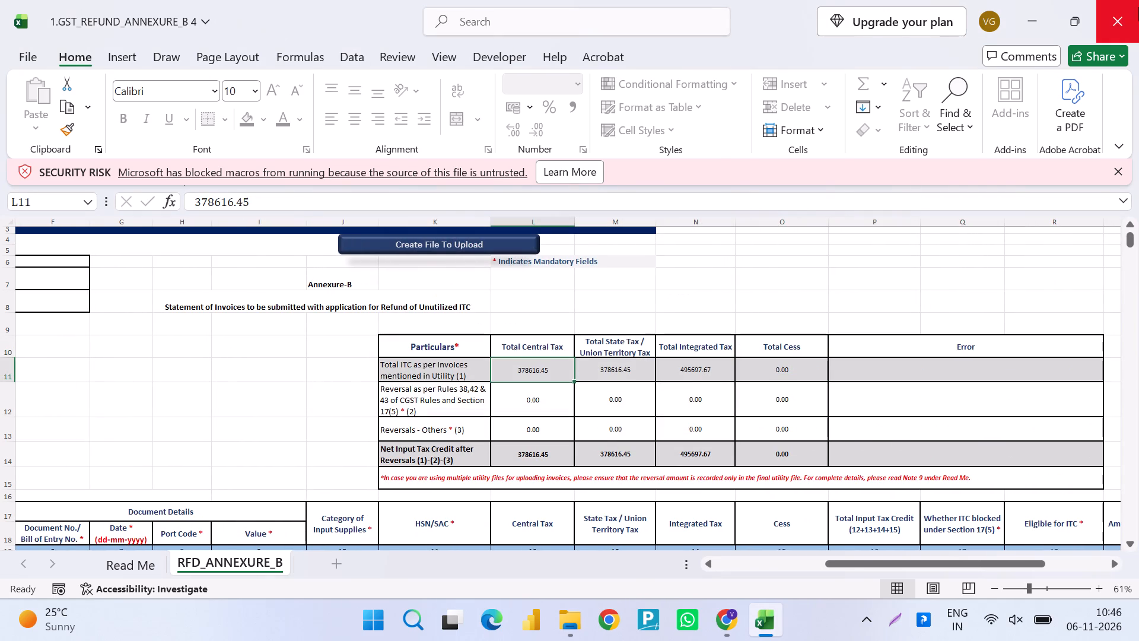
Save the 1.GST_REFUND_ANNEXURE_B 4 workbook and close it.
key("ctrl+s")
left_click(1138, 0)
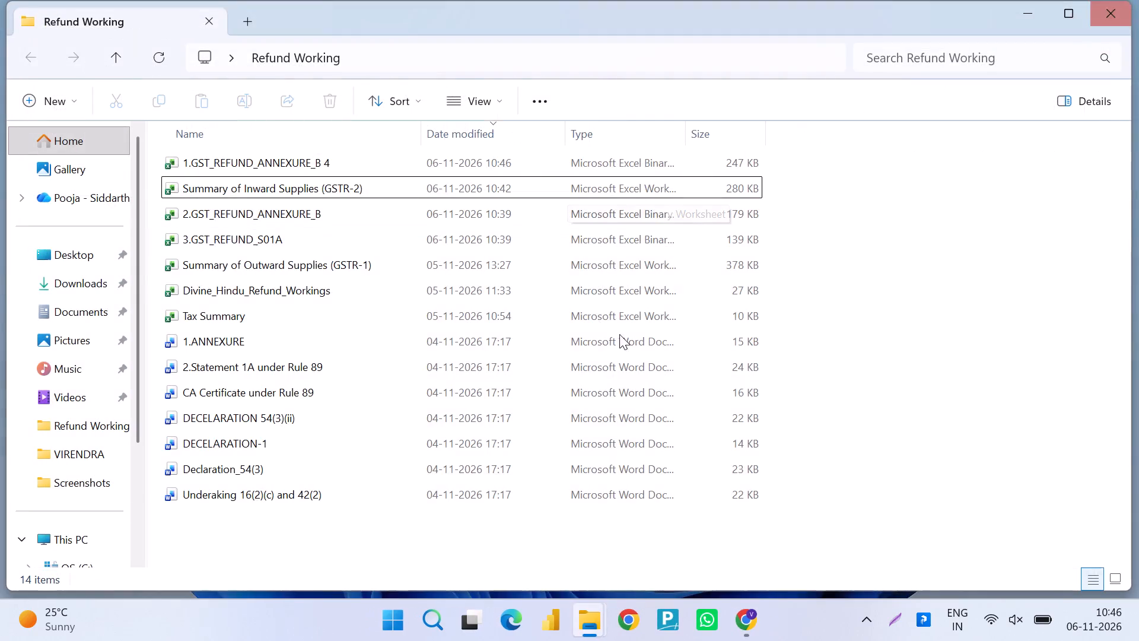
Switch to the Chrome browser window that has the Zoho Books and Goods & Services Tax pages open.
key("alt+Tab")
key("alt+Tab")
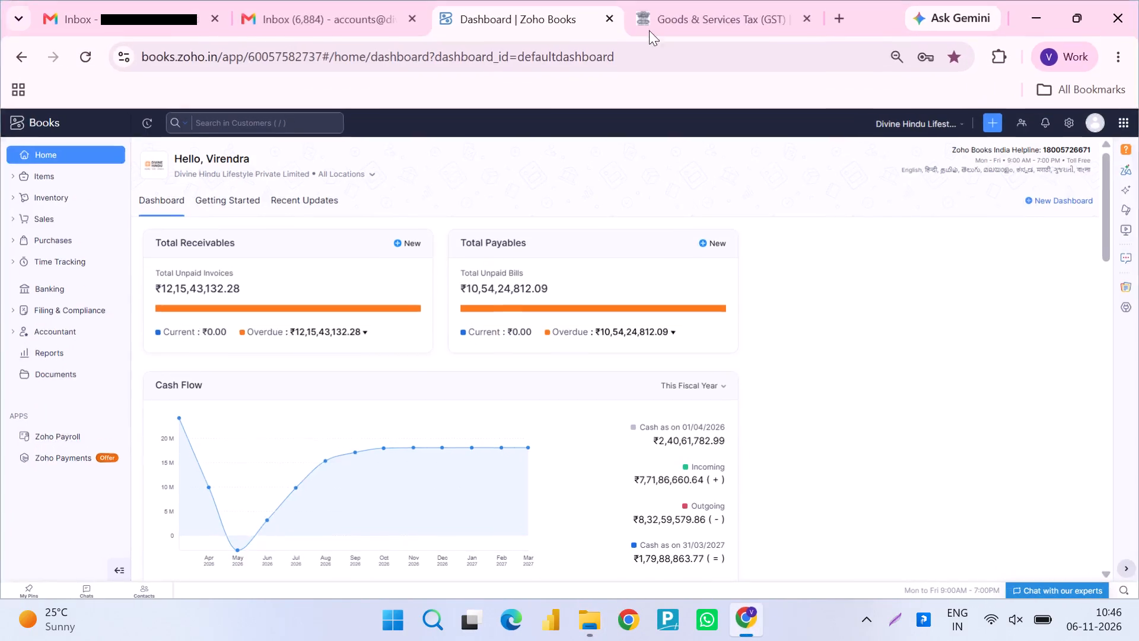
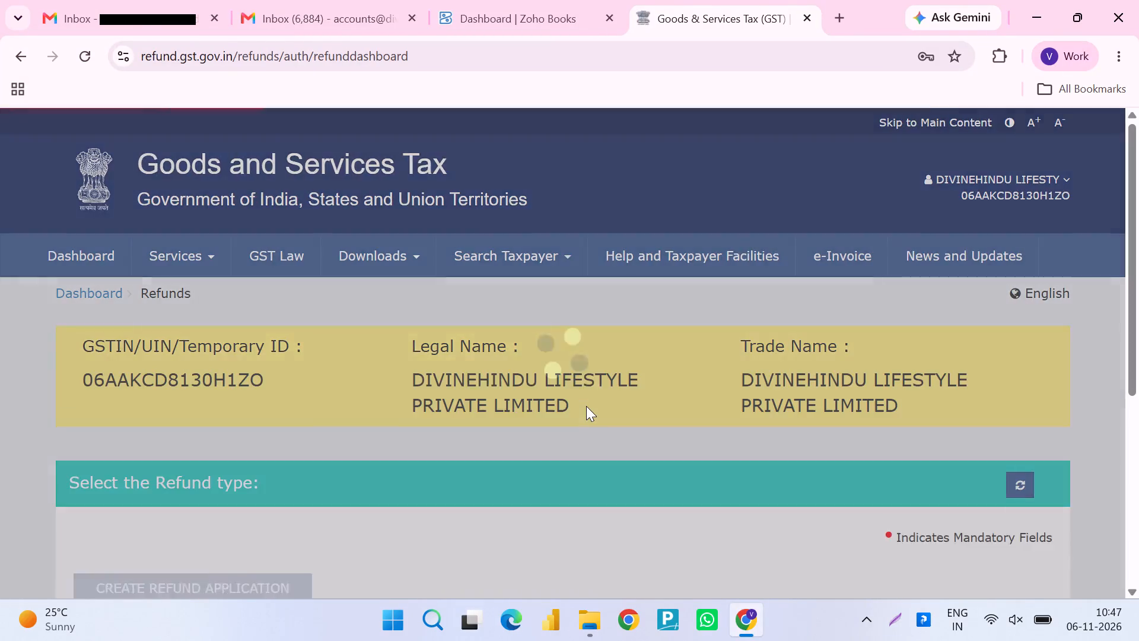
Review the list of refund types on the GST refund page, from inverted tax structure to any other.
scroll(586, 406, "down", 3)
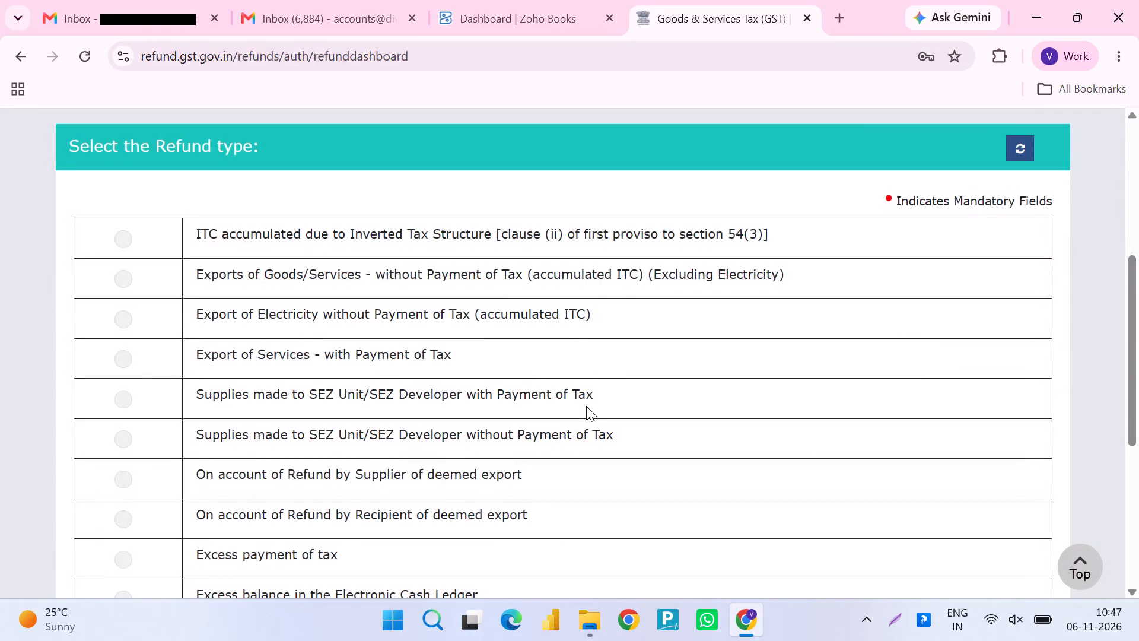
scroll(586, 406, "down", 3)
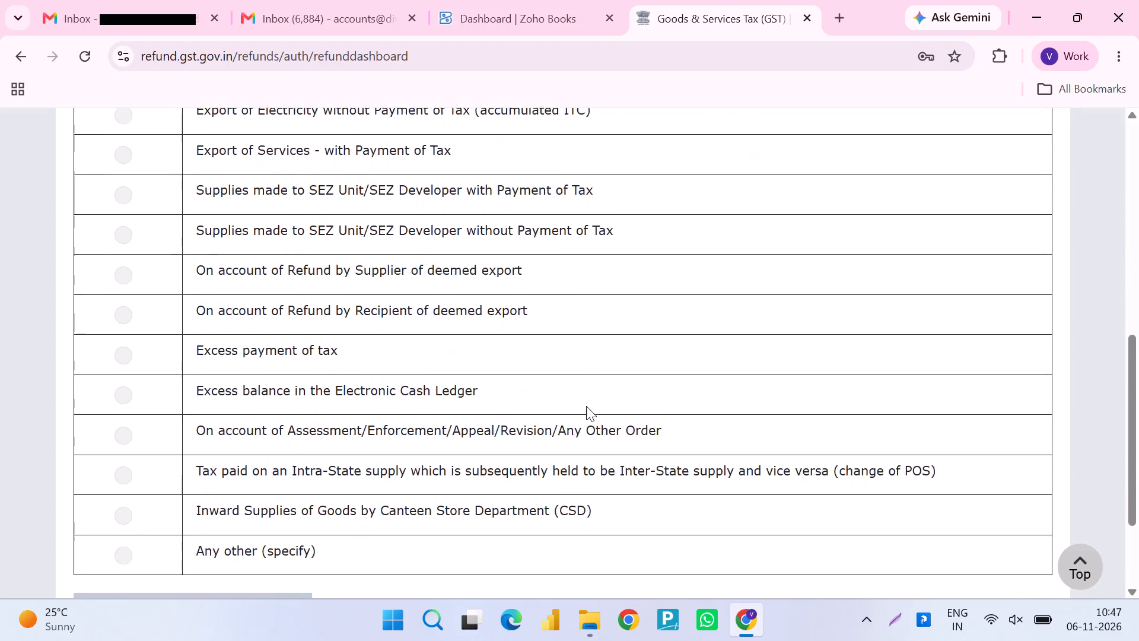
scroll(586, 406, "down", 2)
scroll(586, 406, "up", 3)
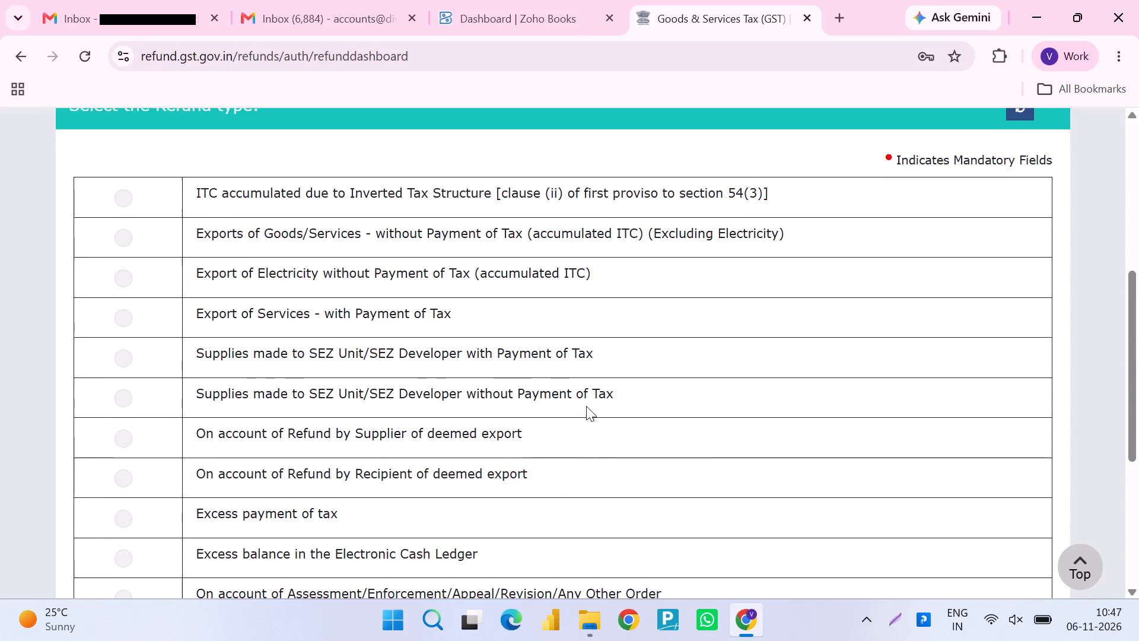
scroll(586, 406, "up", 1)
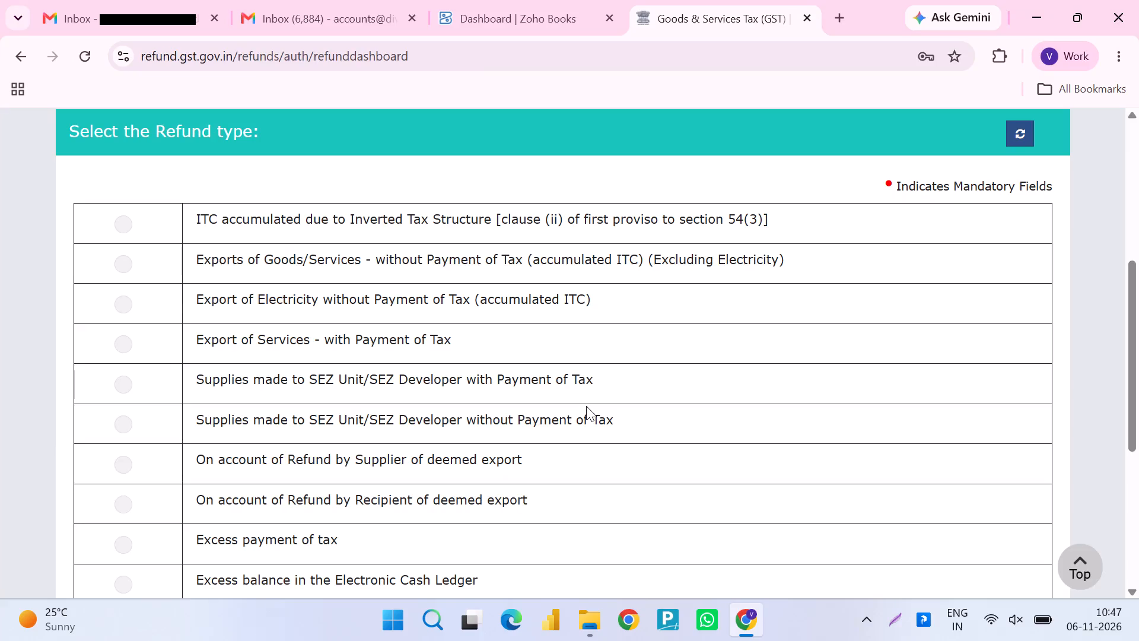
scroll(428, 441, "down", 1)
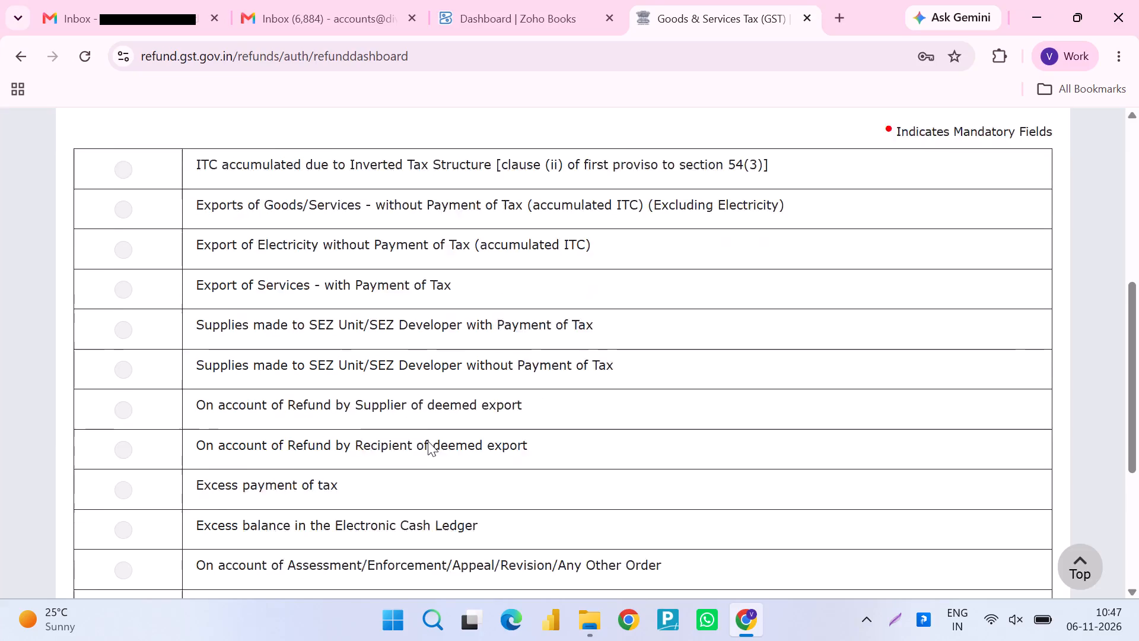
scroll(428, 441, "down", 1)
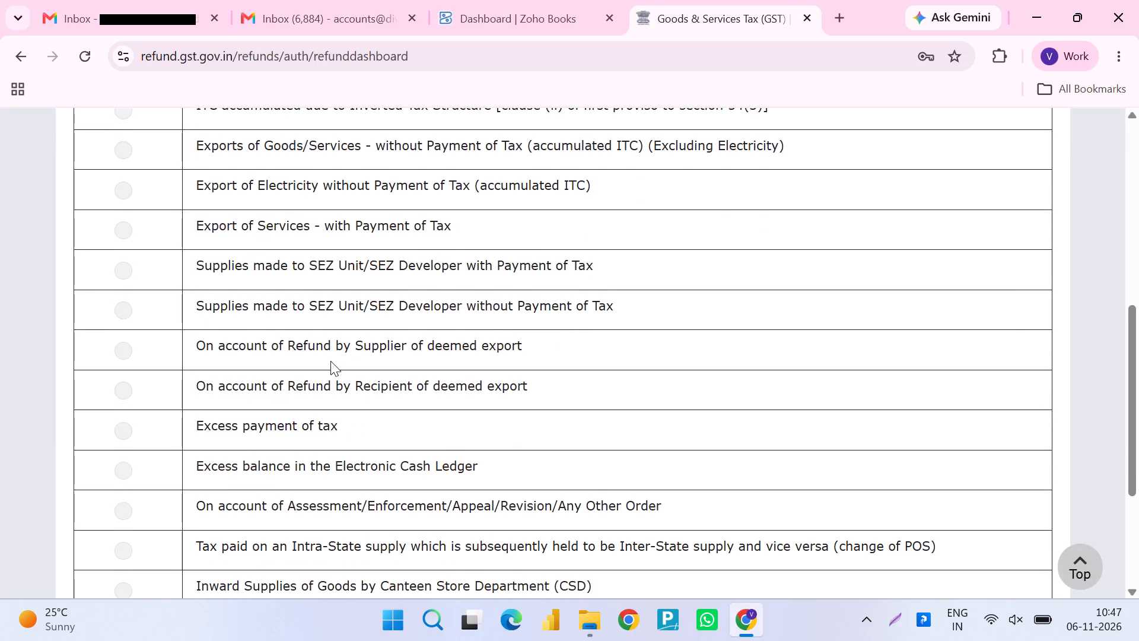
scroll(330, 361, "down", 1)
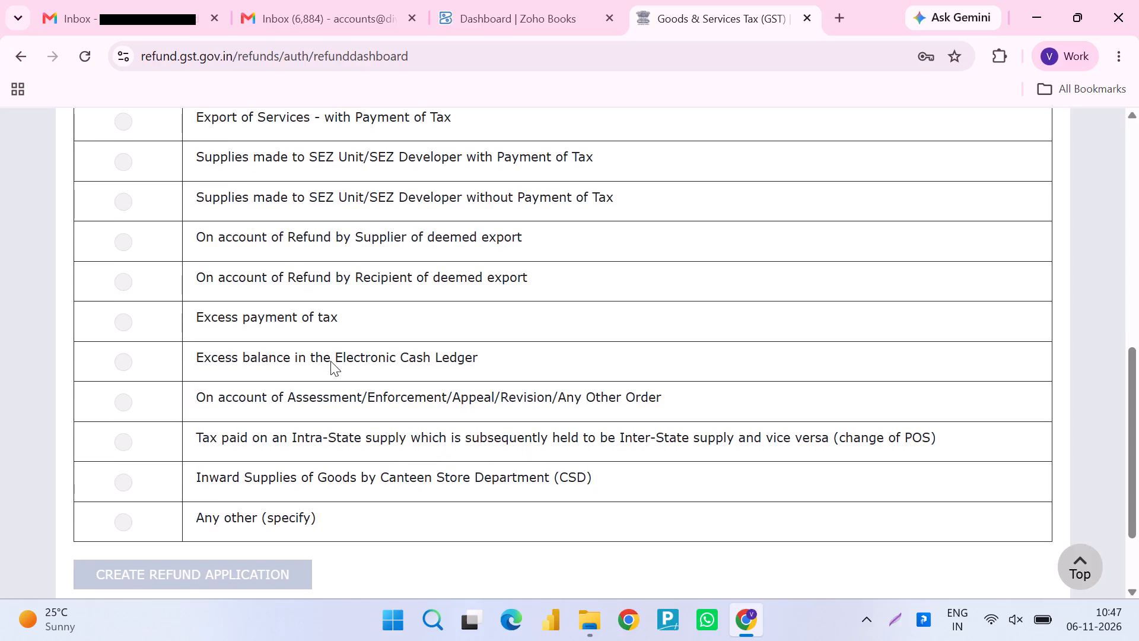
scroll(330, 361, "down", 7)
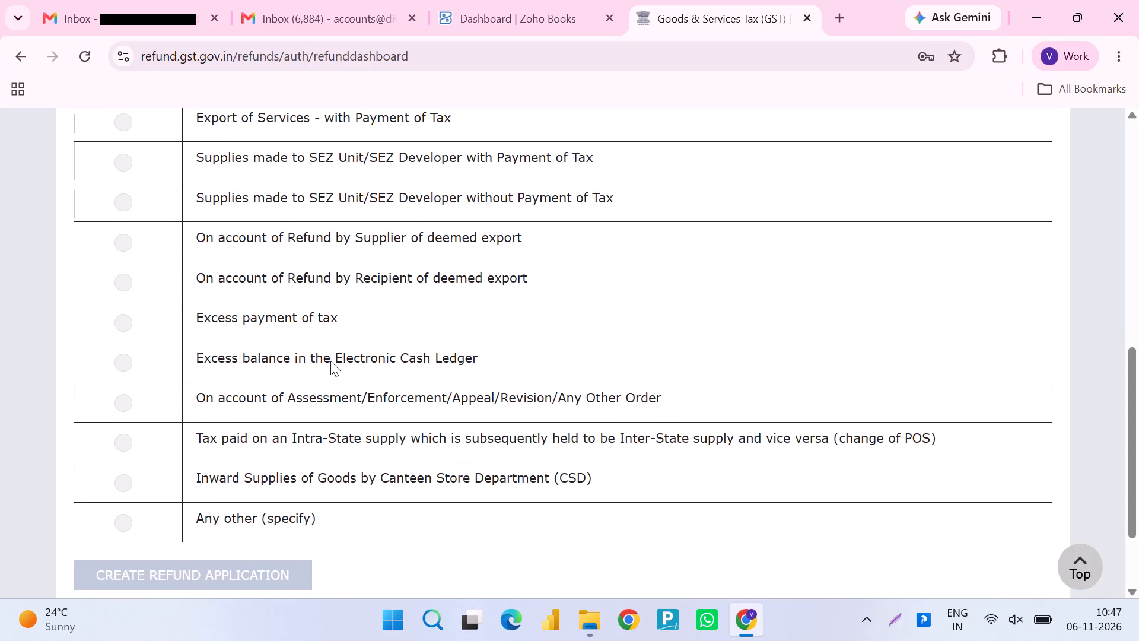
scroll(330, 361, "down", 3)
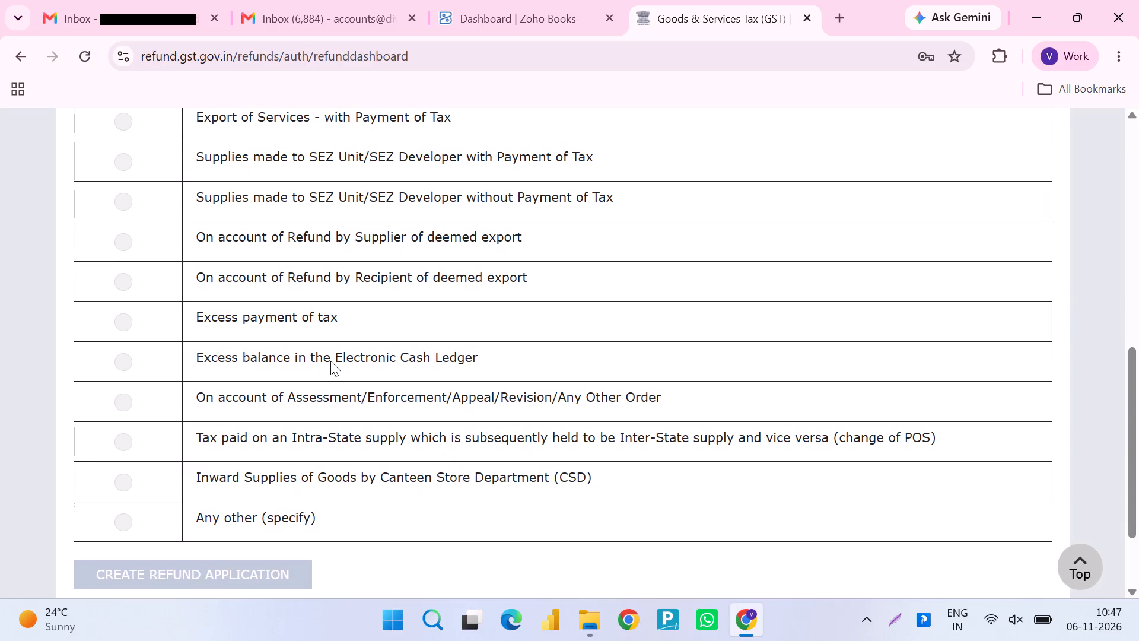
scroll(330, 361, "down", 1)
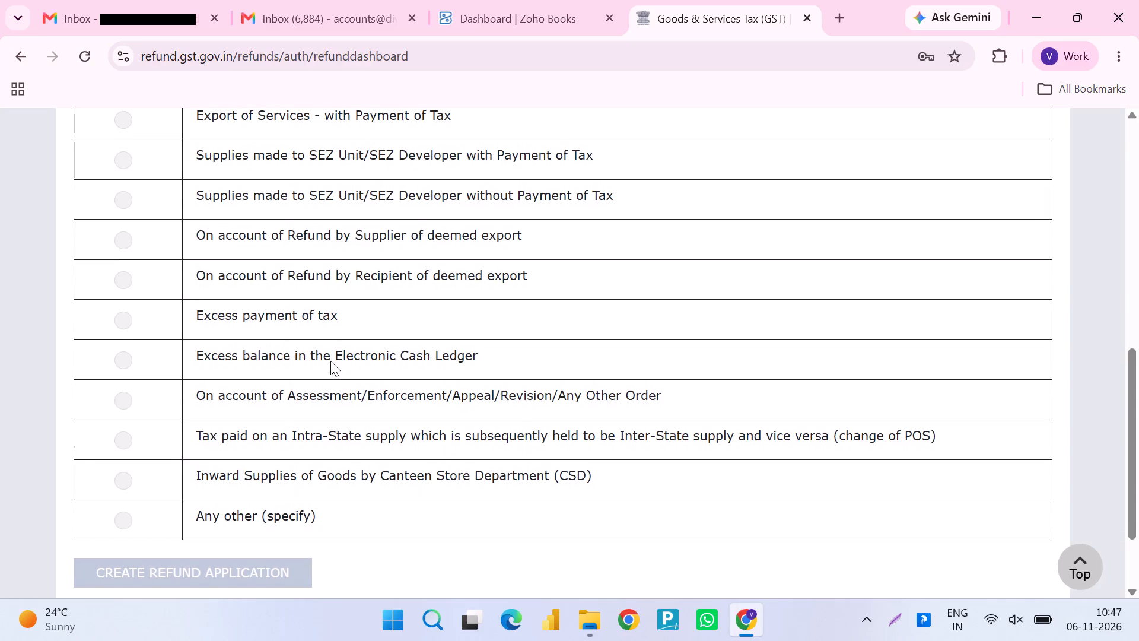
scroll(330, 361, "down", 2)
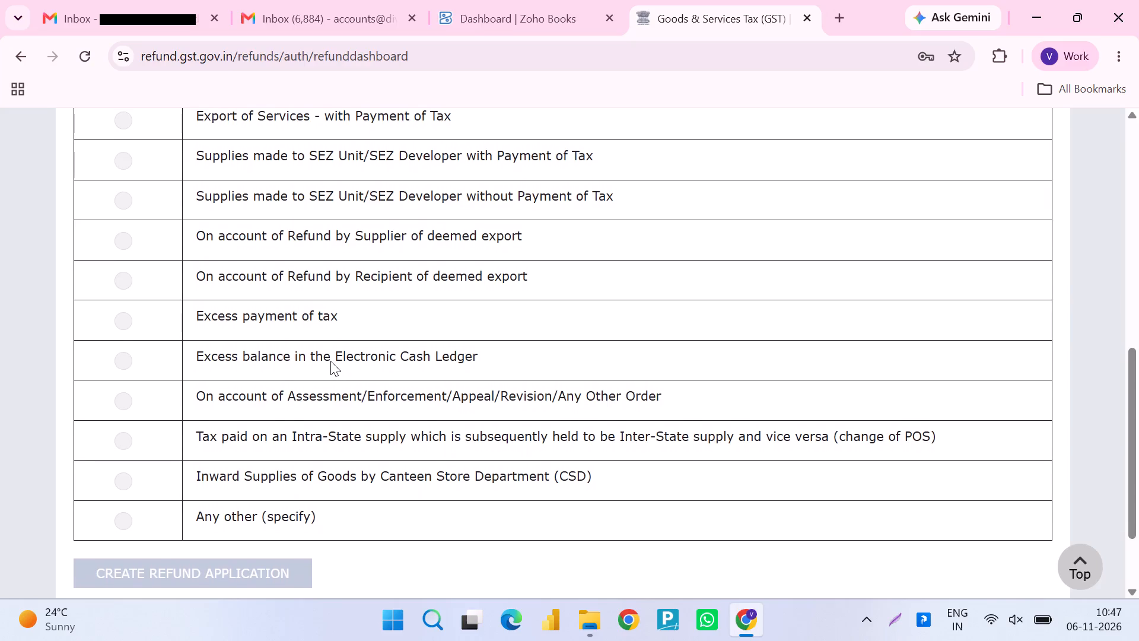
scroll(330, 361, "down", 2)
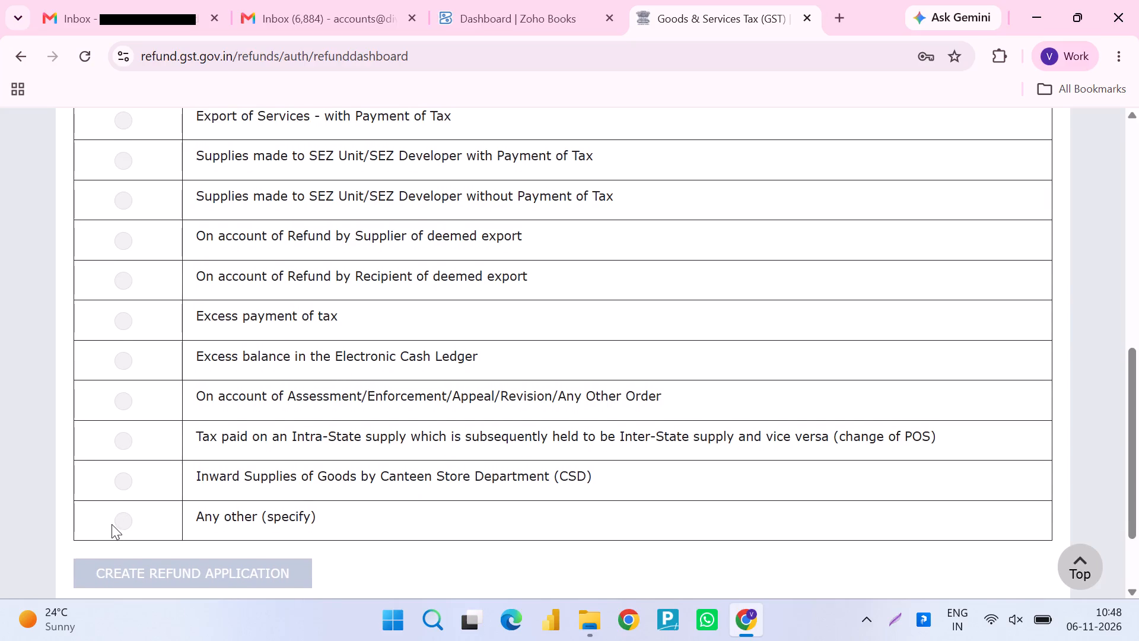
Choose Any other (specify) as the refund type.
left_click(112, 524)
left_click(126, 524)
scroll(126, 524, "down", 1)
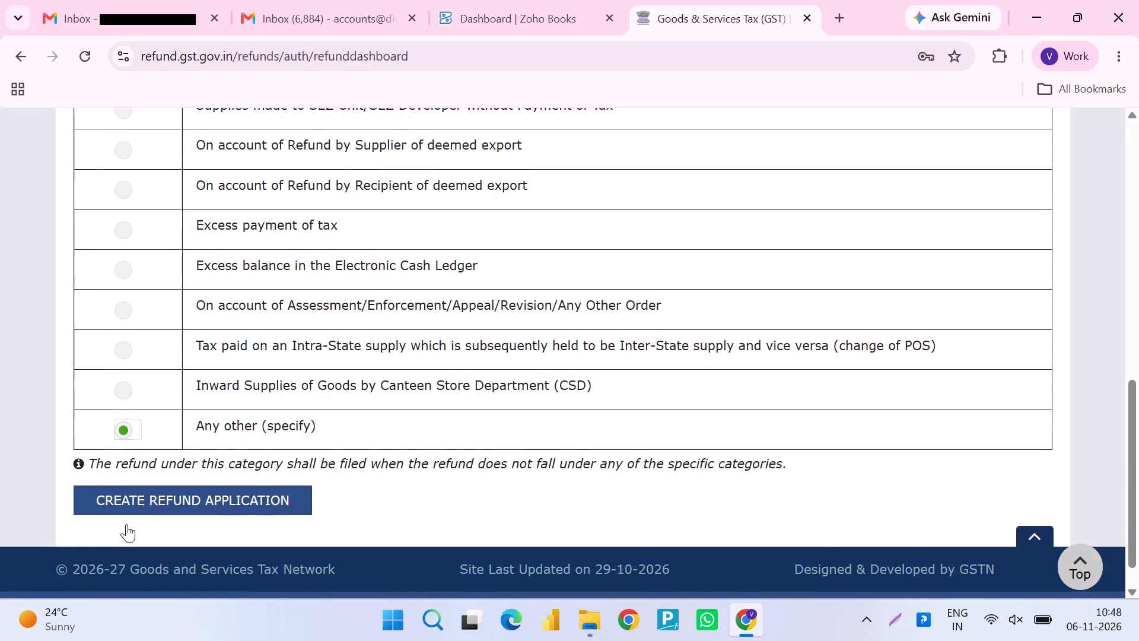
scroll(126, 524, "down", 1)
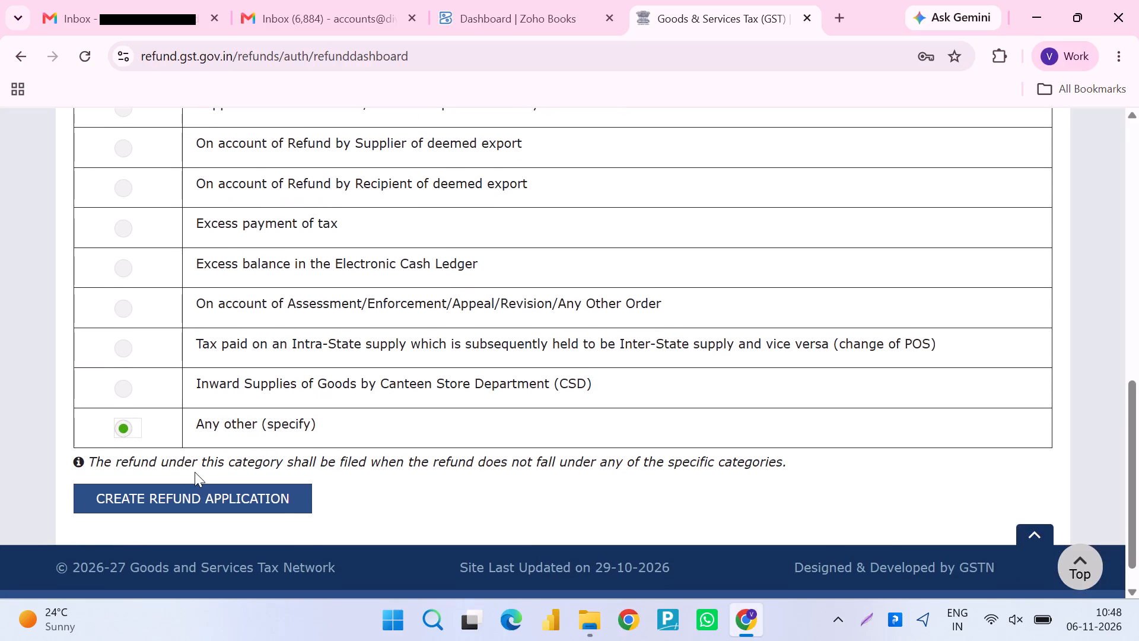
Choose ITC accumulated due to Inverted Tax Structure [clause (ii) of first proviso to section 54(3)] as the refund type.
scroll(208, 472, "up", 3)
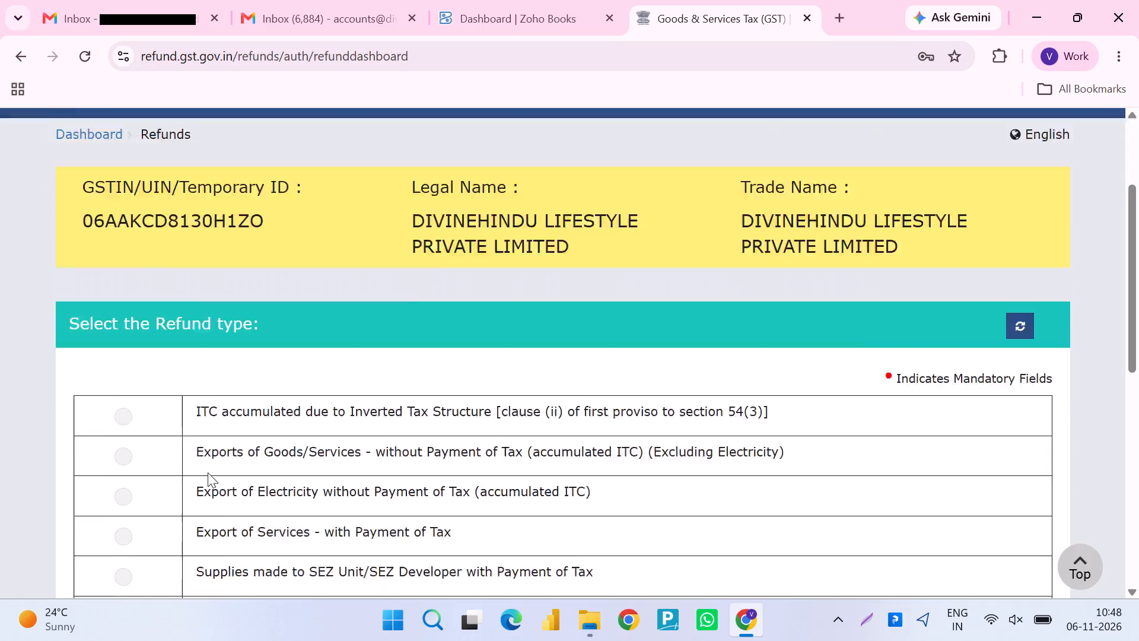
left_click(122, 481)
Set the refund application's tax period from Apr-2025 to Mar-2026.
scroll(122, 481, "down", 2)
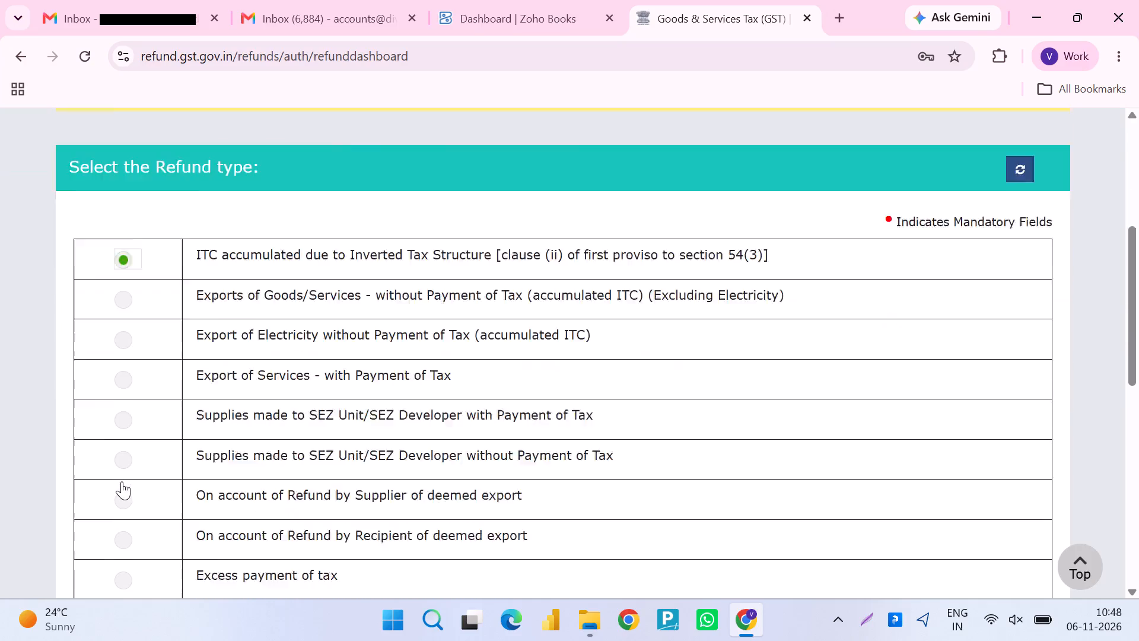
scroll(122, 481, "down", 3)
scroll(158, 532, "down", 3)
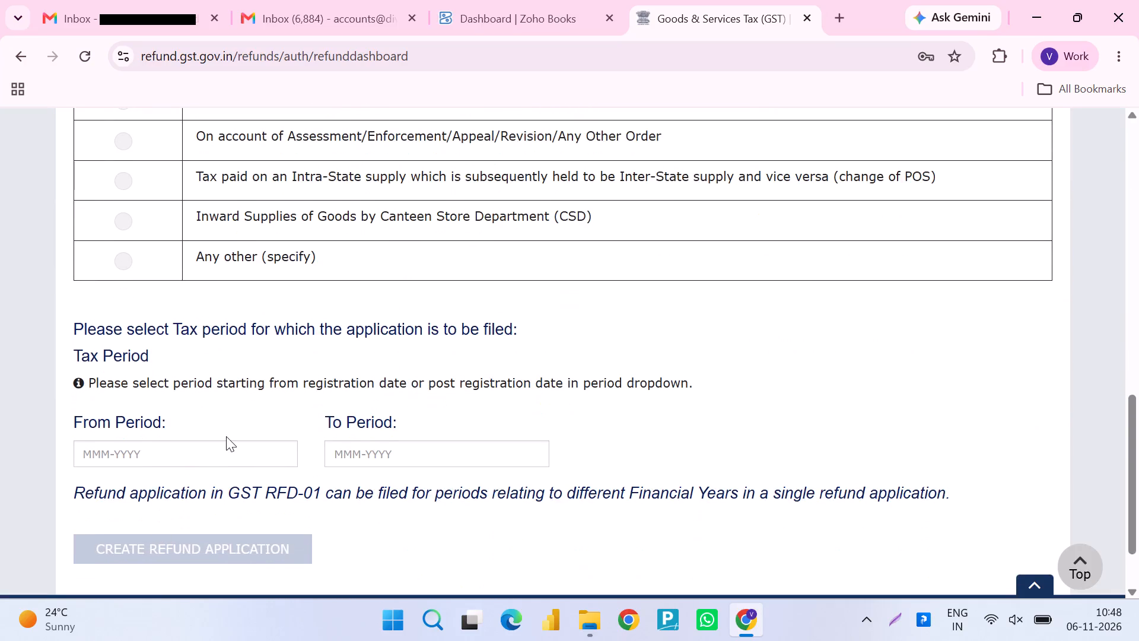
scroll(226, 436, "down", 1)
left_click(207, 383)
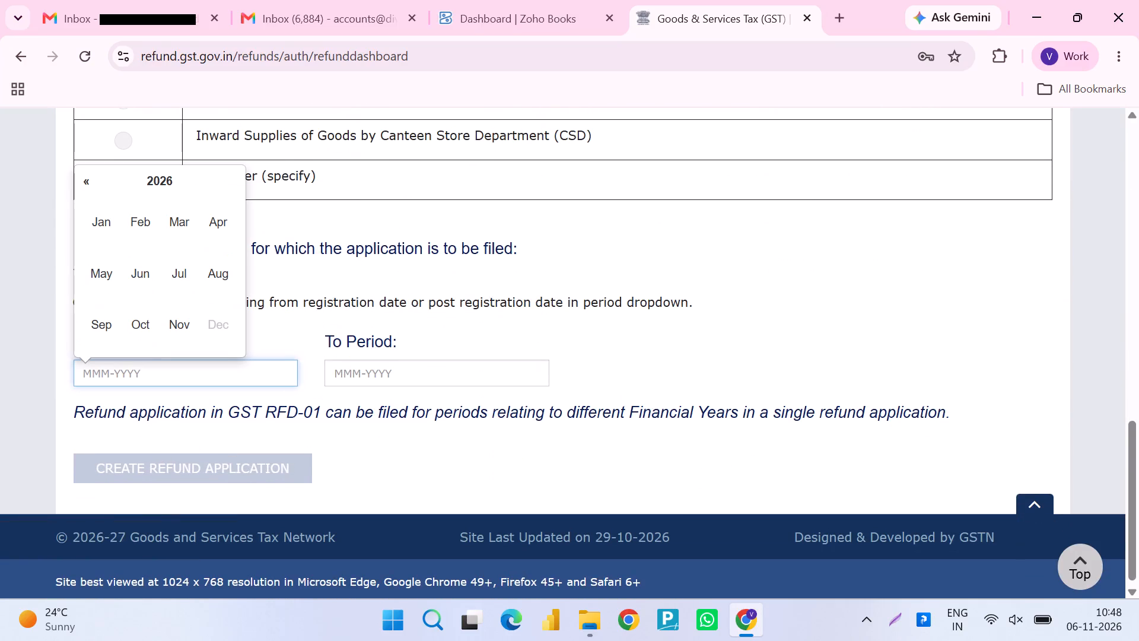
left_click(88, 183)
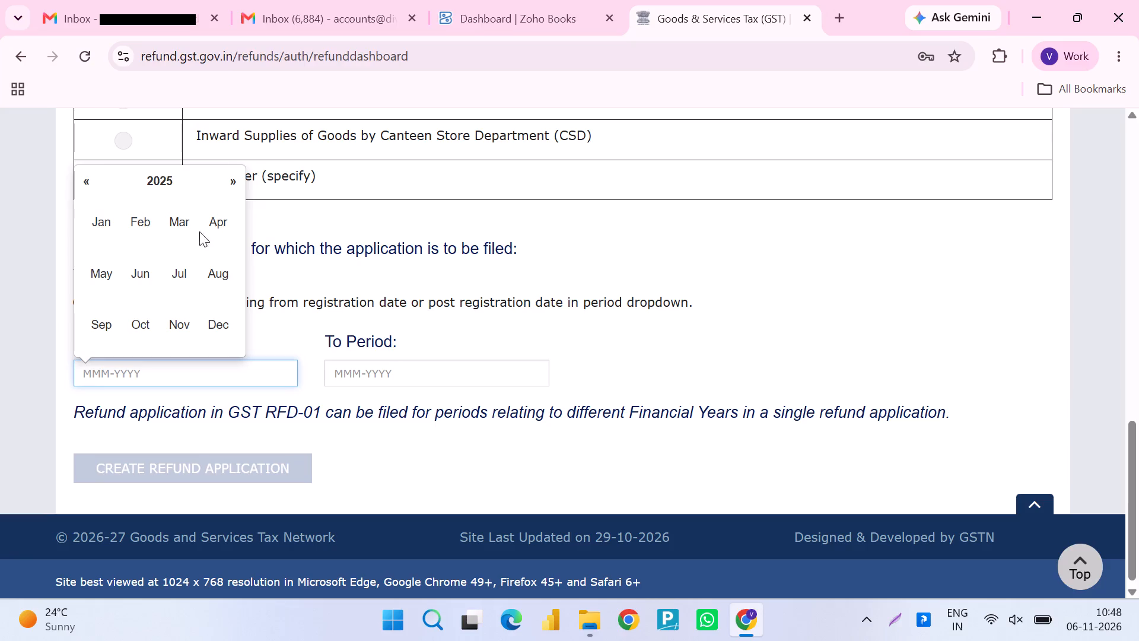
left_click(214, 221)
left_click(451, 386)
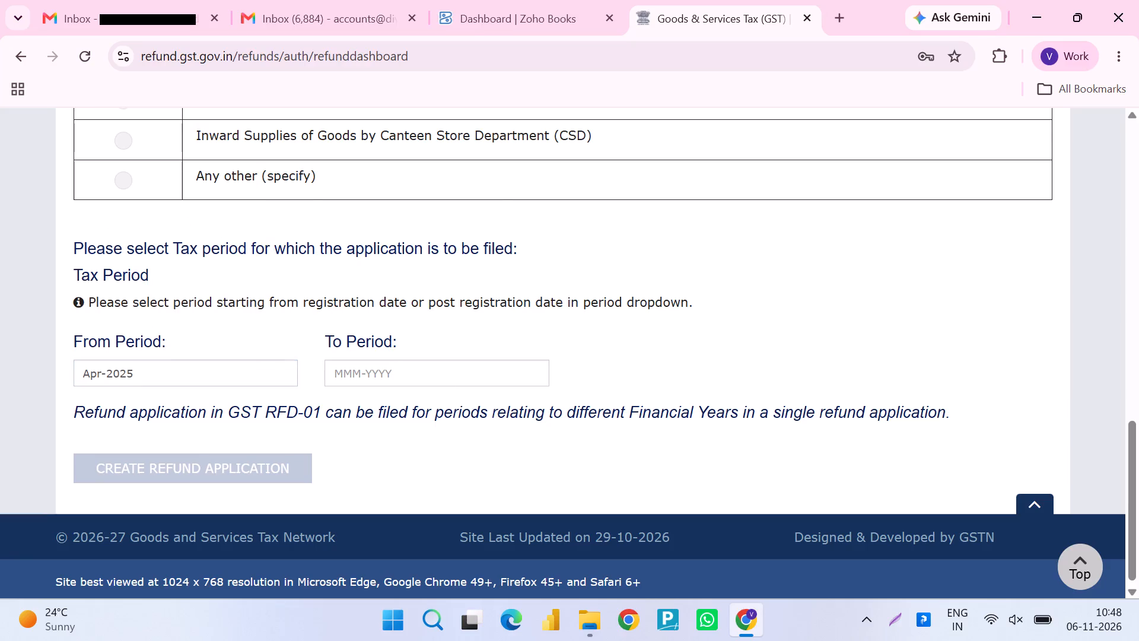
left_click(456, 365)
left_click(432, 227)
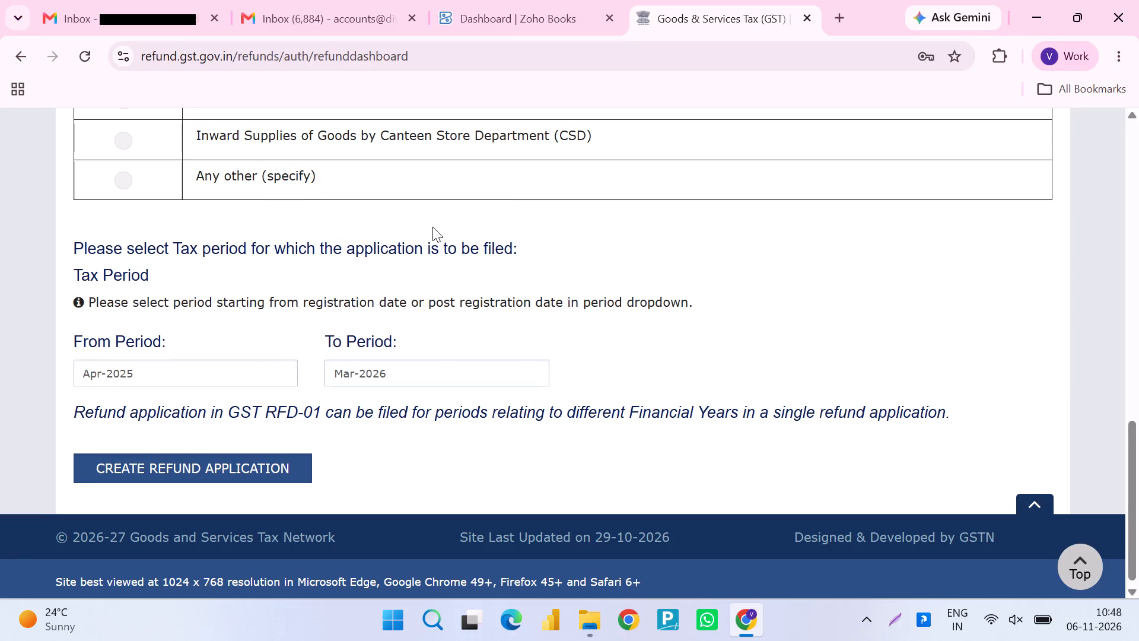
Switch to the Refund Working folder, open the 1.GST_REFUND_ANNEXURE_B 4 workbook to check its ITC summary and macro status, and close it.
scroll(478, 309, "up", 1)
key("alt+Tab")
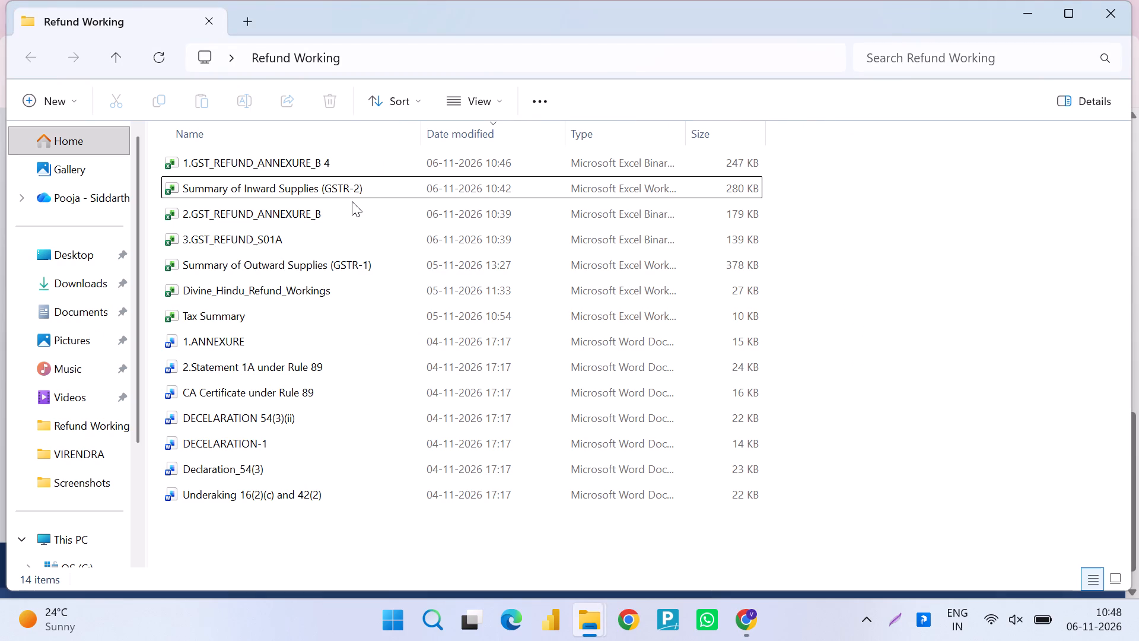
key("F5")
double_click(348, 164)
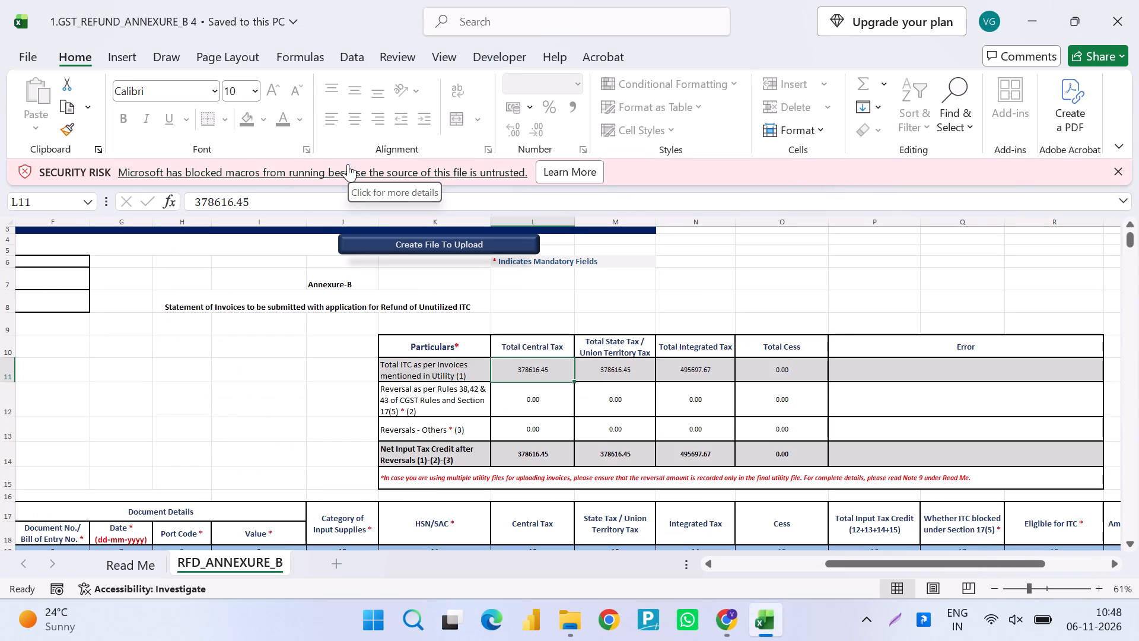
key("alt+Tab")
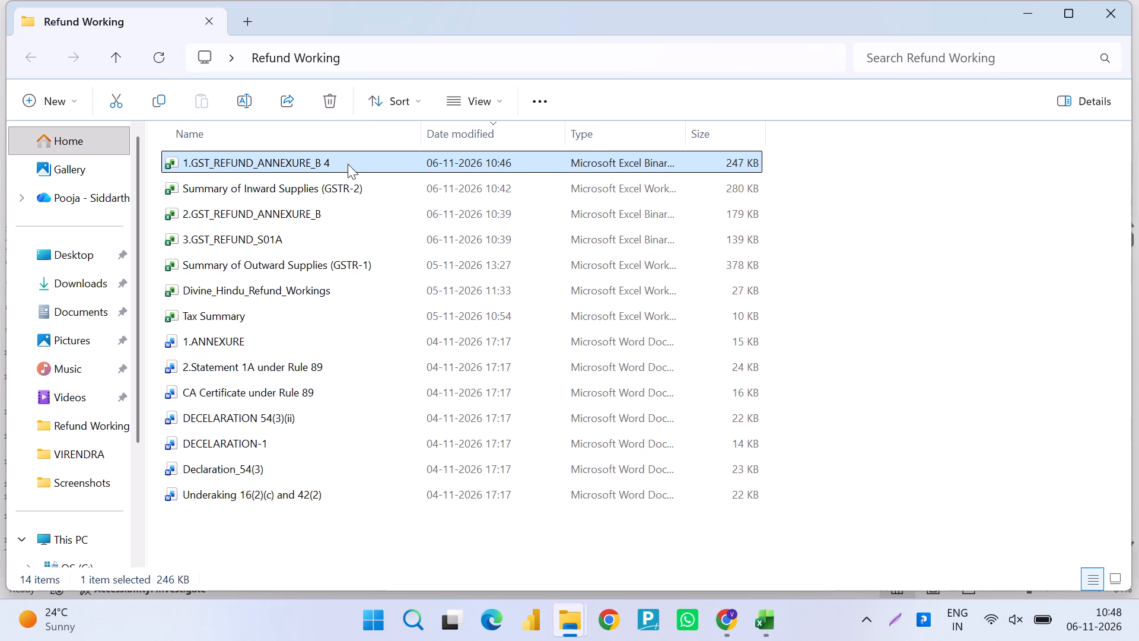
key("Return")
key("Down")
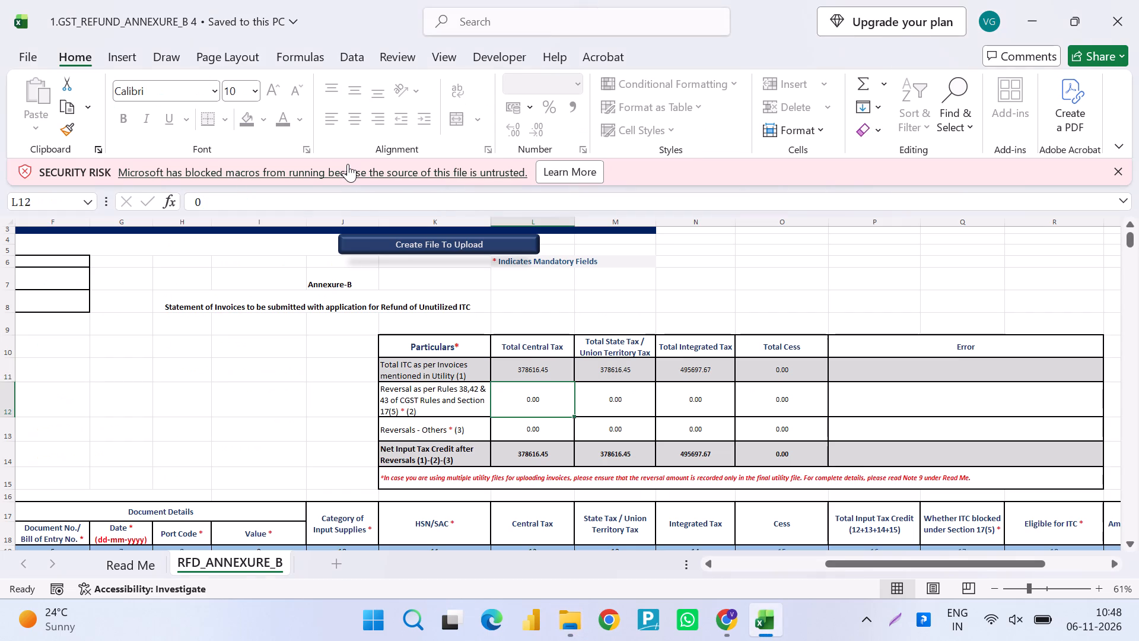
key("Down")
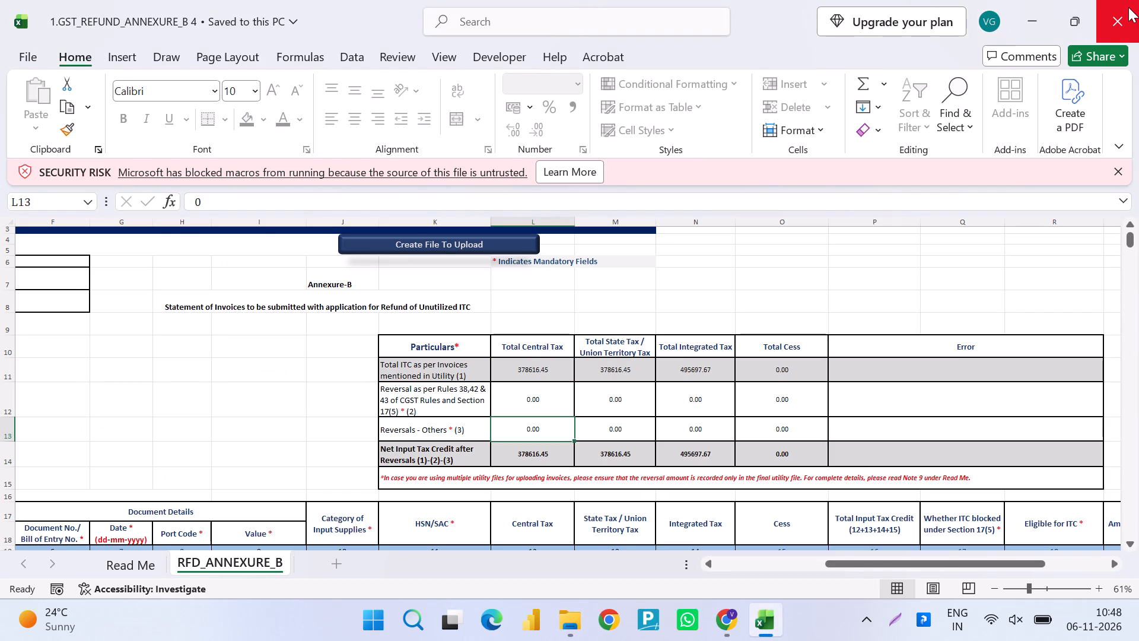
left_click(1128, 7)
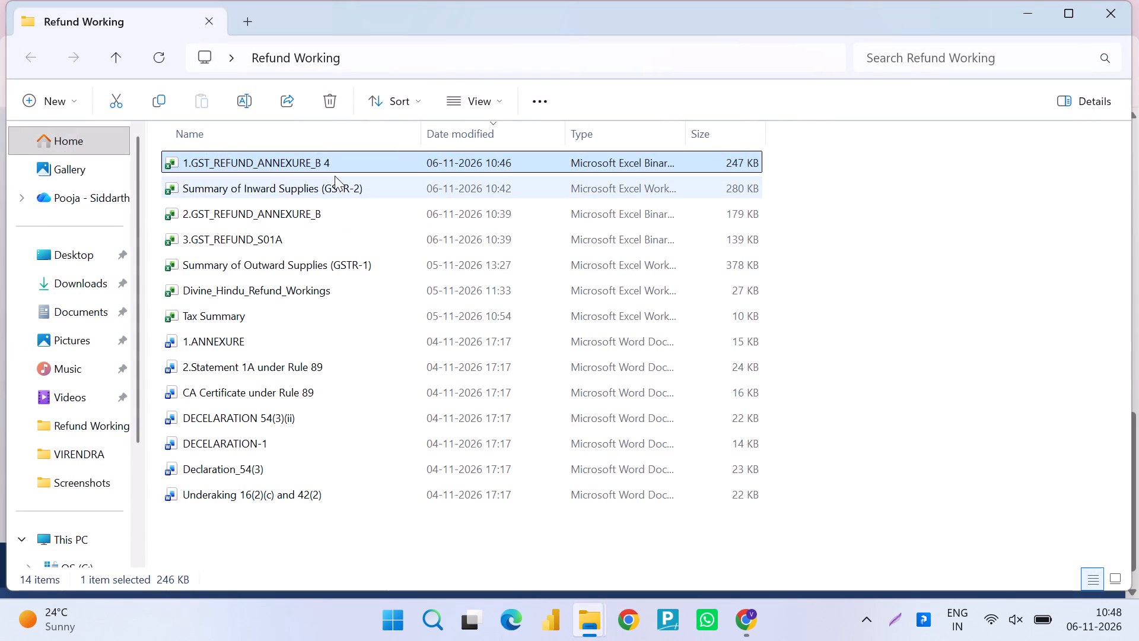
Unblock the 1.GST_REFUND_ANNEXURE_B 4 file in its properties and apply the change.
right_click(338, 168)
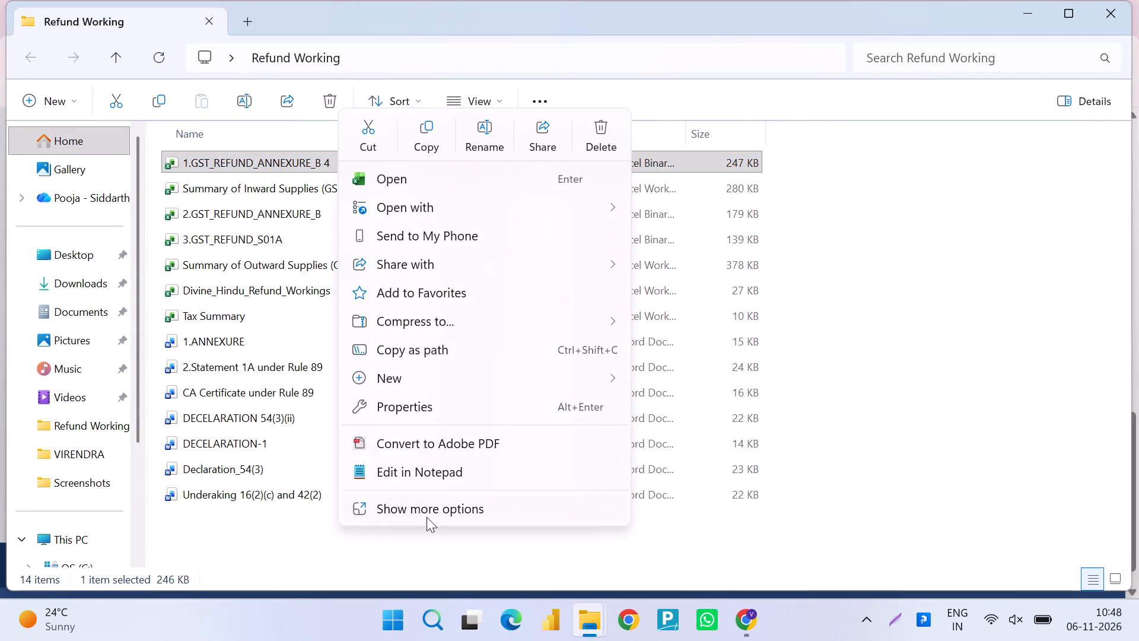
left_click(427, 517)
left_click(435, 593)
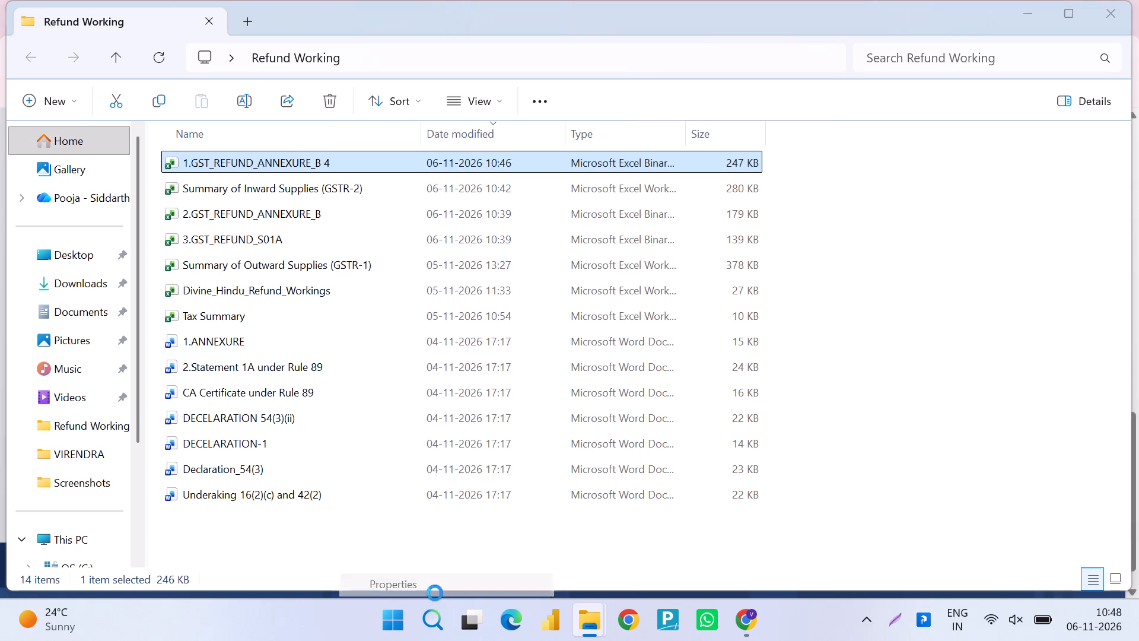
left_click(599, 493)
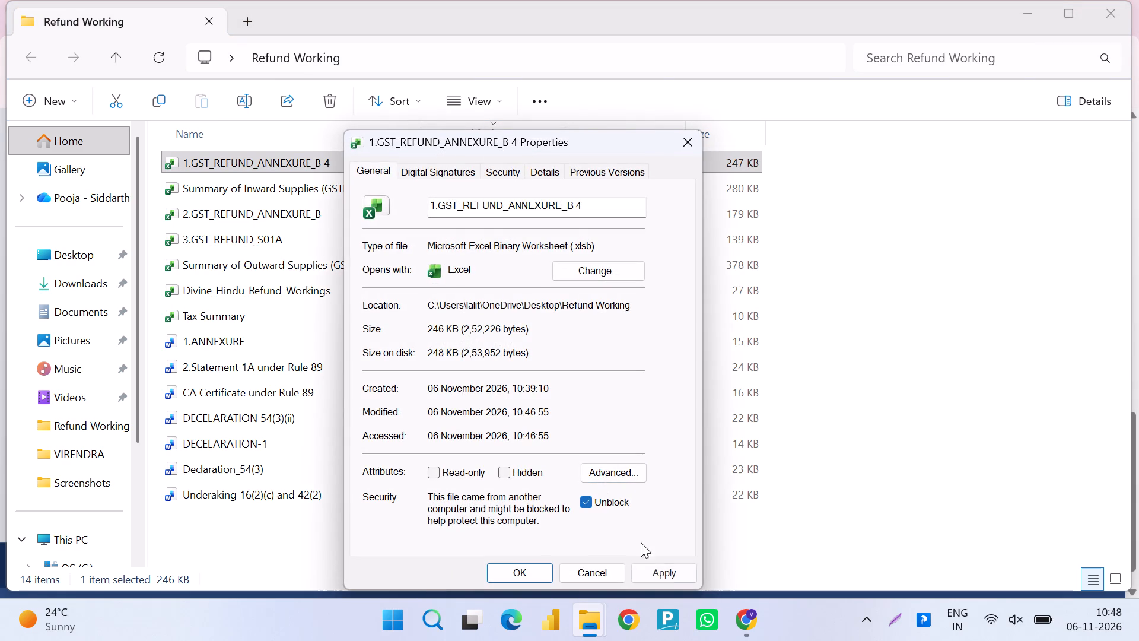
left_click(662, 575)
left_click(534, 574)
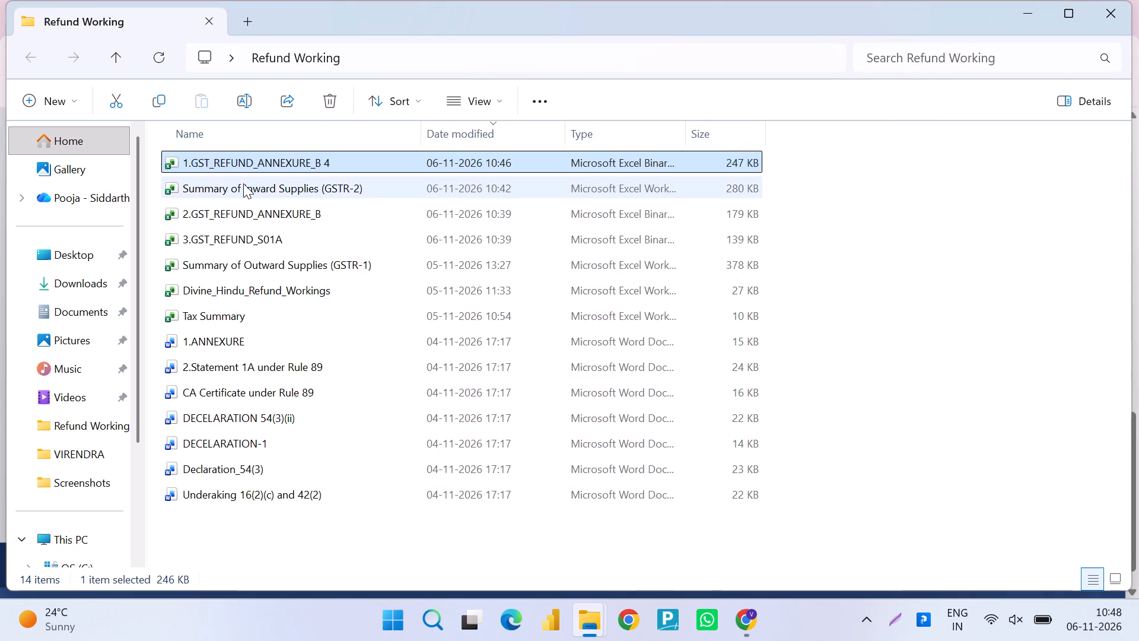
Reopen the 1.GST_REFUND_ANNEXURE_B 4 workbook from the Refund Working folder.
double_click(238, 157)
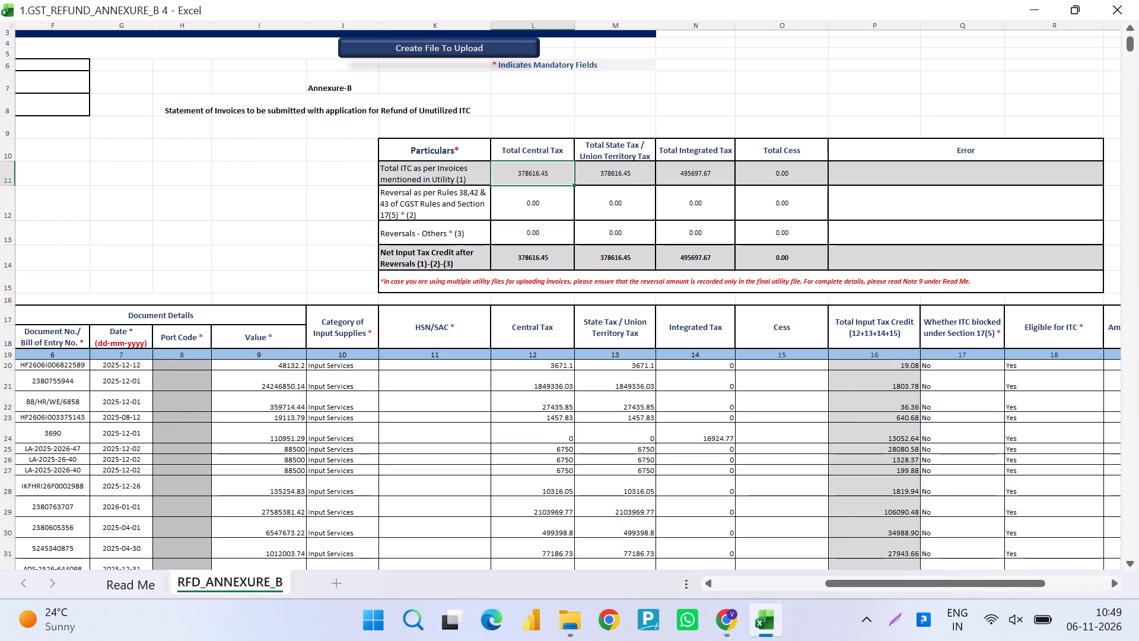
Re-enter the existing Central Tax amount in row 20 to recalculate its Total Input Tax Credit, and exit the full-screen view.
left_click(539, 387)
double_click(542, 365)
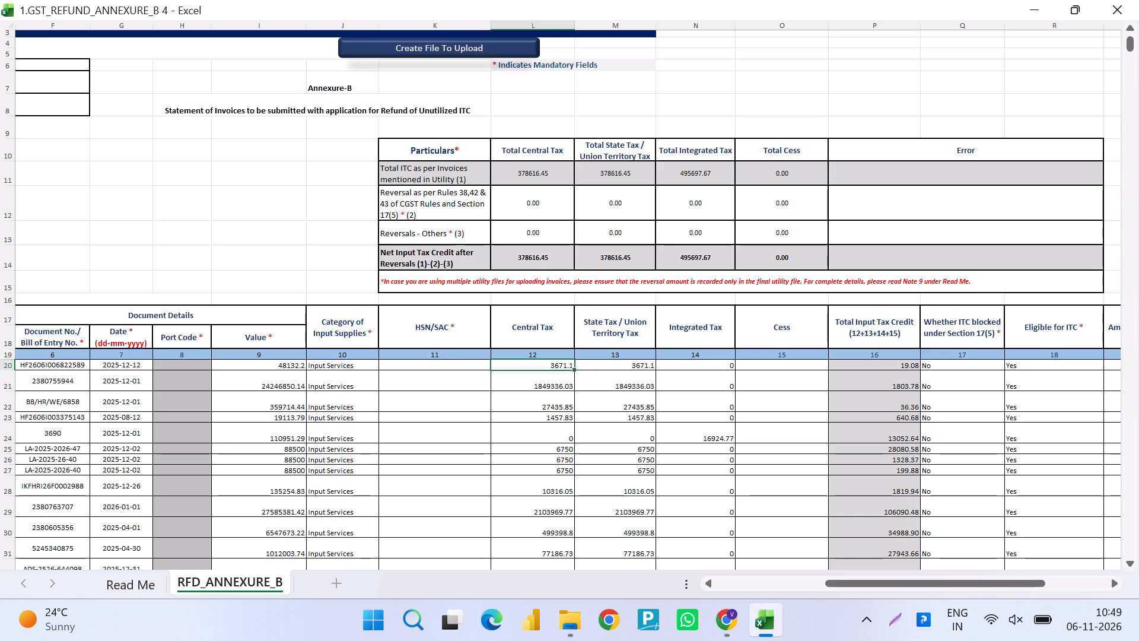
key("Return")
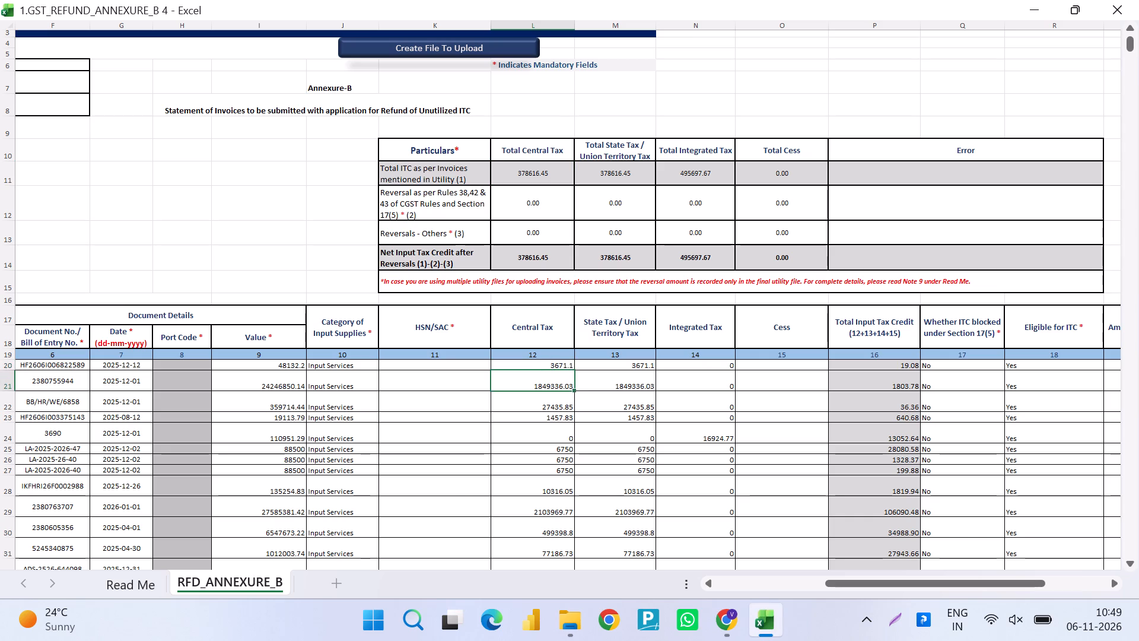
key("Up")
key("Right")
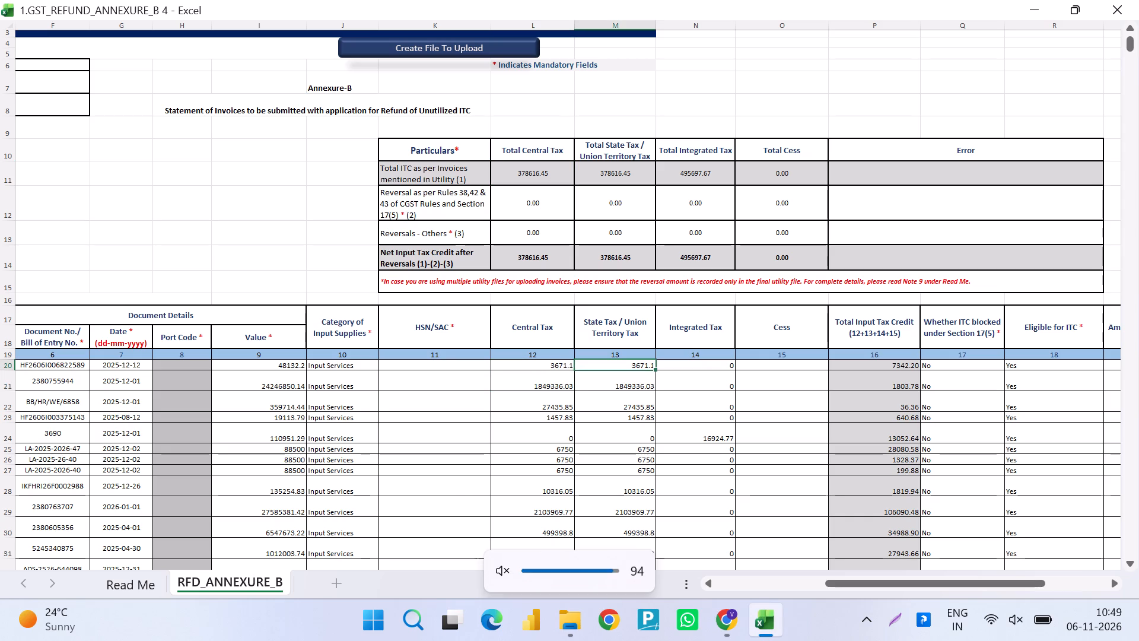
left_click(896, 443)
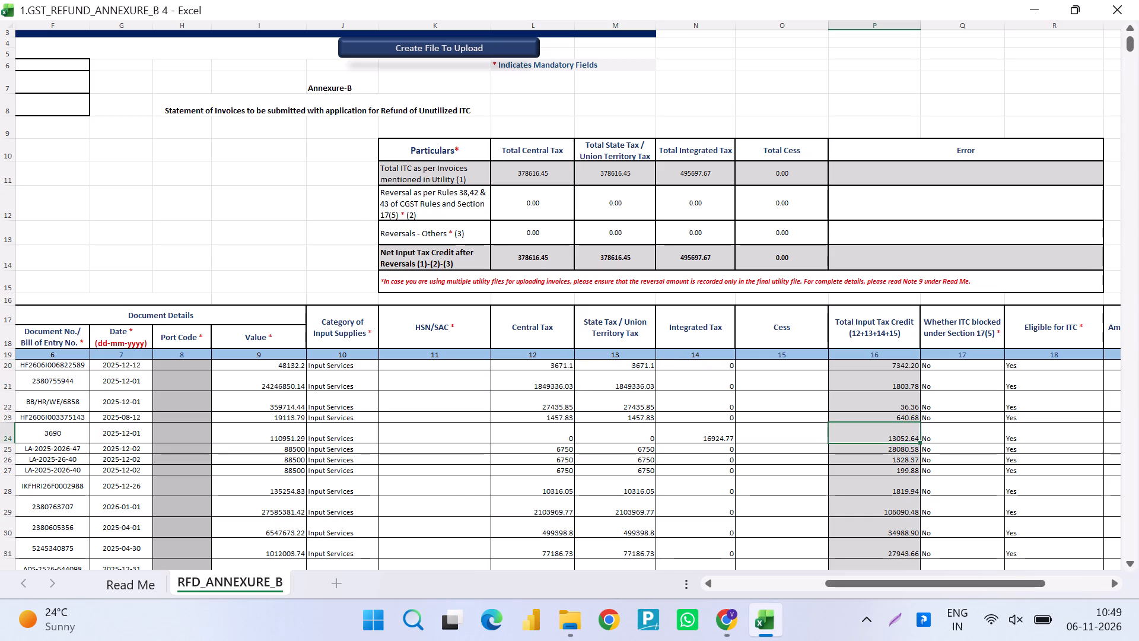
key("Escape")
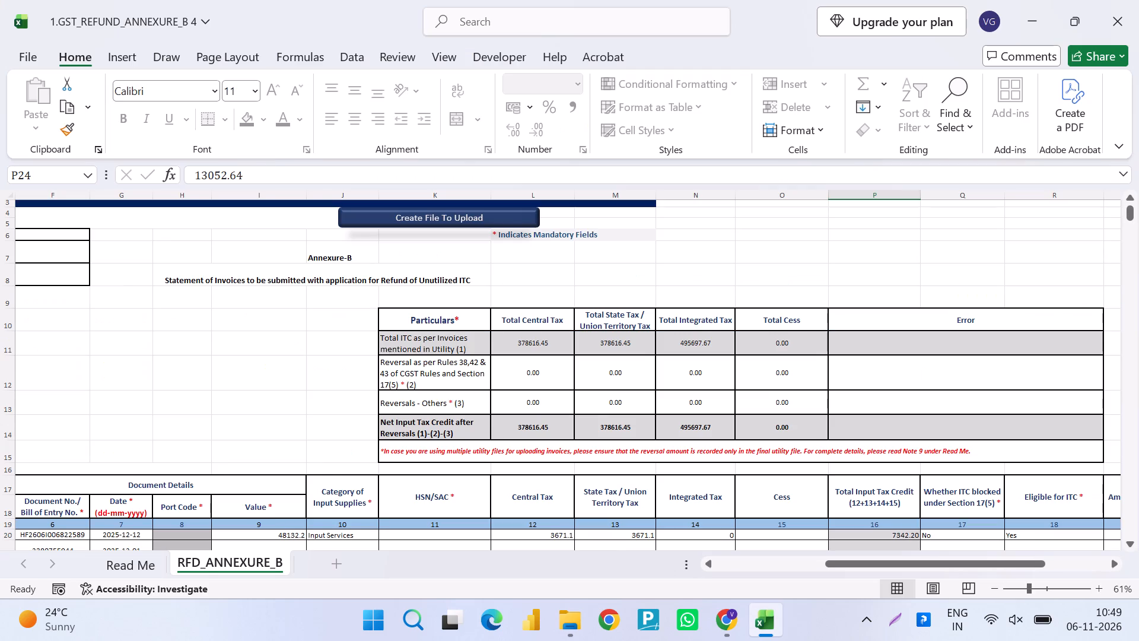
Re-enter the existing Central Tax and State Tax amounts in row 21 to recalculate that row's Total Input Tax Credit.
scroll(896, 443, "down", 2)
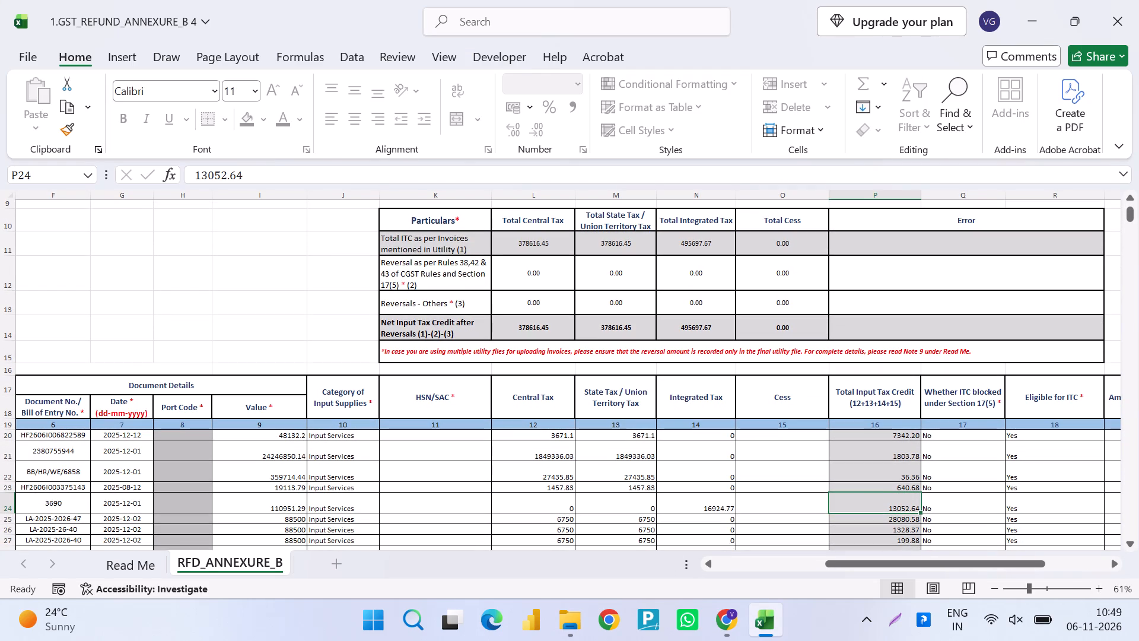
left_click(543, 450)
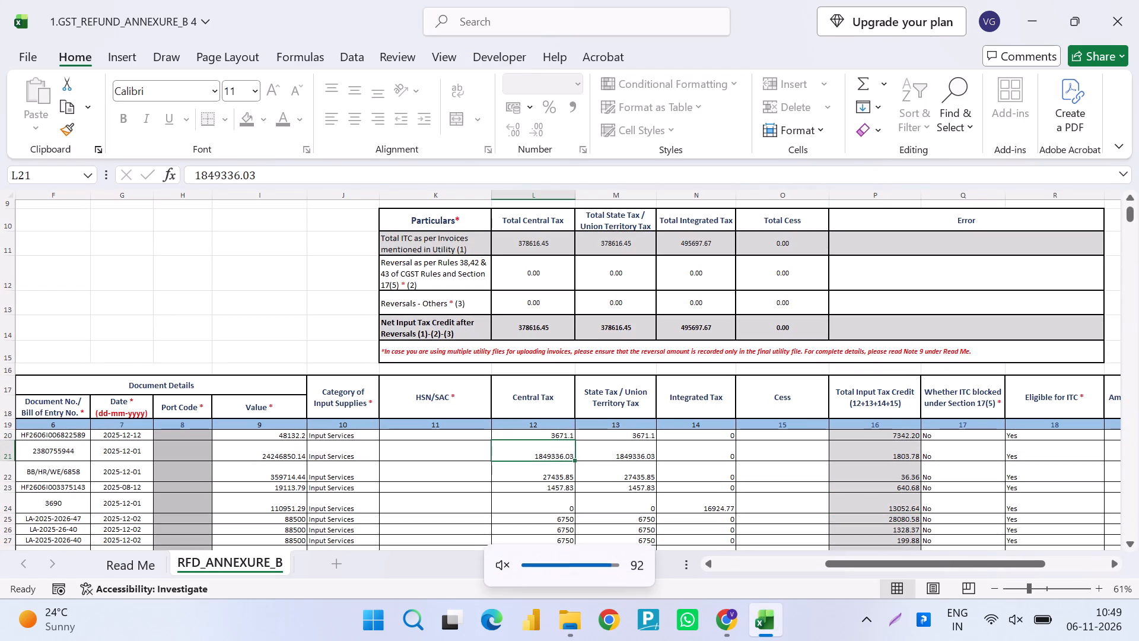
key("F2")
key("Return")
key("Up")
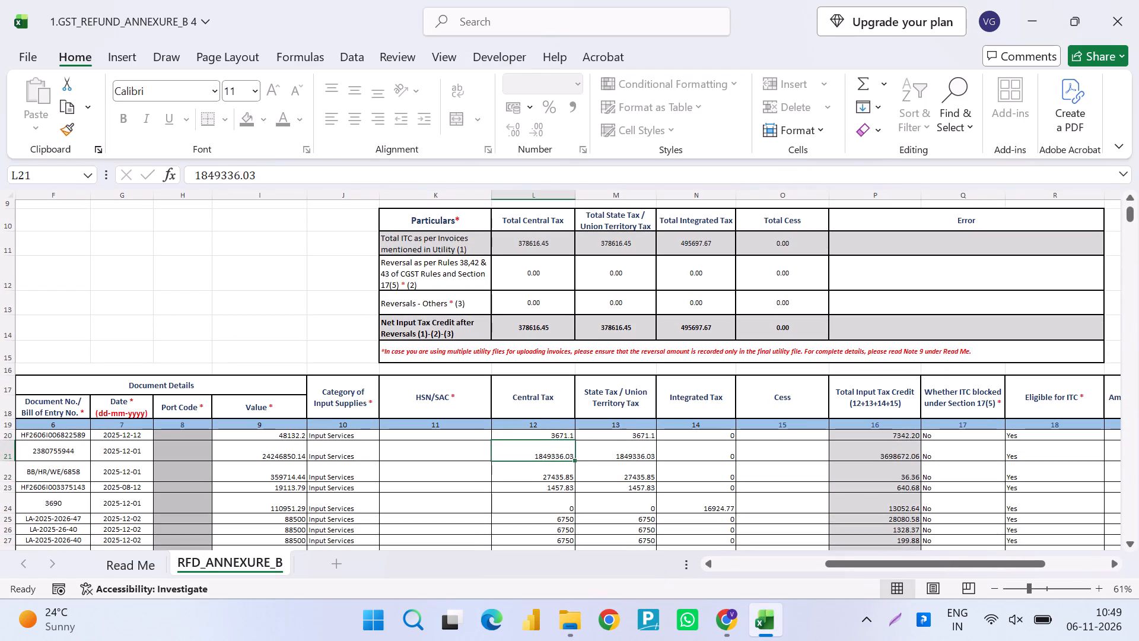
key("Right")
key("F2")
key("Return")
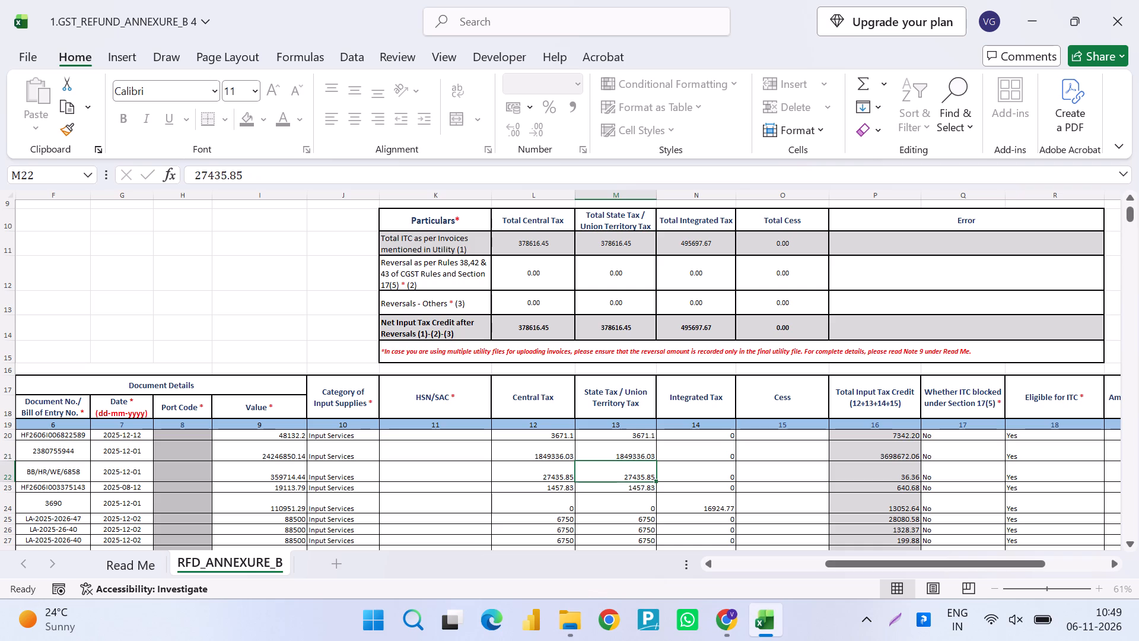
Re-enter the existing Central Tax and State Tax amounts in row 22 to recalculate that row's total credit.
key("Left")
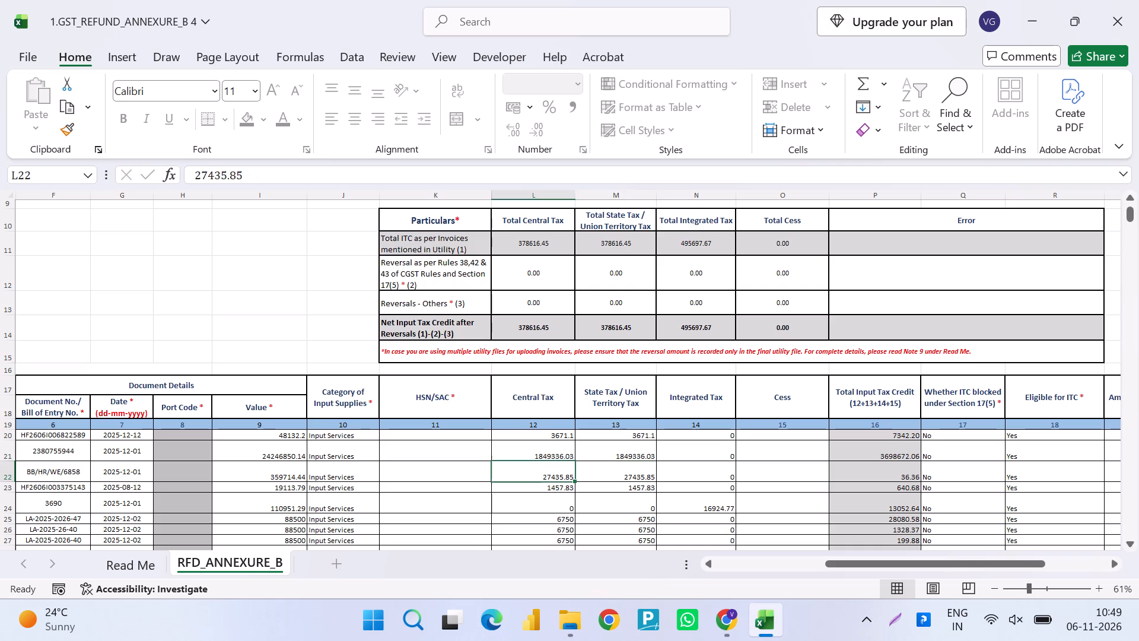
key("F2")
key("Return")
key("Up")
key("Right")
key("F2")
key("Return")
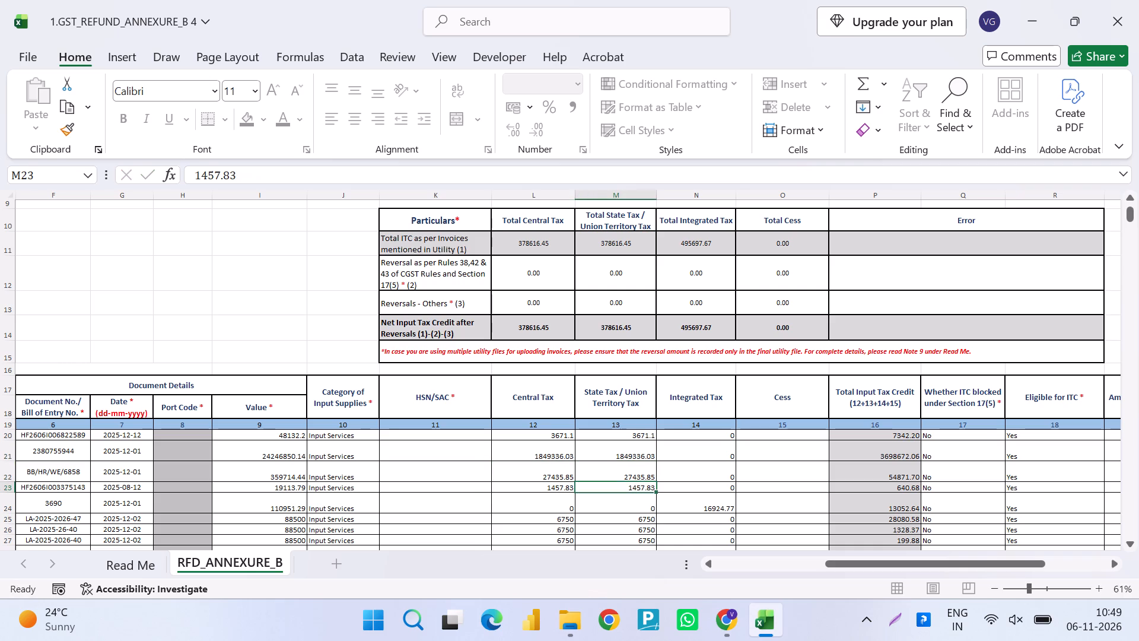
Re-enter the existing Central Tax and State Tax amounts in row 23 to recalculate that row's total credit.
key("Left")
key("F2")
key("Return")
key("Up")
key("Right")
key("F2")
key("Return")
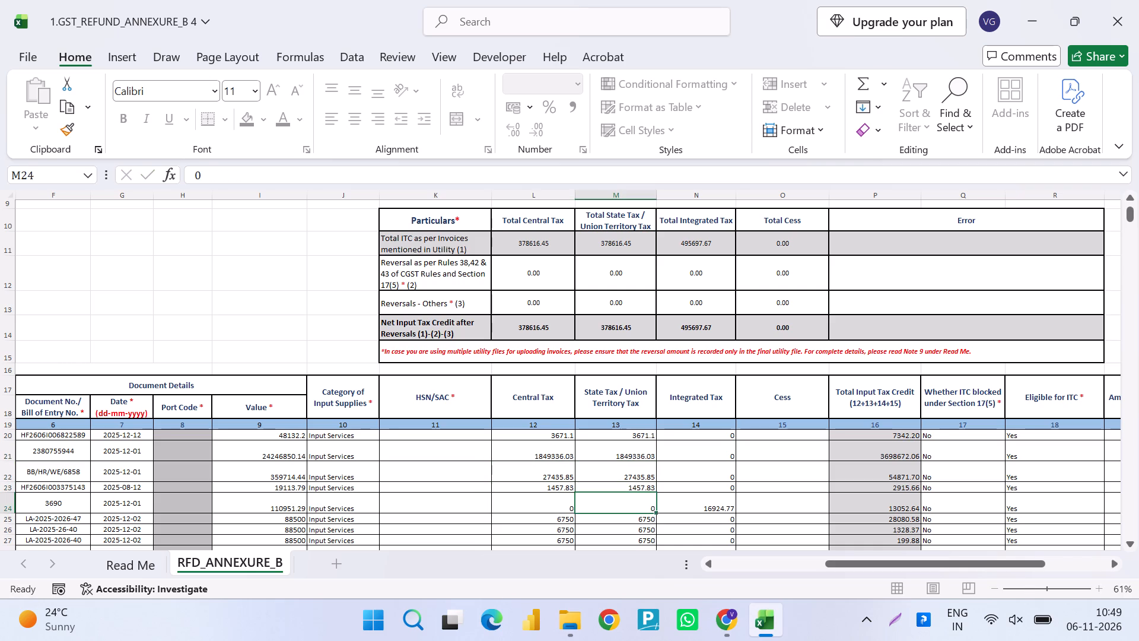
Re-enter the existing Central, State and Integrated Tax amounts in row 24 to recalculate that row's total credit.
key("Left")
key("F2")
key("Return")
key("Up")
key("Right")
key("F2")
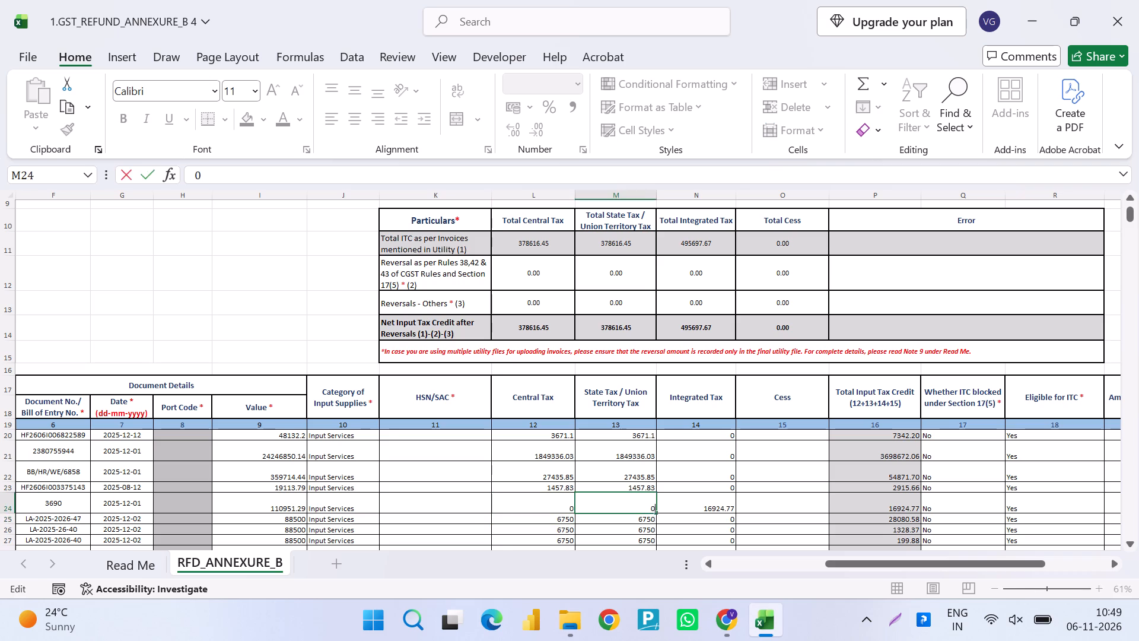
key("Return")
key("Up")
key("Right")
key("F2")
key("Return")
Re-enter the existing Central, State and Integrated Tax amounts in row 25 to recalculate that row's total credit.
key("Left")
key("Left")
key("F2")
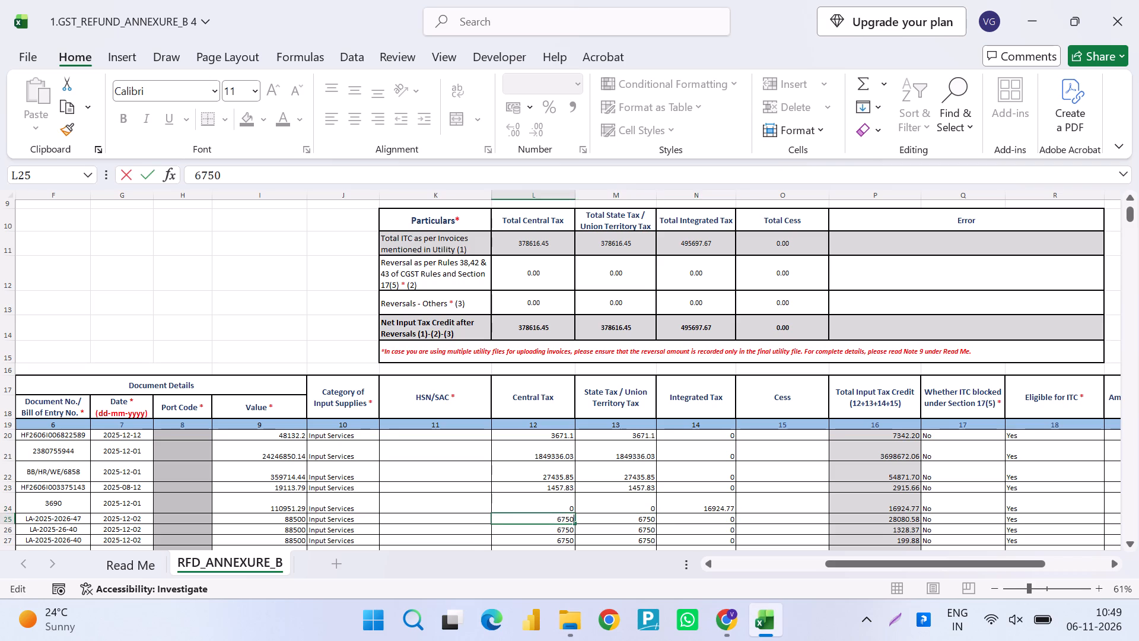
key("Return")
key("Up")
key("Right")
key("F2")
key("Return")
key("Up")
key("Right")
key("F2")
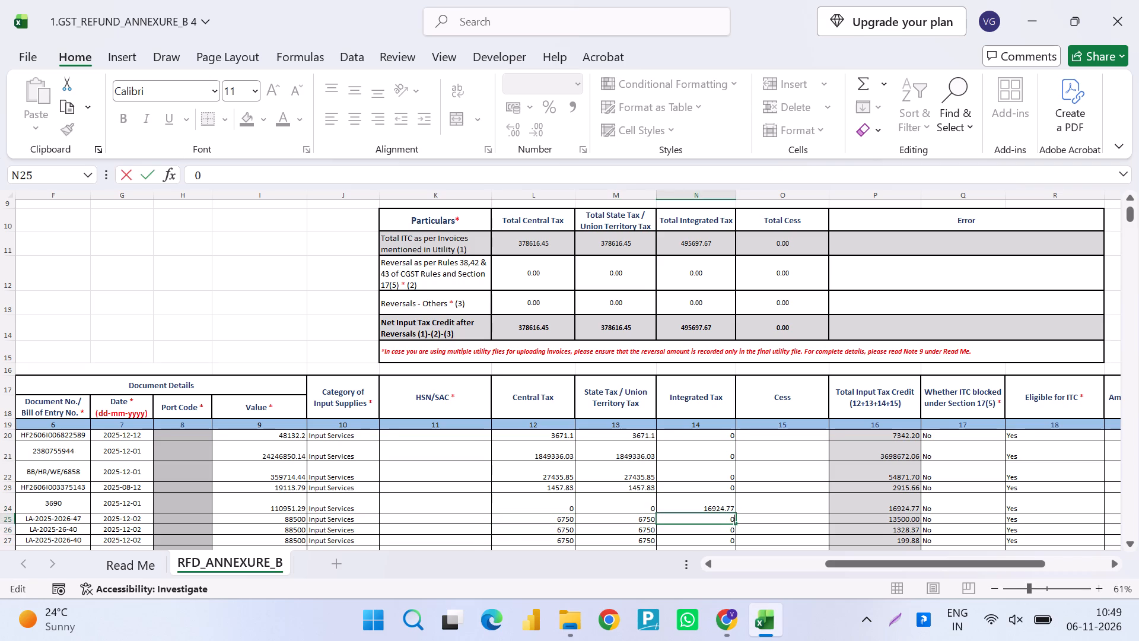
key("Return")
Re-enter the existing Integrated, State and Central Tax amounts in row 26 to recalculate that row's total credit.
key("F2")
key("Return")
key("Up")
key("Left")
key("F2")
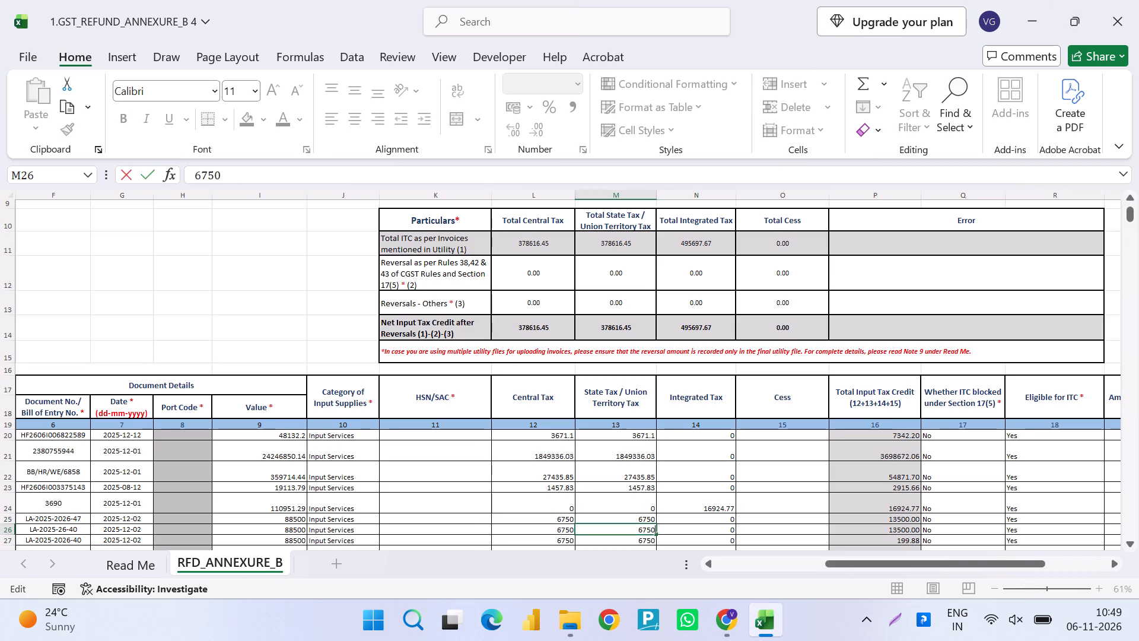
key("Return")
key("Up")
key("Left")
key("F2")
key("Return")
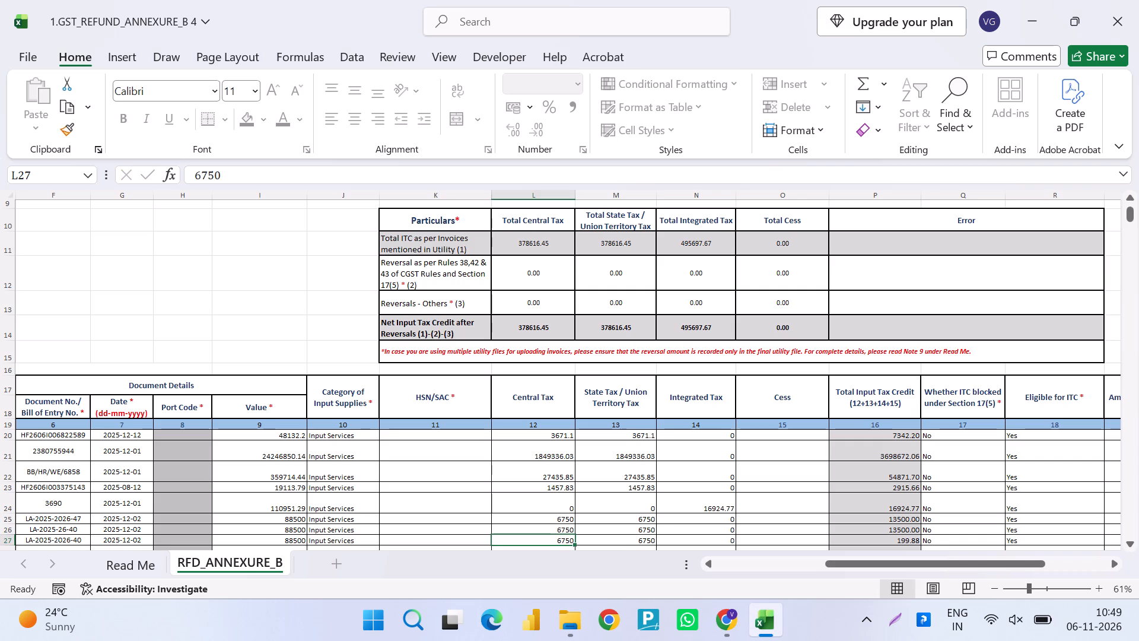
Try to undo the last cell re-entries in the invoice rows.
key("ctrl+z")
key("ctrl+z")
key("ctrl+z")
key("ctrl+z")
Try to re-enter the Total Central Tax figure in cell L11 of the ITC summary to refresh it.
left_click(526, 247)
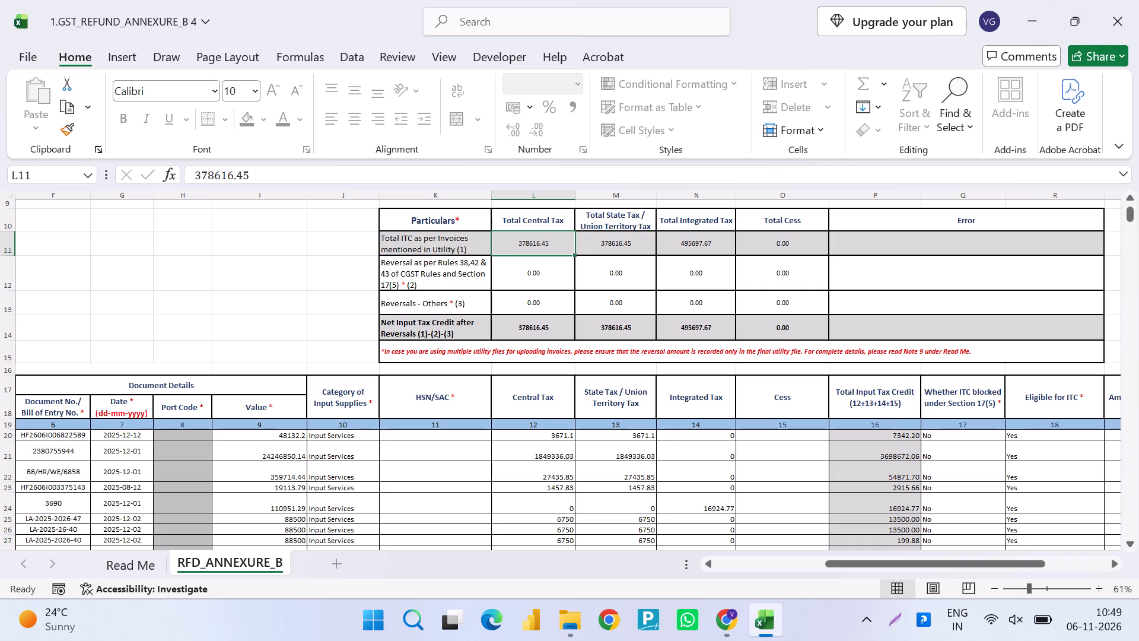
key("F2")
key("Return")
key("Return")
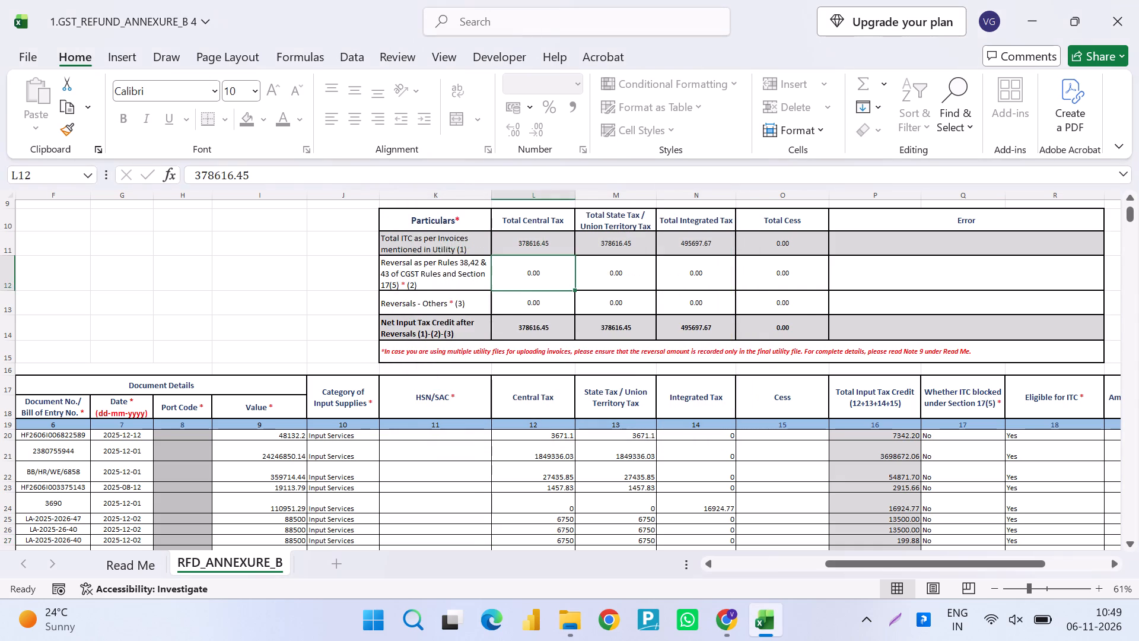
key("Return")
Examine the Total Input Tax Credit values for rows 20 to 23.
key("Down")
key("Down")
key("Down")
key("Down")
key("Down")
key("Down")
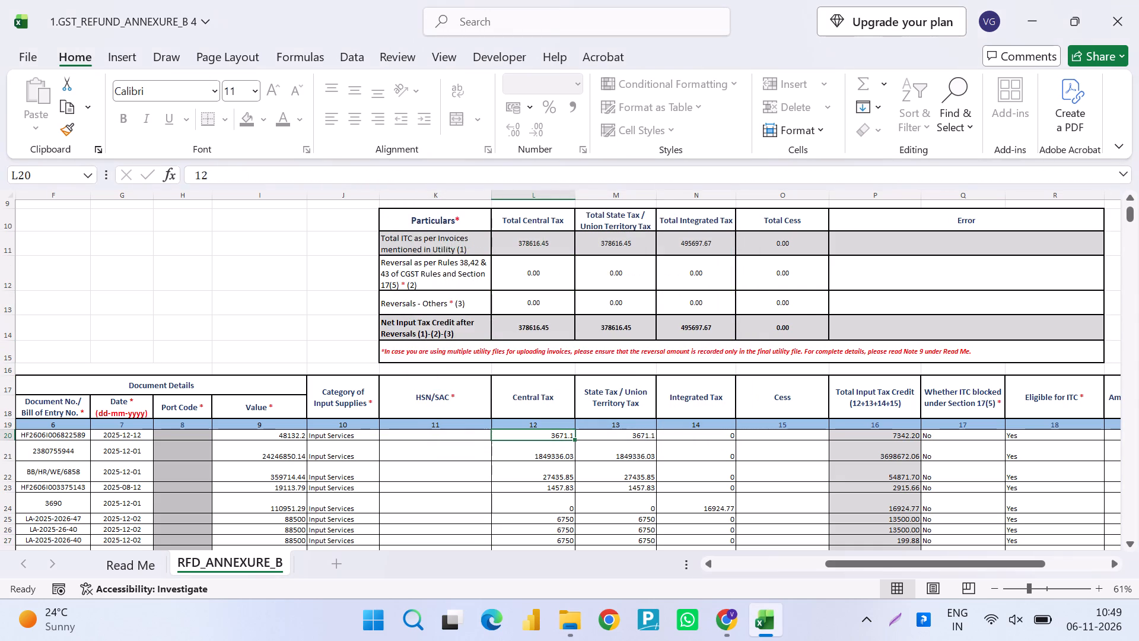
key("Right")
key("Right")
key("Right")
key("Right")
key("shift+Down")
key("shift+Down")
key("shift+Down")
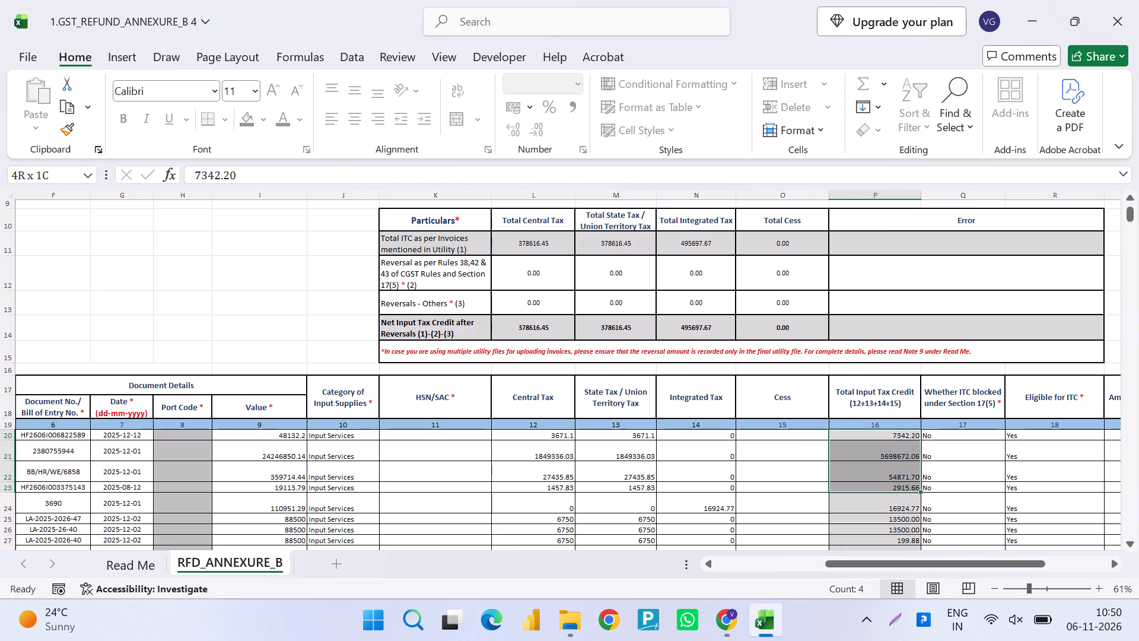
Re-enter the existing Central Tax amounts down column L for rows 20 to 23.
key("Left")
key("Left")
key("Left")
key("Left")
key("Left")
key("Down")
key("Right")
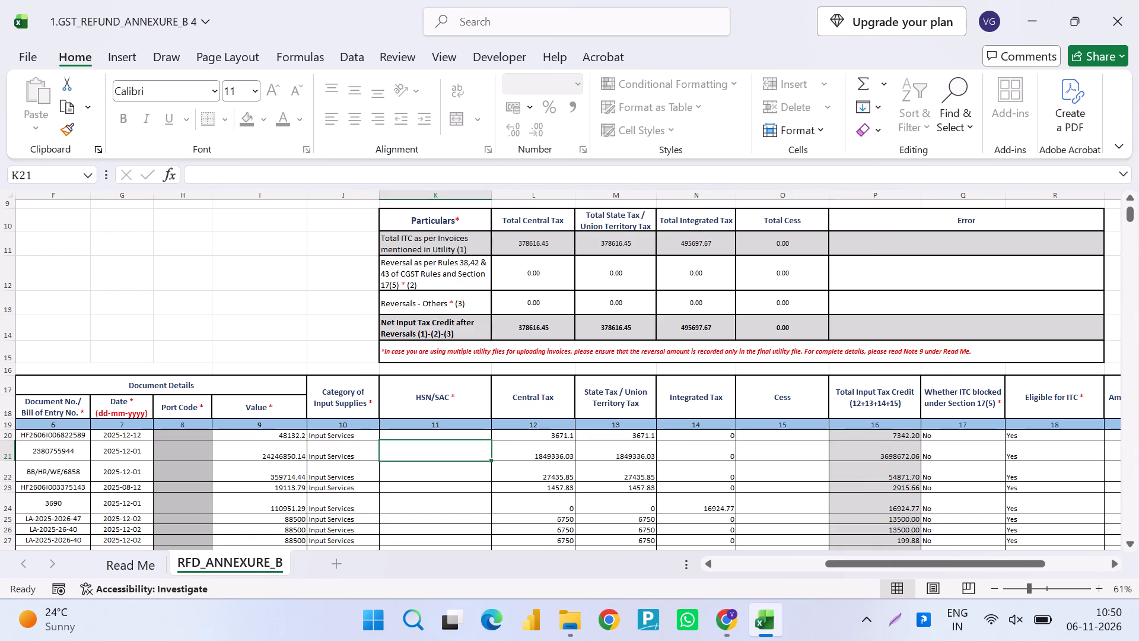
key("Up")
key("F2")
key("Return")
key("F2")
key("Return")
key("F2")
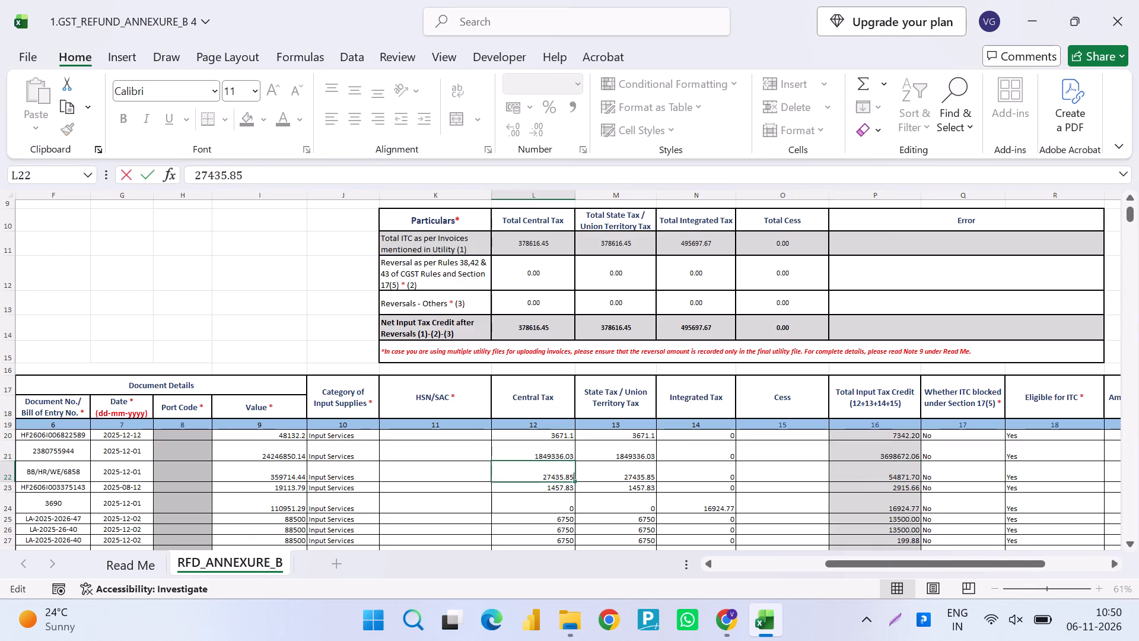
key("Return")
key("F2")
key("Return")
Re-enter the existing Central Tax amounts in column L for rows 24 to 30 to recalculate their total credits.
key("F2")
key("Return")
key("F2")
key("Return")
key("F2")
key("Return")
key("F2")
key("Return")
key("F2")
key("Return")
key("F2")
key("Return")
key("F2")
key("Return")
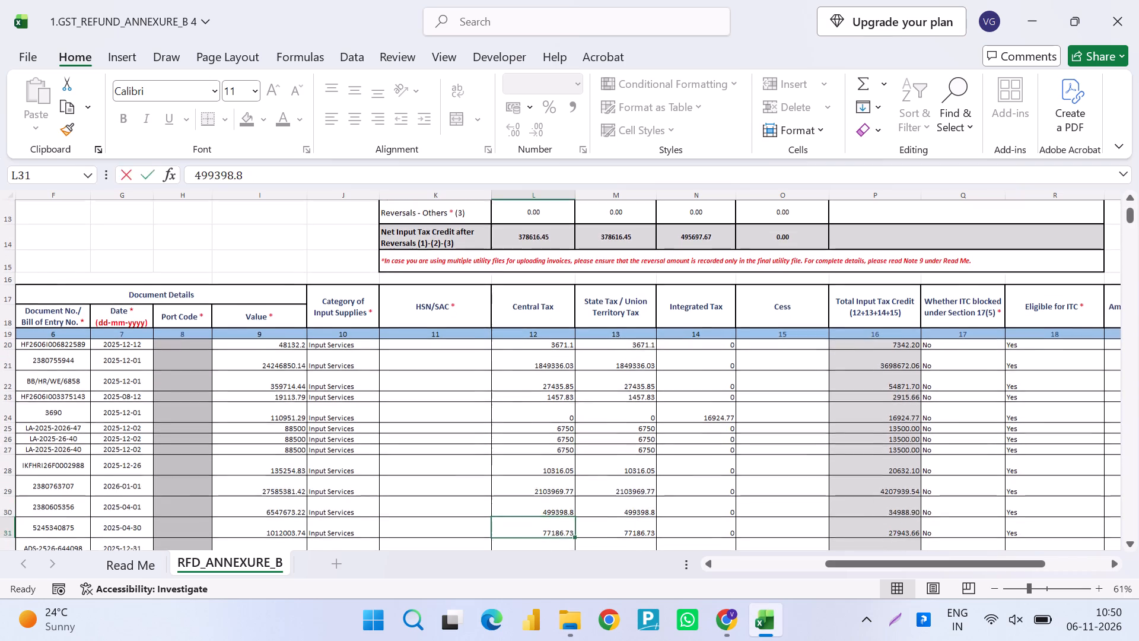
Re-enter the existing Central Tax amounts in column L for rows 31 to 38 to recalculate their total credits.
key("F2")
key("Return")
key("F2")
key("Return")
key("F2")
key("Return")
key("F2")
key("Return")
key("F2")
key("Return")
key("F2")
key("Return")
key("F2")
key("Return")
key("F2")
key("Return")
Re-enter the existing Central Tax amounts in column L for rows 39 to 44 to recalculate their total credits.
key("F2")
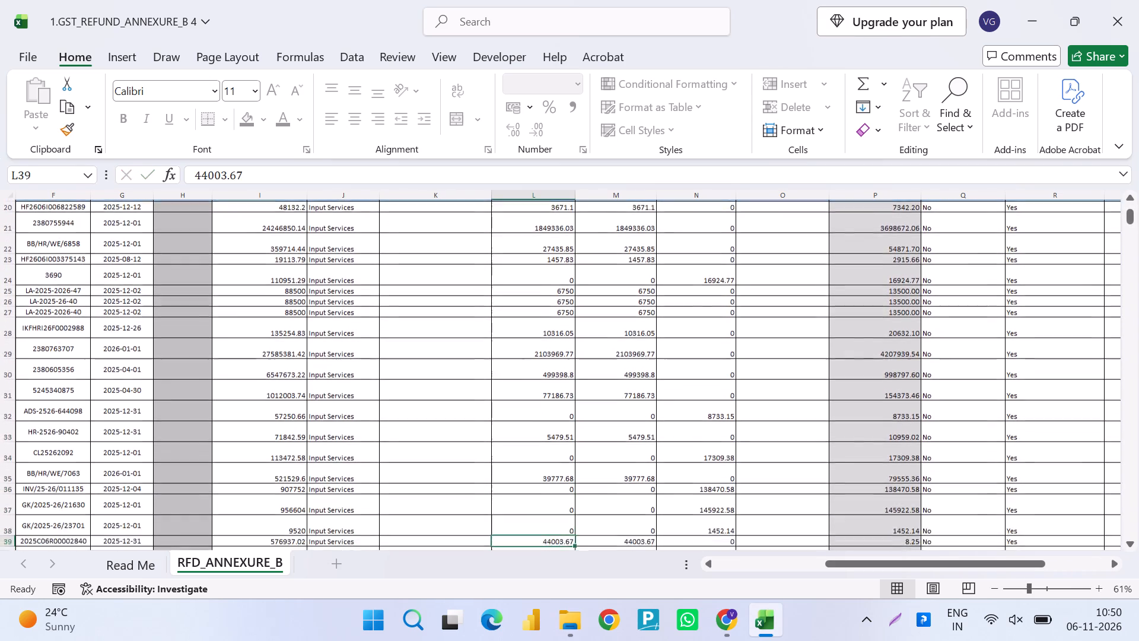
key("Return")
key("F2")
key("Return")
key("F2")
key("Return")
key("F2")
key("Return")
key("F2")
key("Return")
key("F2")
key("Return")
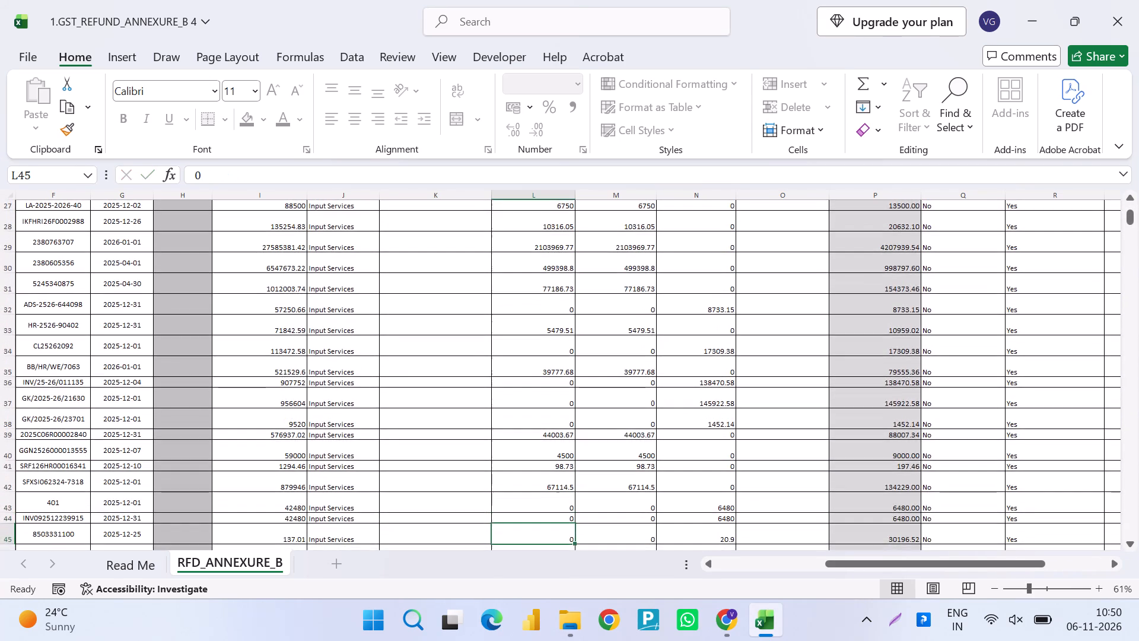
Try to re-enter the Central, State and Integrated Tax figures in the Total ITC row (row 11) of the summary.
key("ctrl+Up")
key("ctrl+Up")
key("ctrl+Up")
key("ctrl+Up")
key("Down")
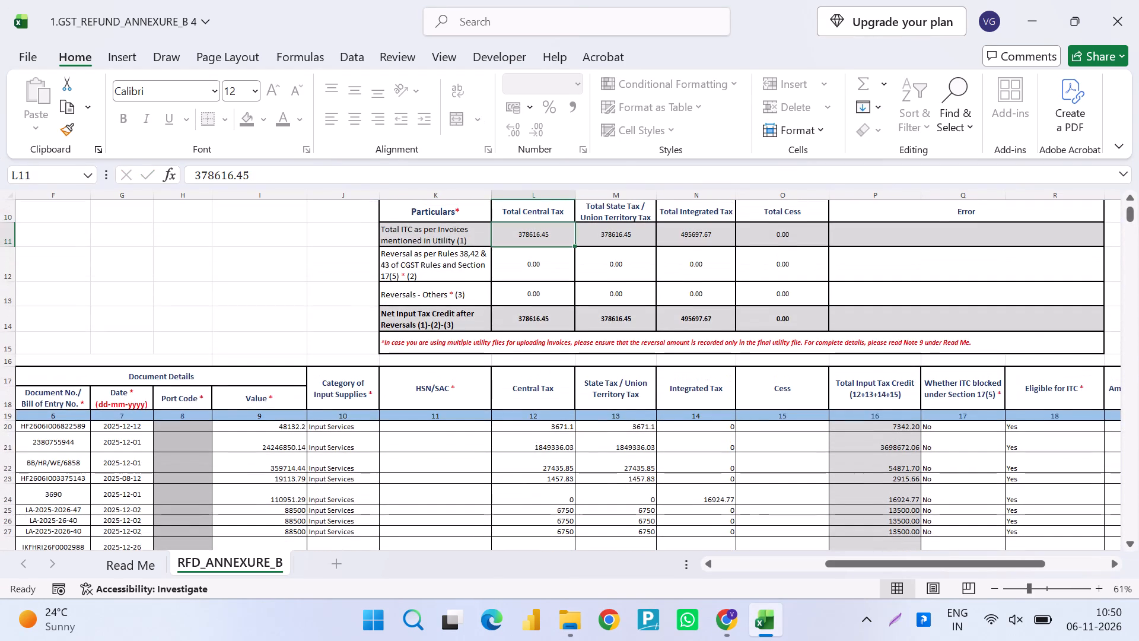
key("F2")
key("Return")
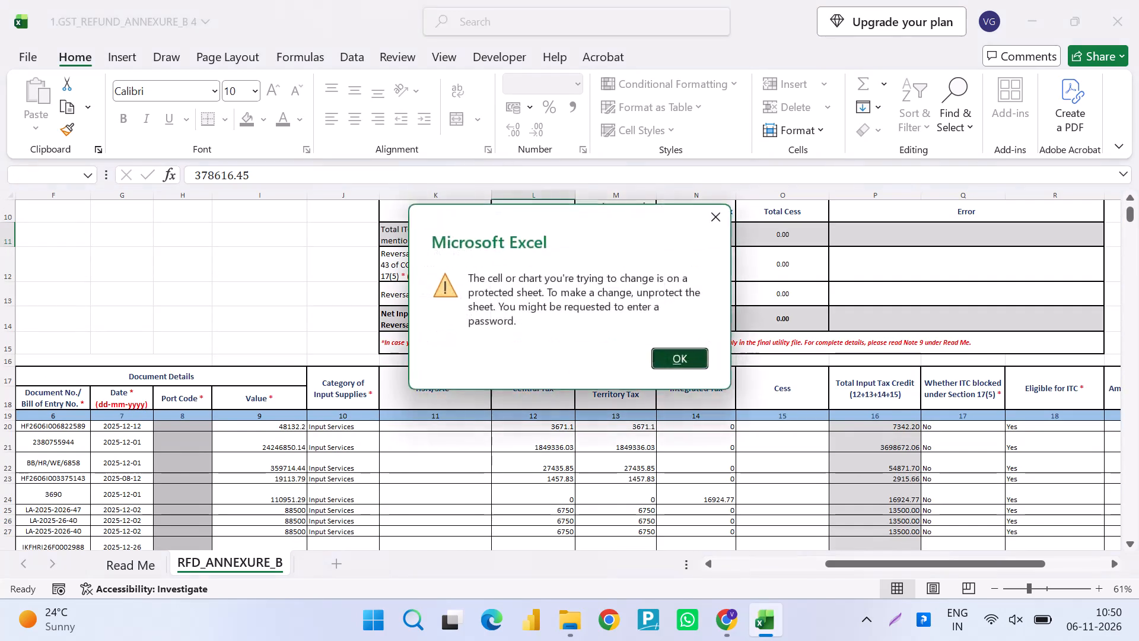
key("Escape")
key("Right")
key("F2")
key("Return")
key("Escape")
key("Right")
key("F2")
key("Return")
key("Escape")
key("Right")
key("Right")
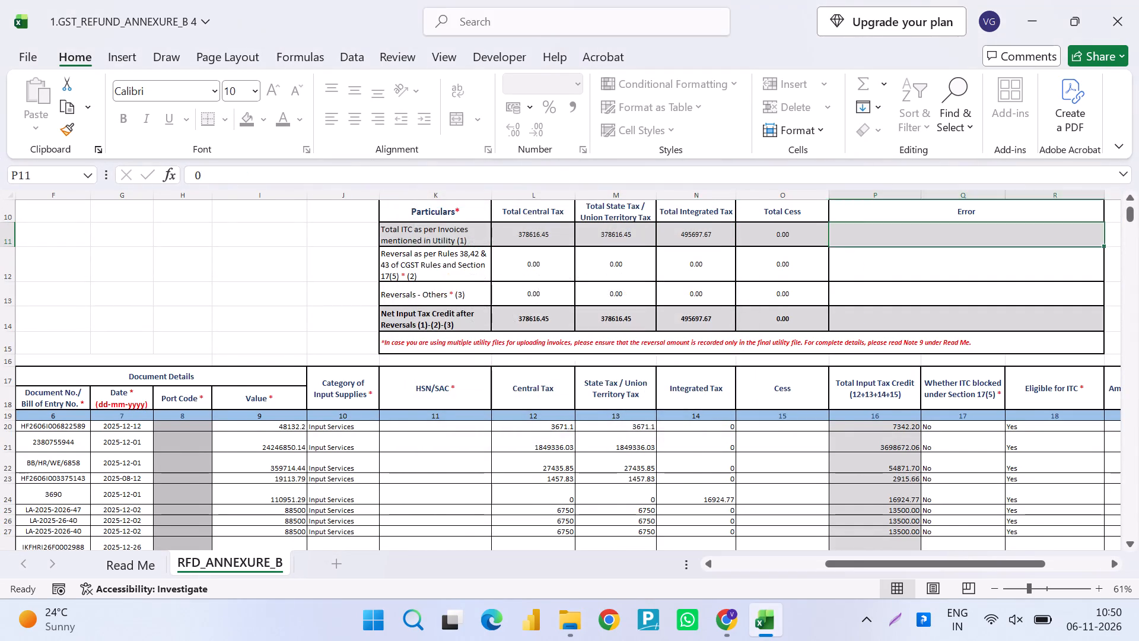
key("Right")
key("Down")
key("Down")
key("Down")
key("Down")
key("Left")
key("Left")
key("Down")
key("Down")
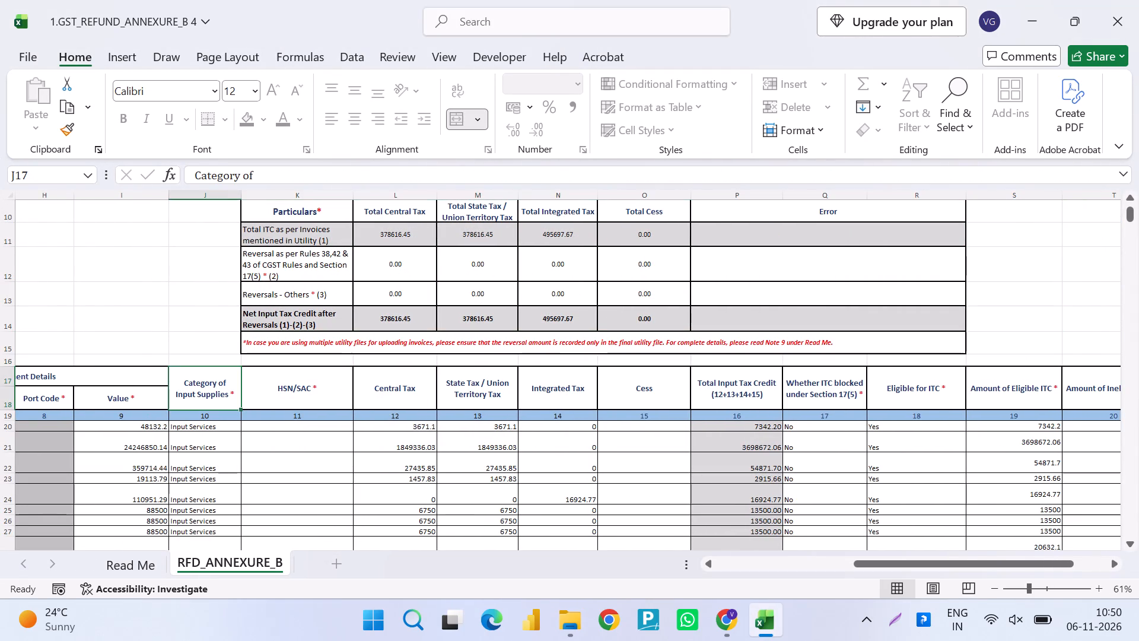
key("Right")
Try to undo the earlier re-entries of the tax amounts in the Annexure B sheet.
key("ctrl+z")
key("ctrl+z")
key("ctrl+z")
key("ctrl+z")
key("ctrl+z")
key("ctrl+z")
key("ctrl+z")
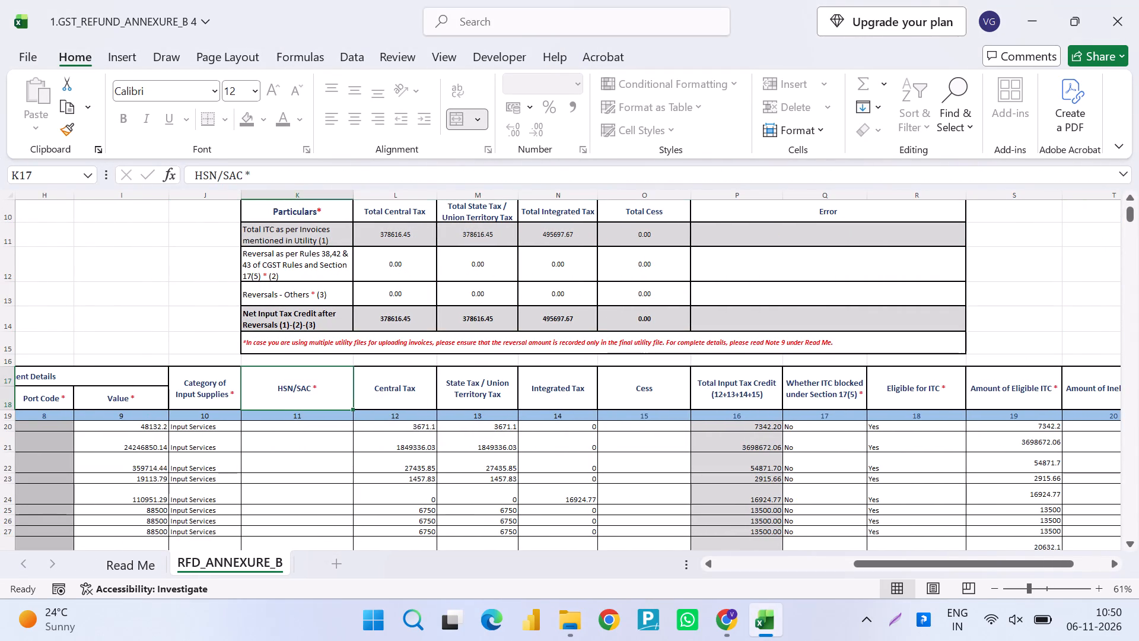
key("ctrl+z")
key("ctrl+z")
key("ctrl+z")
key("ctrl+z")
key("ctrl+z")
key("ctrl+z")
Close the GST_REFUND_ANNEXURE_B 4 workbook without saving its changes and reopen it from its folder.
left_click(1138, 0)
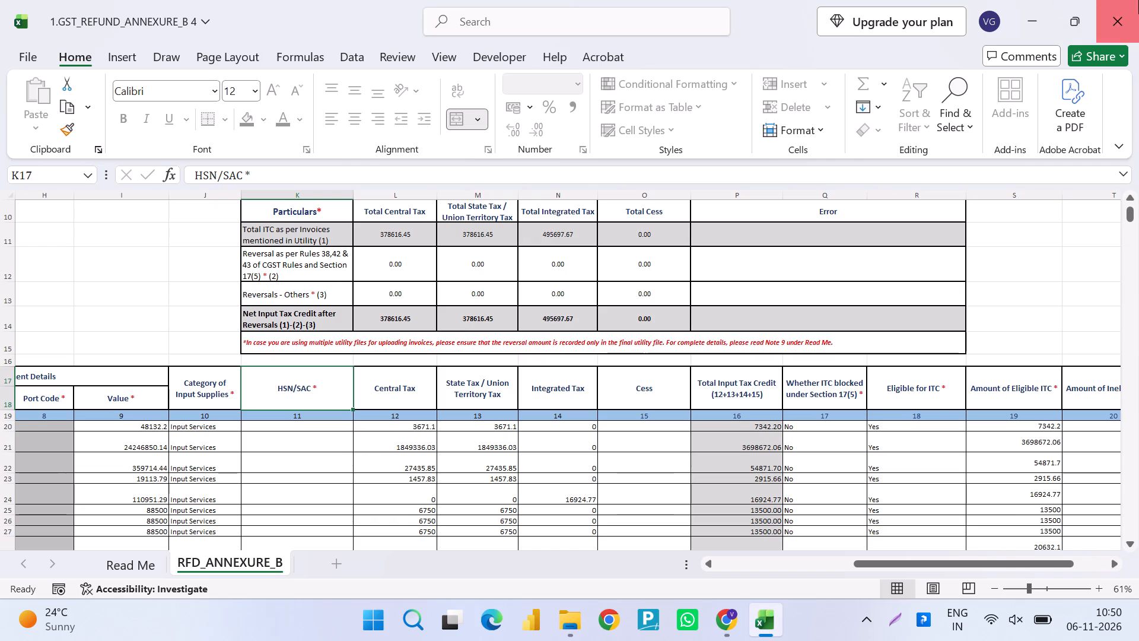
key("Right")
key("Return")
key("Return")
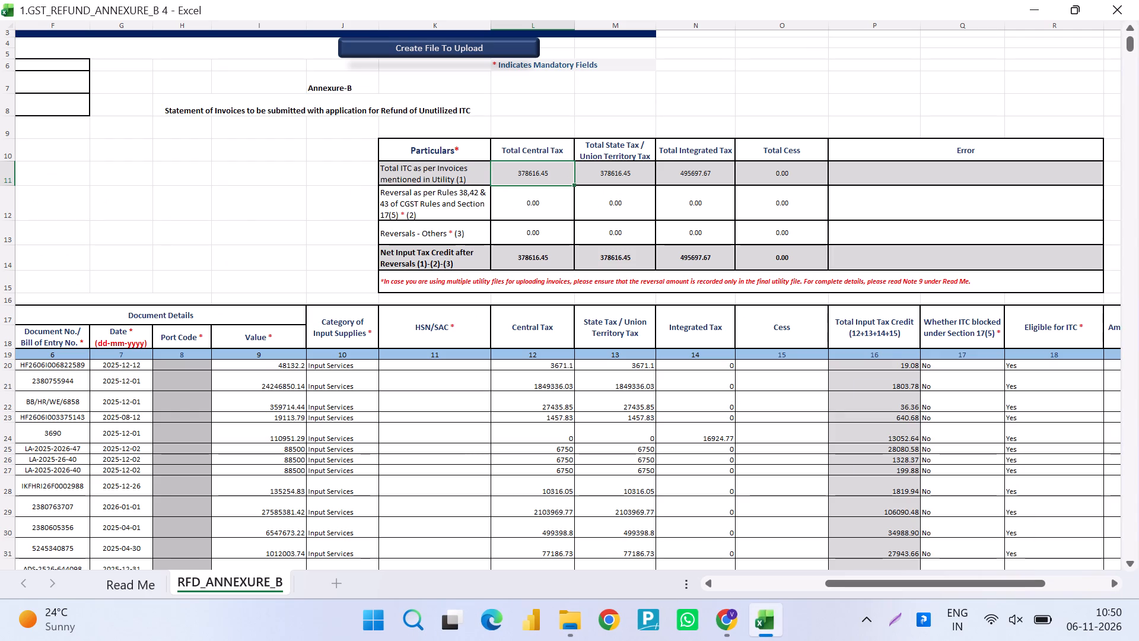
Examine the Central Tax column from row 20 down to the last invoice entry, along with the ITC summary above it.
left_click(550, 362)
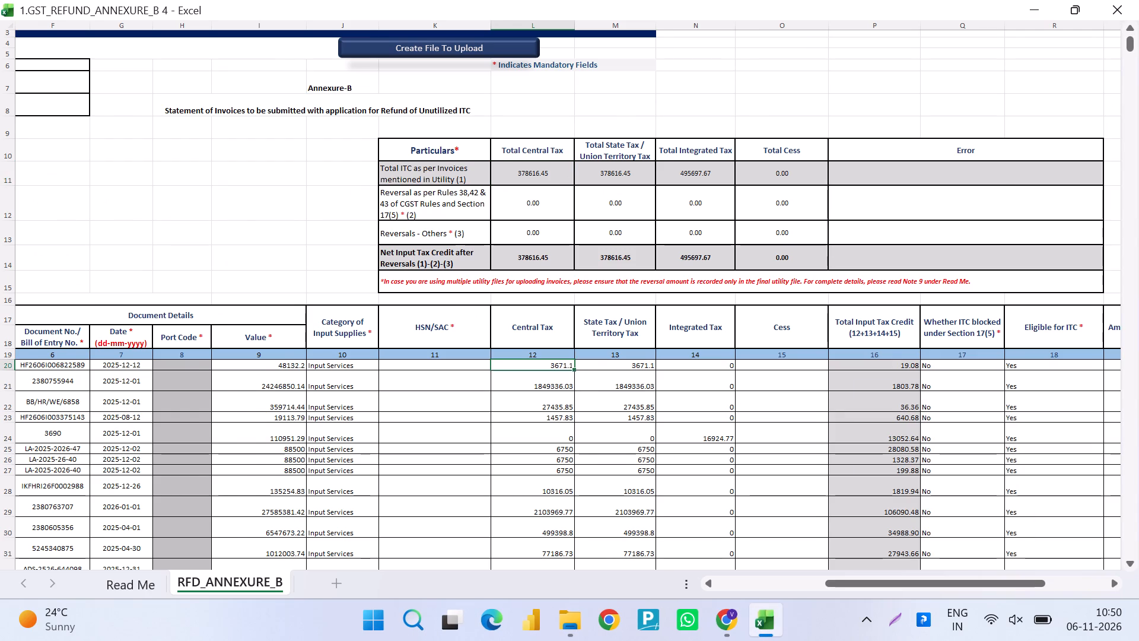
key("ctrl+shift+Down")
key("shift+Down")
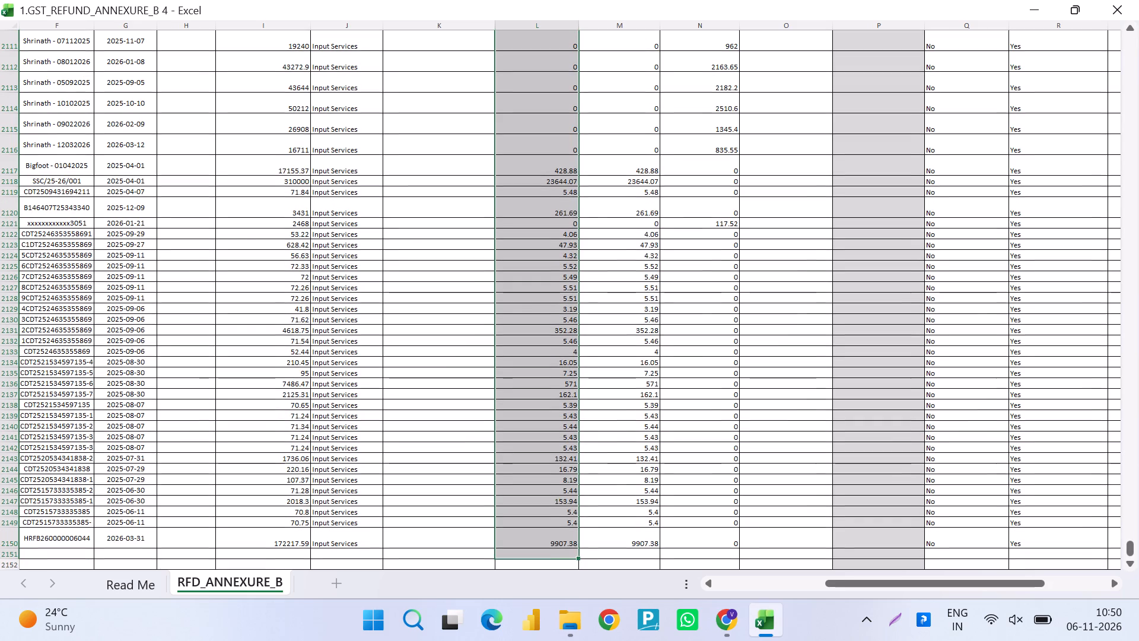
key("shift+Up")
key("ctrl+Up")
key("Down")
key("Down")
key("Down")
key("Down")
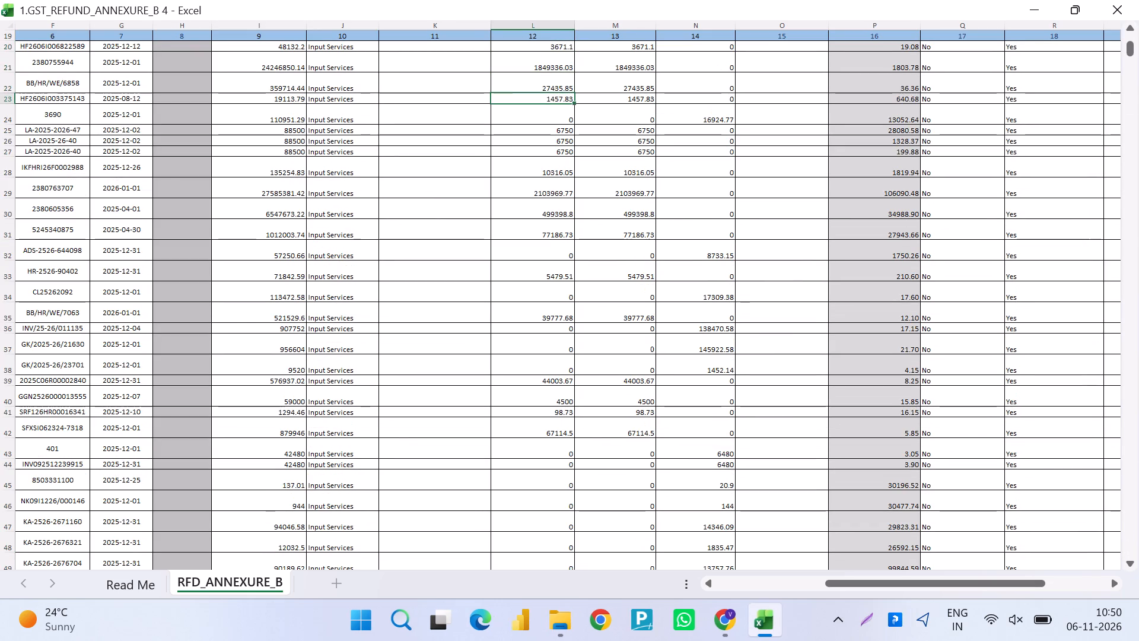
left_click(1072, 19)
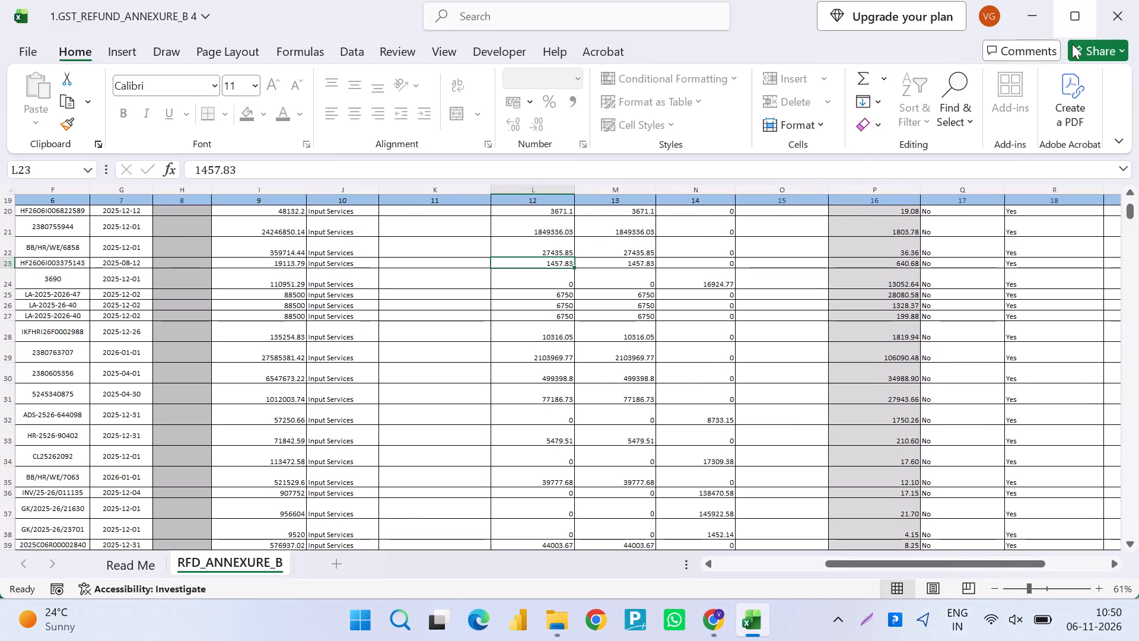
scroll(681, 243, "up", 5)
scroll(681, 243, "down", 2)
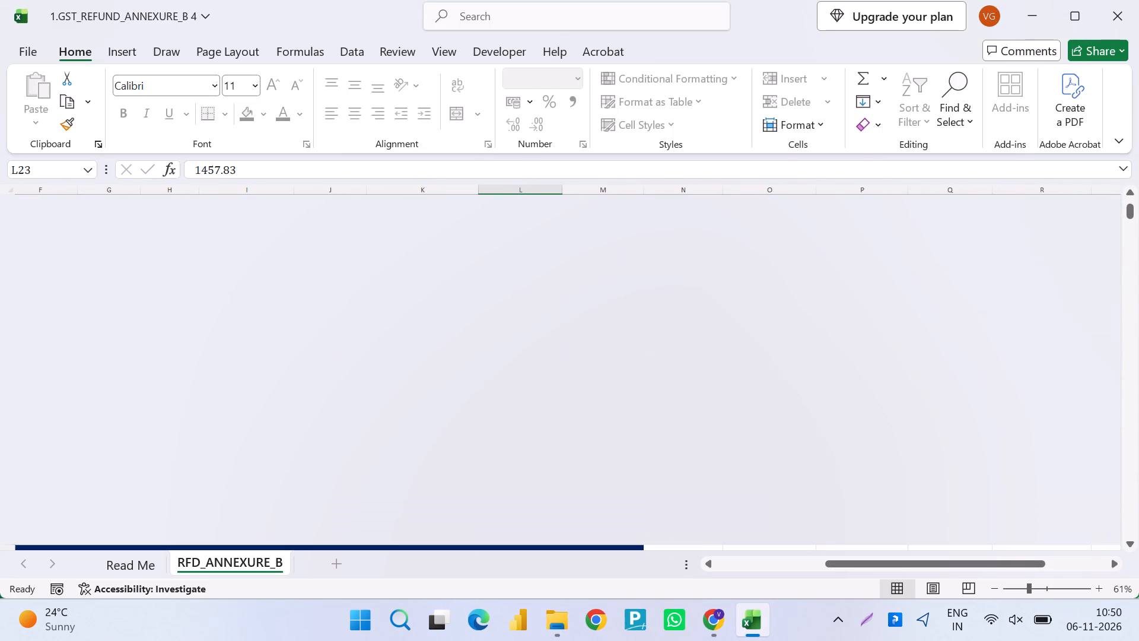
scroll(681, 243, "down", 1)
scroll(587, 411, "down", 2)
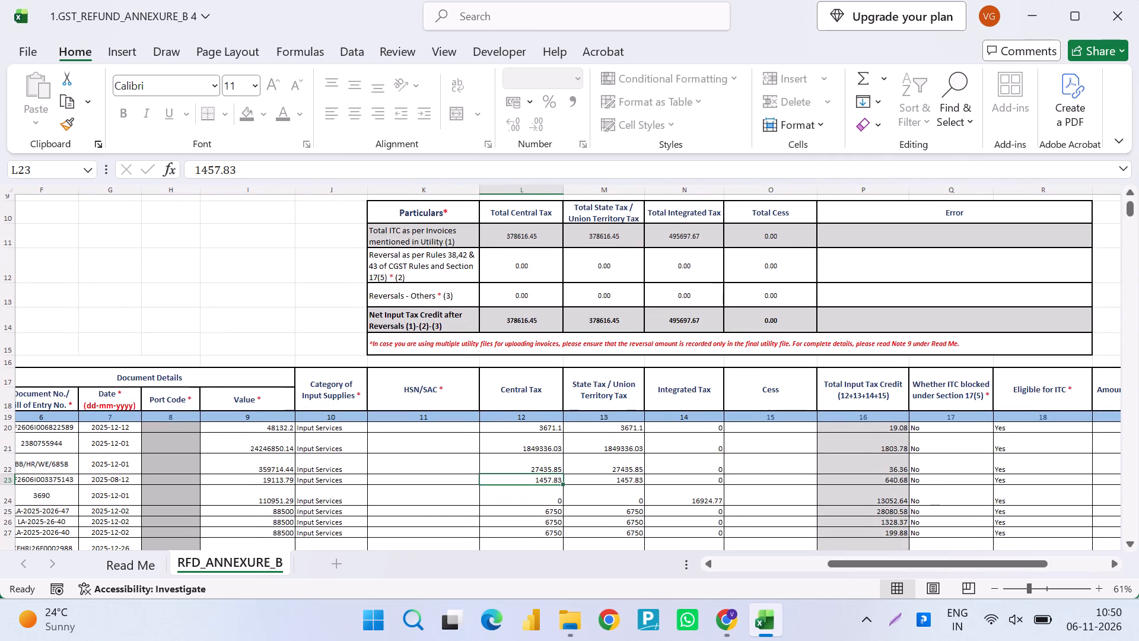
left_click(539, 458)
key("Up")
key("Up")
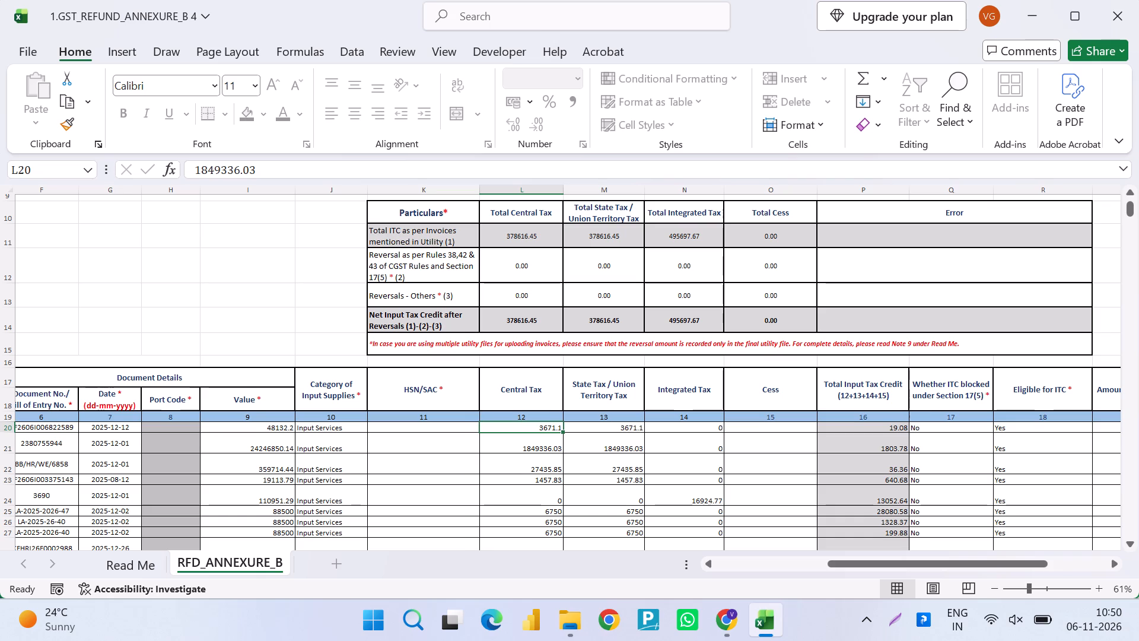
key("ctrl+shift+Down")
key("ctrl+shift+Up")
key("Down")
key("Down")
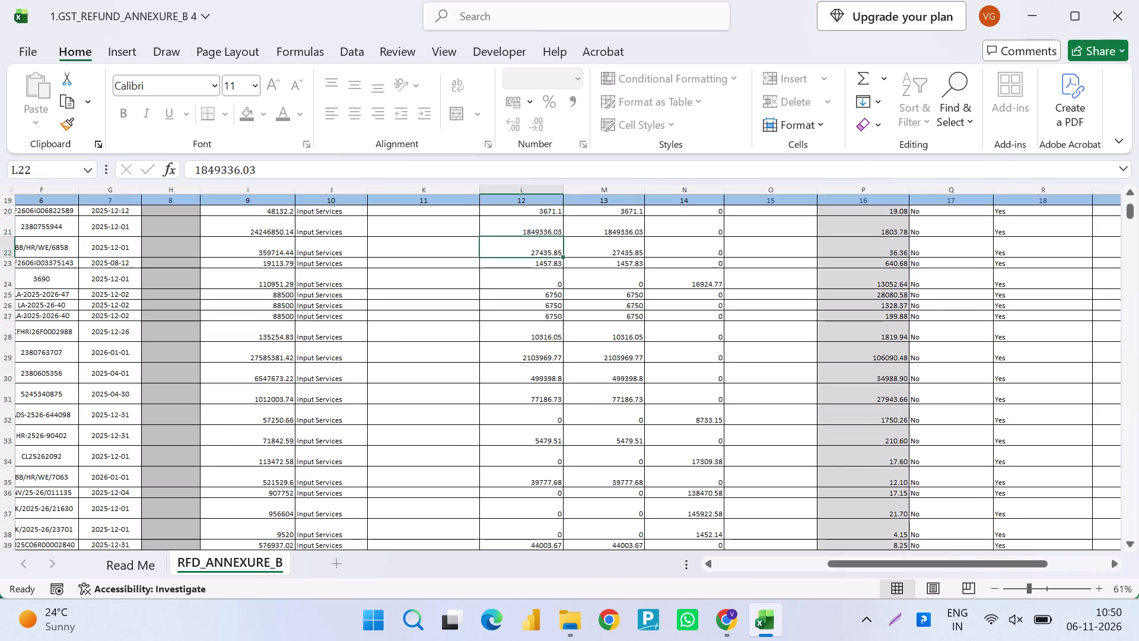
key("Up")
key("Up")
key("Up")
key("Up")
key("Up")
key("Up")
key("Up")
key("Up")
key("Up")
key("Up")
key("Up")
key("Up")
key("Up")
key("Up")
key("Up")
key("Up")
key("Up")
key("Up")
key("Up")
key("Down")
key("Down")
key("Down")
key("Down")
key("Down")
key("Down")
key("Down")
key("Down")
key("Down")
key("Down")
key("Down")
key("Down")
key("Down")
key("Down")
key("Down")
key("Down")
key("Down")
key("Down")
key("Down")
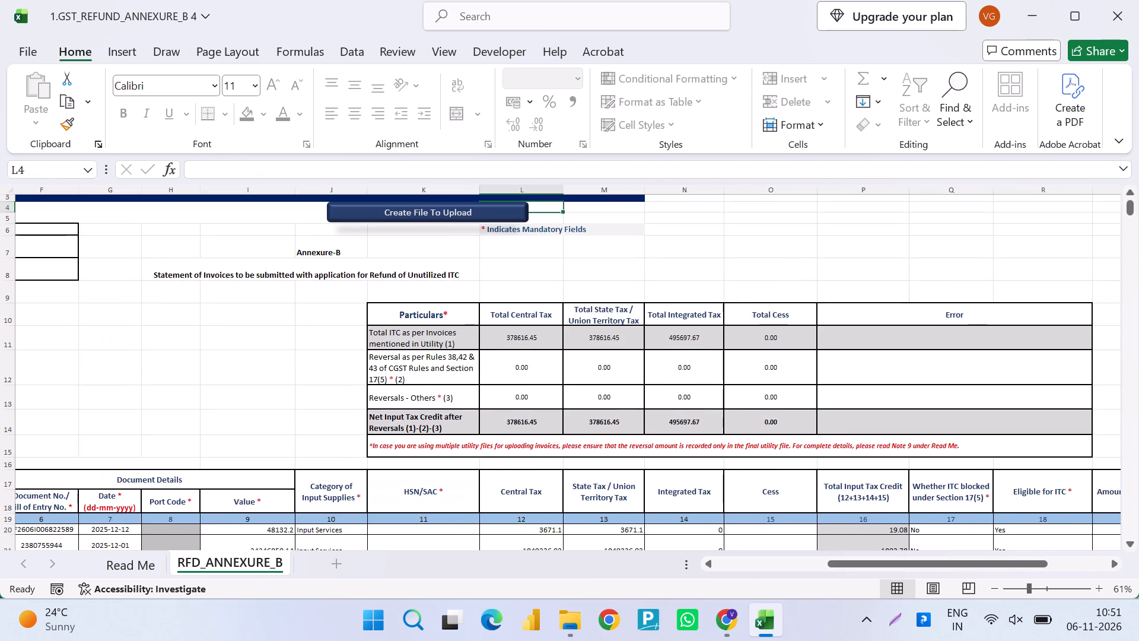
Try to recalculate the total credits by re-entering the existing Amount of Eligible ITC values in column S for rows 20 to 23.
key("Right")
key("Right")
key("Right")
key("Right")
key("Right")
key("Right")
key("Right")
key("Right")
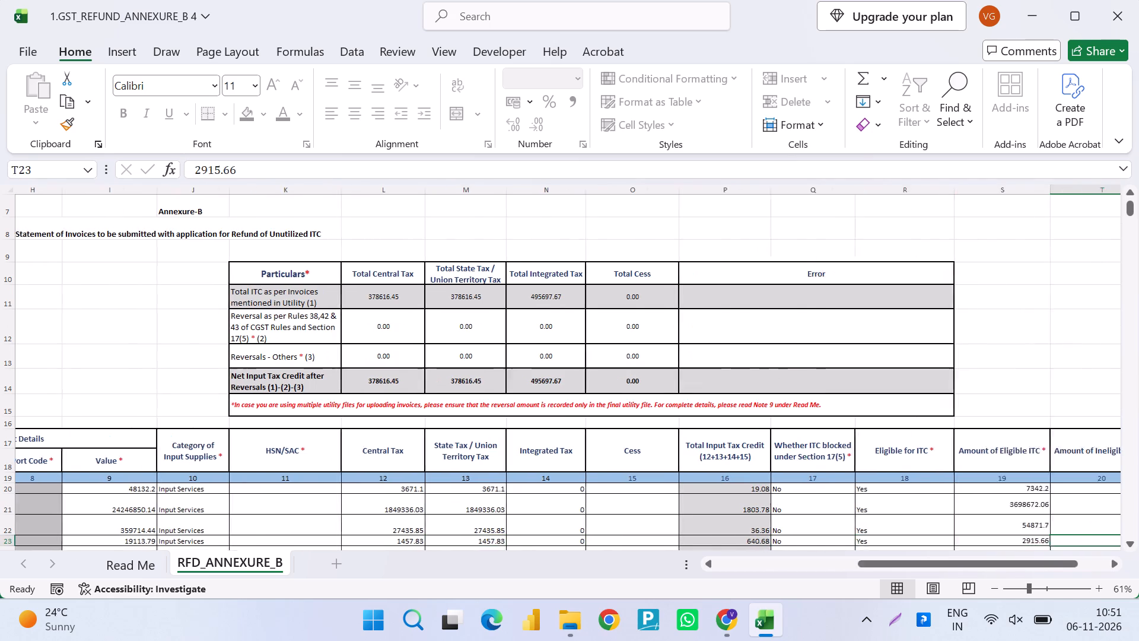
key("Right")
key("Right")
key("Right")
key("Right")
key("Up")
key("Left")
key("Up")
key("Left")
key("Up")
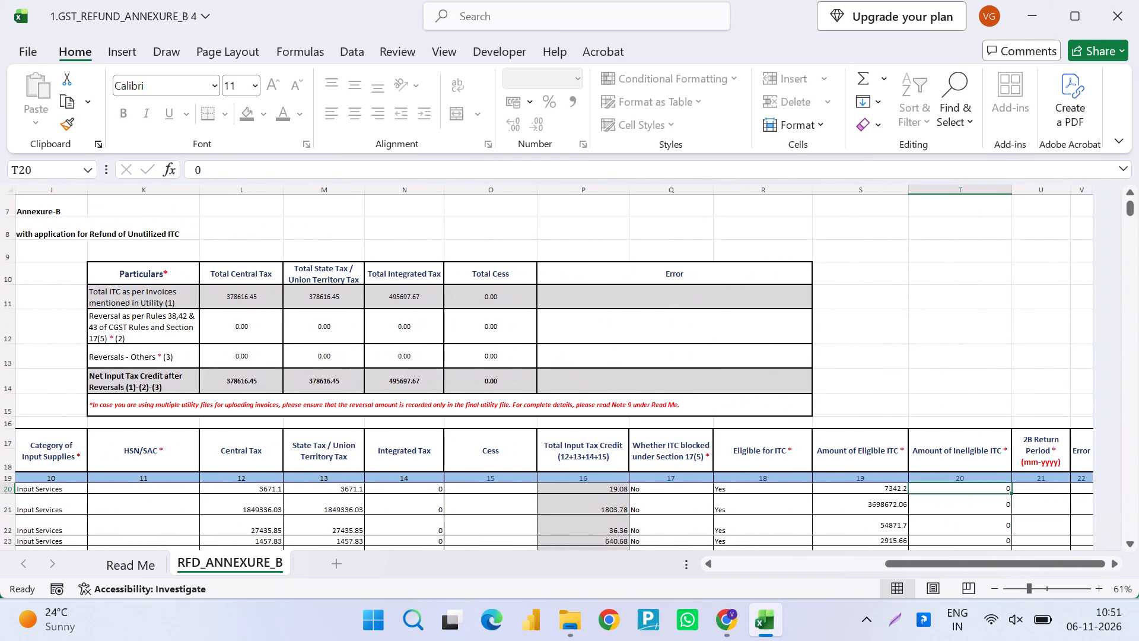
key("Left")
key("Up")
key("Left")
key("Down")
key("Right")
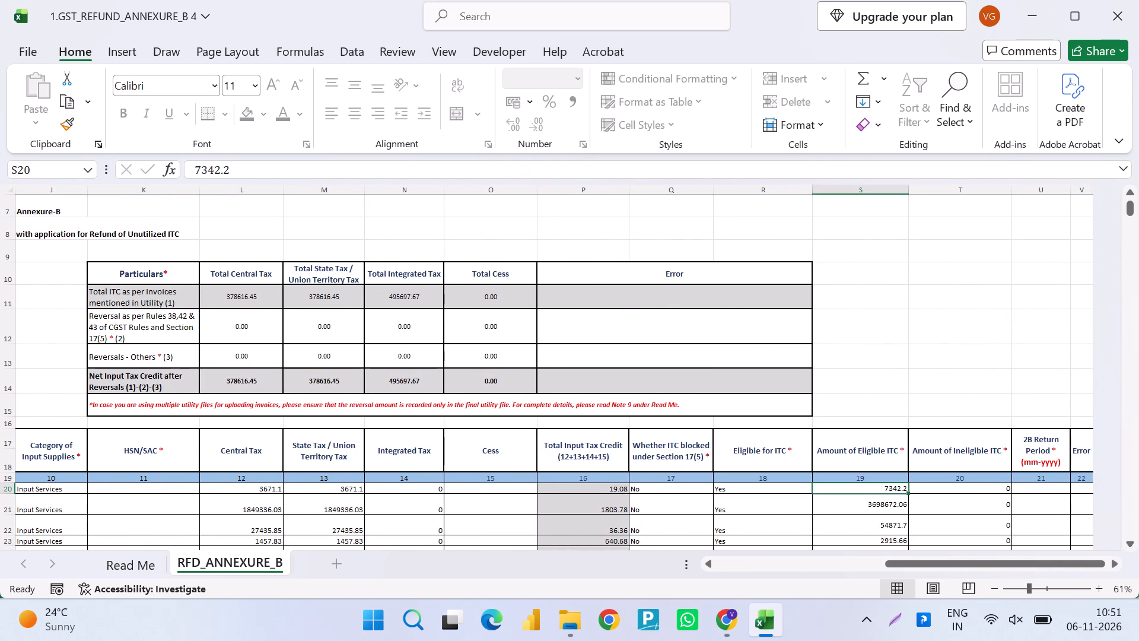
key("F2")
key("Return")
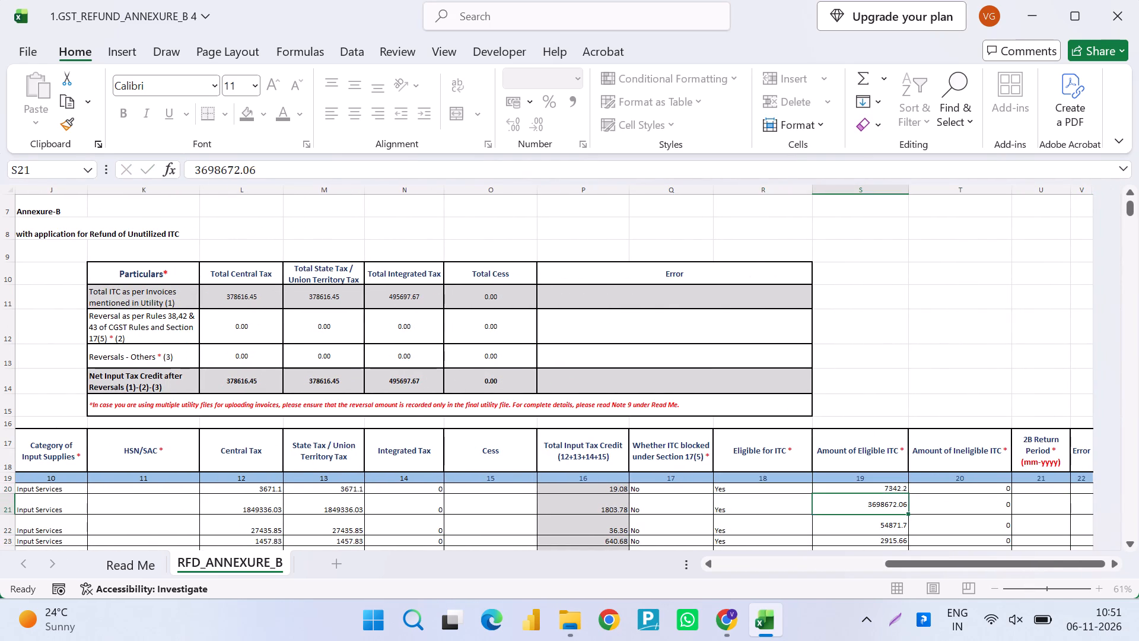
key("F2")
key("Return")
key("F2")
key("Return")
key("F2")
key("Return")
Re-enter the existing Central Tax and State Tax amounts in row 20 to recalculate that row's Total Input Tax Credit.
key("Up")
key("Left")
key("Left")
key("Left")
key("Up")
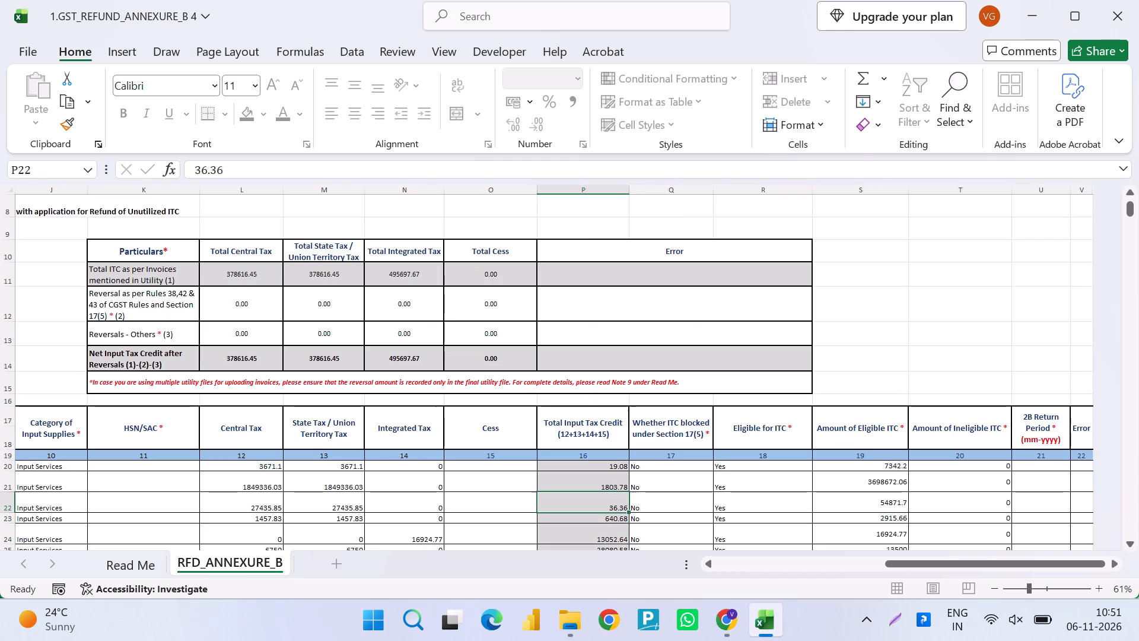
key("Up")
key("Left")
key("Up")
key("Left")
key("Left")
key("Left")
key("F2")
key("Return")
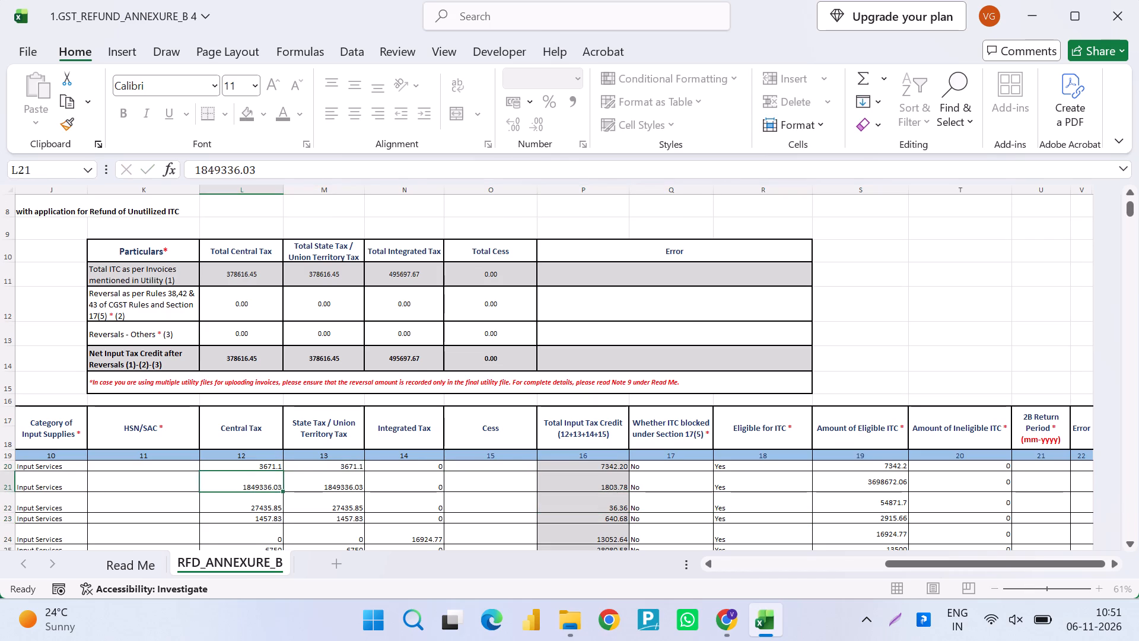
key("Up")
key("Right")
key("F2")
key("Return")
Re-enter the existing Central Tax amount in row 21 to recalculate that row's Total Input Tax Credit.
key("Up")
key("Up")
key("Left")
key("Up")
key("Left")
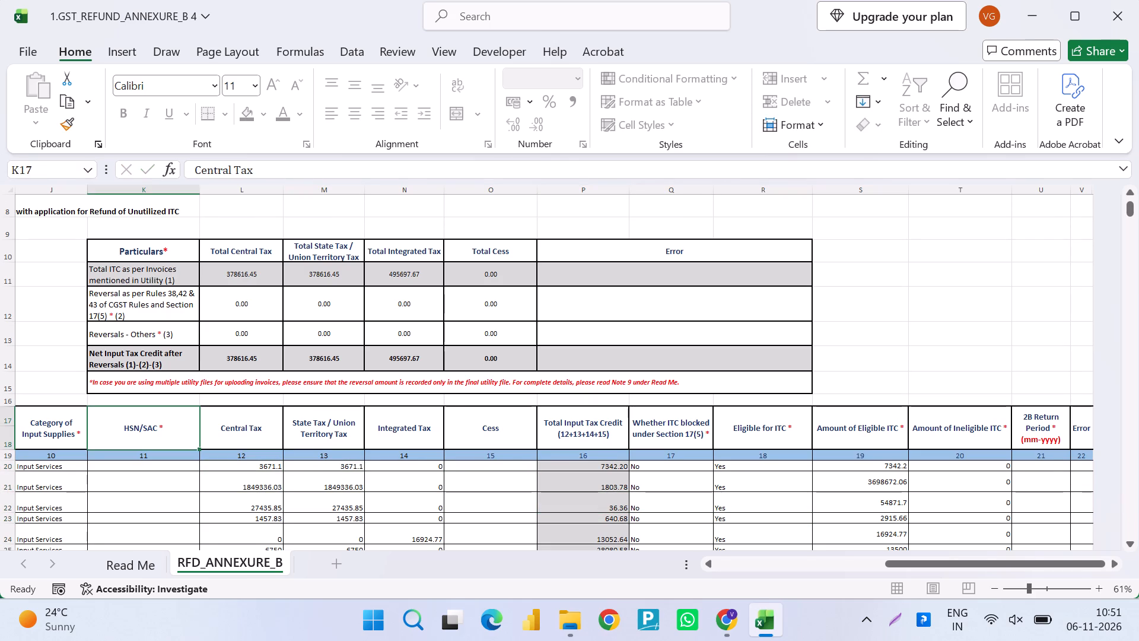
key("Left")
key("Up")
key("Right")
key("Down")
key("Down")
key("Down")
key("Right")
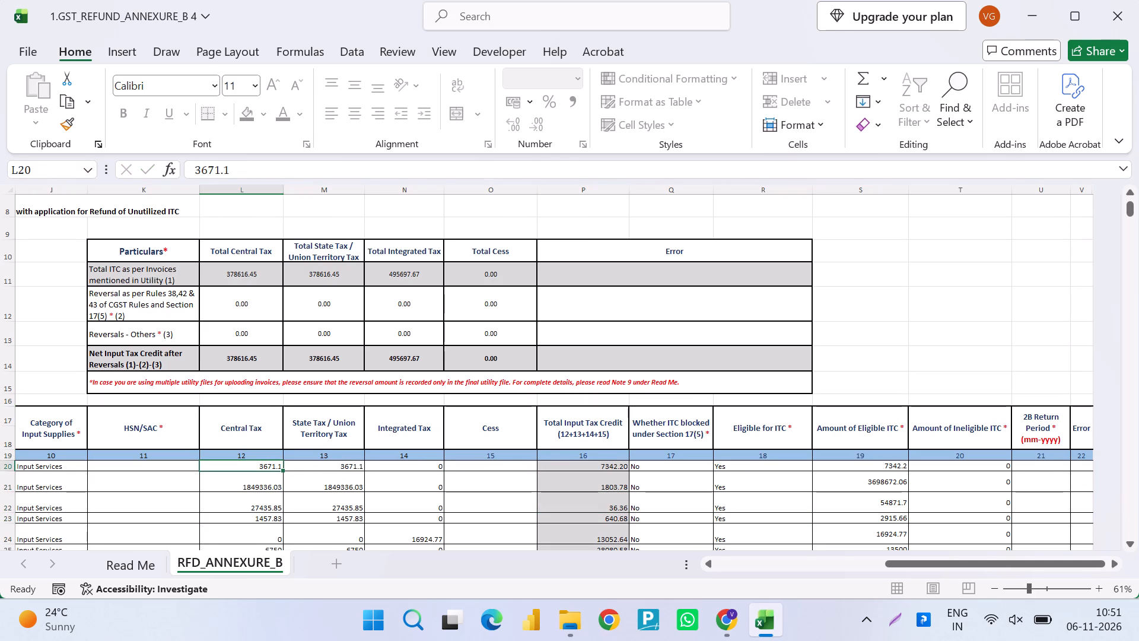
key("Right")
key("Down")
key("Left")
key("F2")
key("Return")
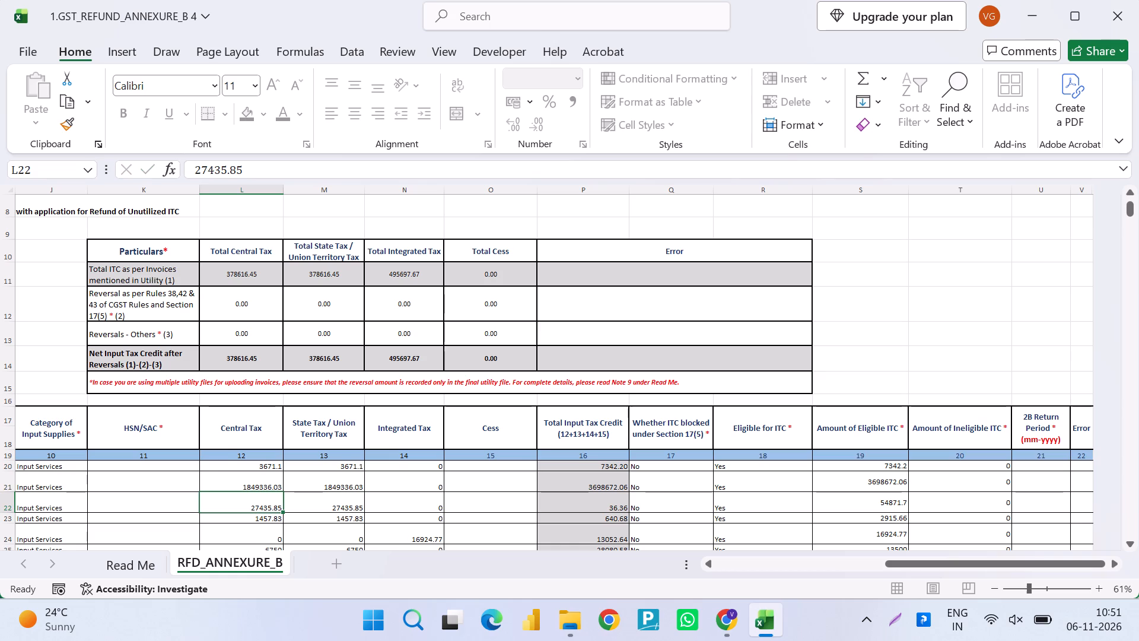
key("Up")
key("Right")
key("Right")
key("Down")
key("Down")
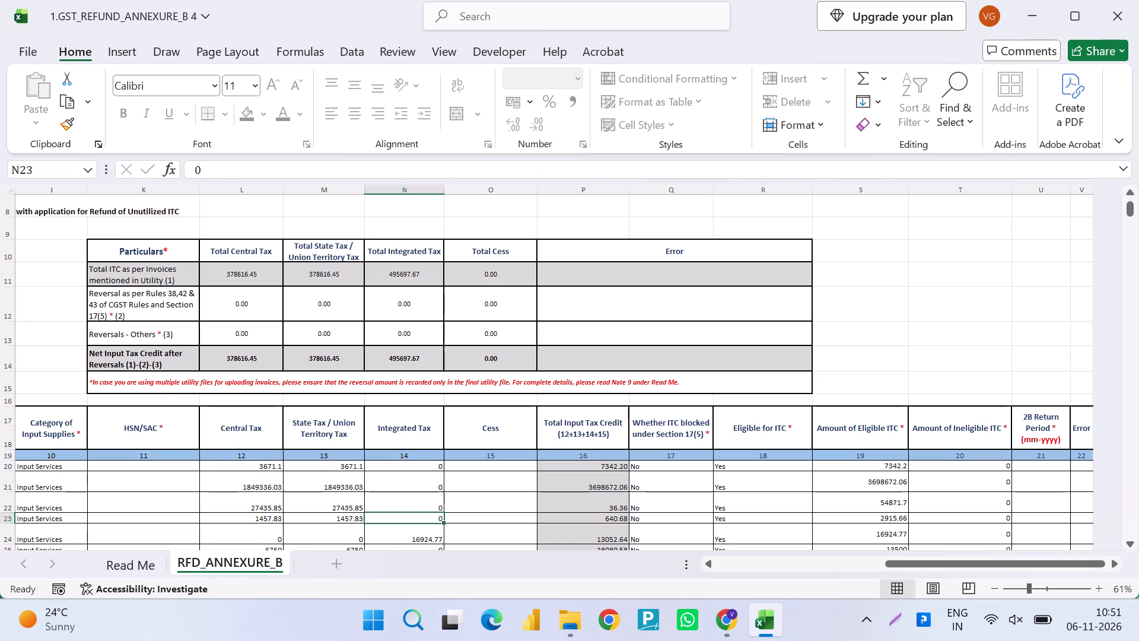
Re-enter the existing Central Tax and State Tax amounts in row 24 to recalculate that row's Total Input Tax Credit.
key("Down")
key("Left")
key("Left")
key("F2")
key("Return")
key("Up")
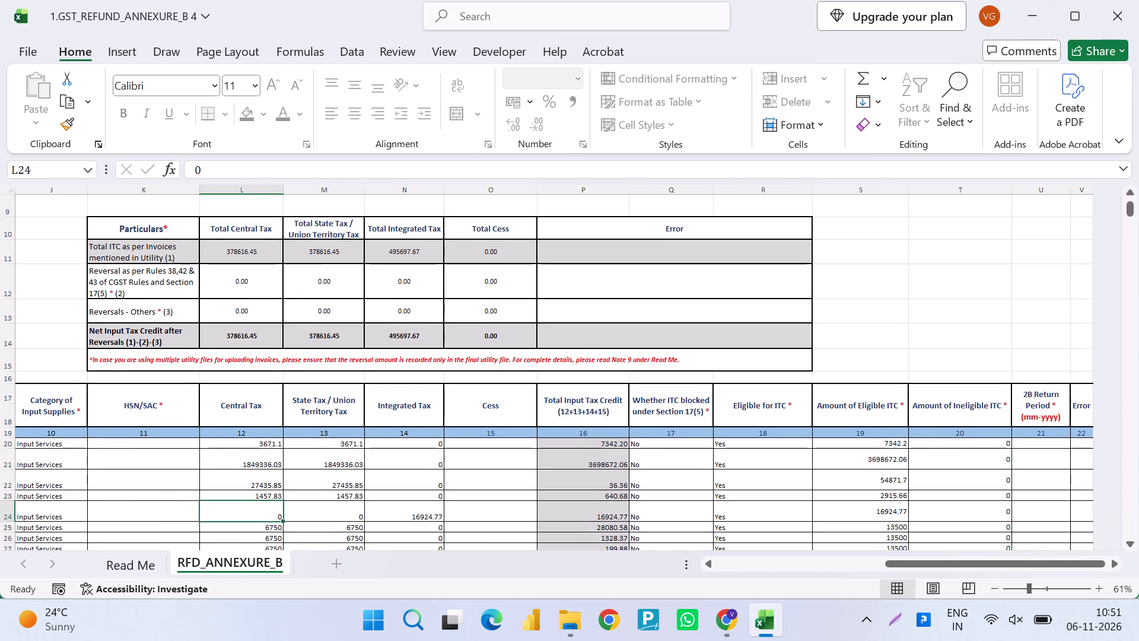
key("F2")
key("Return")
key("Up")
key("Right")
key("F2")
key("Return")
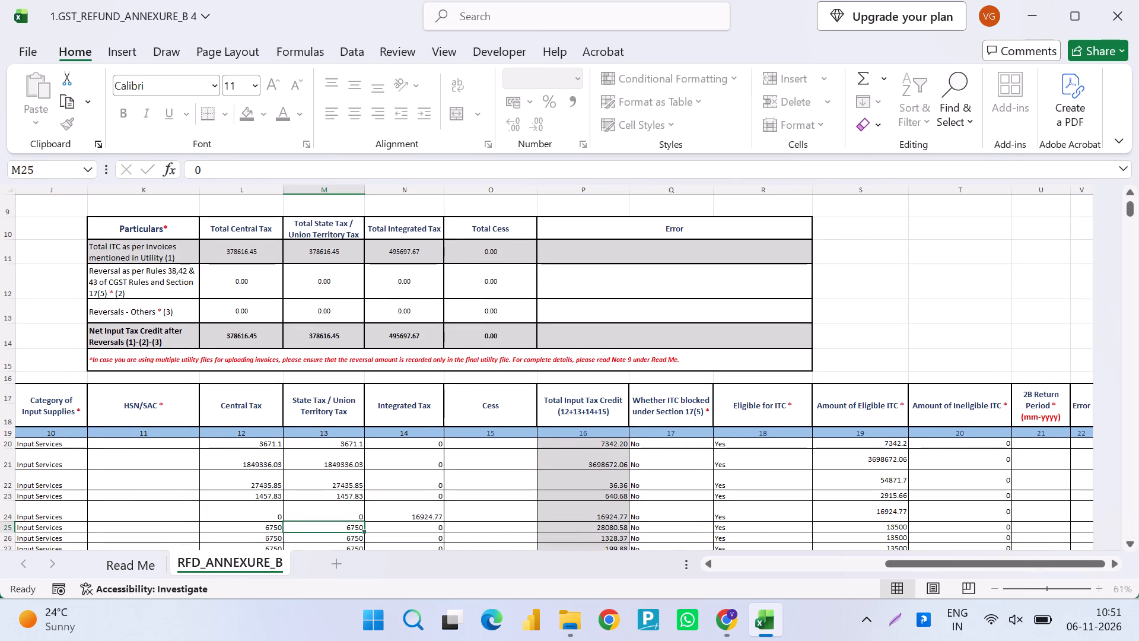
Re-enter the existing Central Tax amount in row 32 to recalculate that row's Total Input Tax Credit.
key("Up")
key("Down")
key("Down")
key("Down")
key("Down")
key("Down")
key("Down")
key("Down")
key("Down")
key("Down")
key("Down")
key("Down")
key("Down")
key("Up")
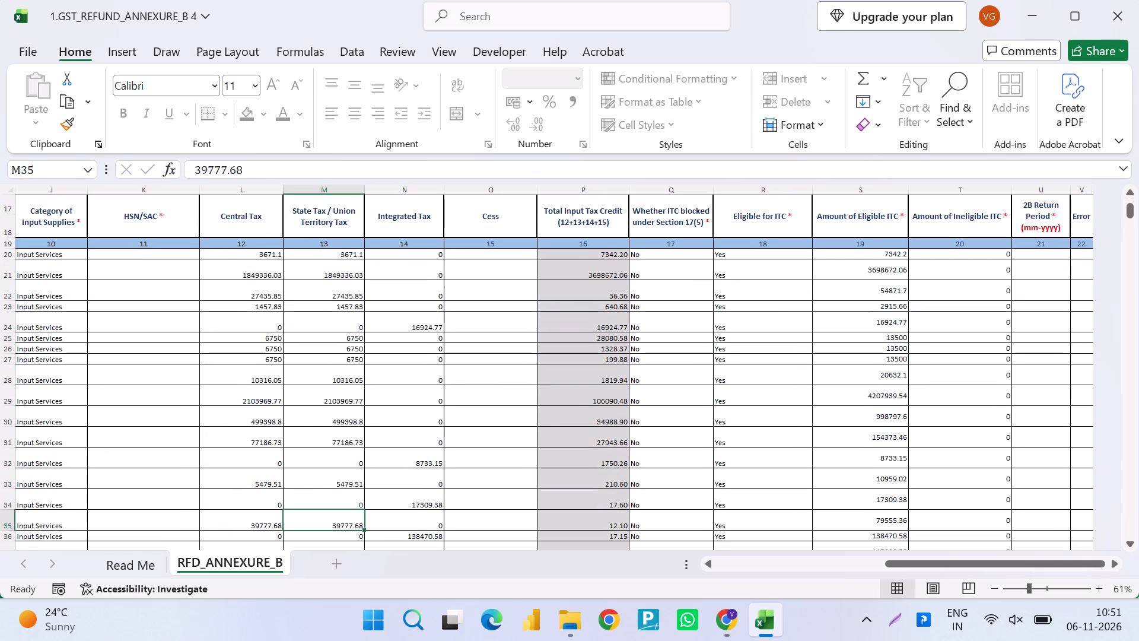
key("Up")
key("Left")
key("Left")
key("Up")
key("Up")
key("Right")
key("F2")
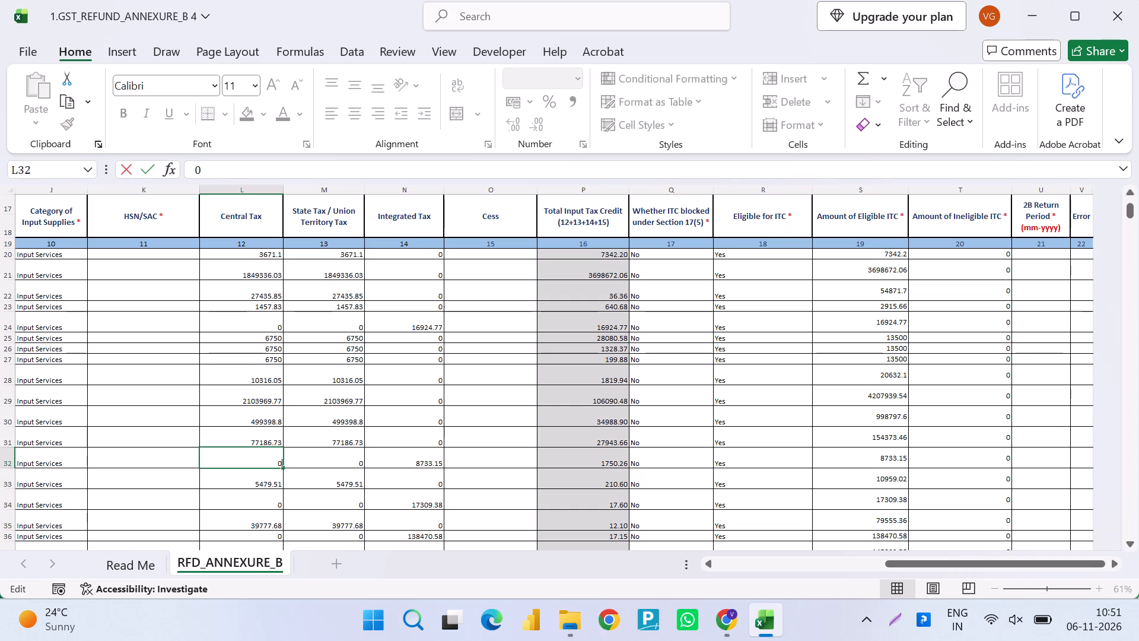
key("Return")
Go back to the ITC summary table and examine the invoice-based totals for Central, State and Integrated Tax.
key("Up")
key("ctrl+Up")
key("ctrl+Up")
key("ctrl+Up")
key("ctrl+Up")
key("ctrl+Up")
key("ctrl+Up")
key("ctrl+Up")
key("ctrl+Up")
key("ctrl+Up")
key("ctrl+Up")
key("ctrl+Up")
key("ctrl+Up")
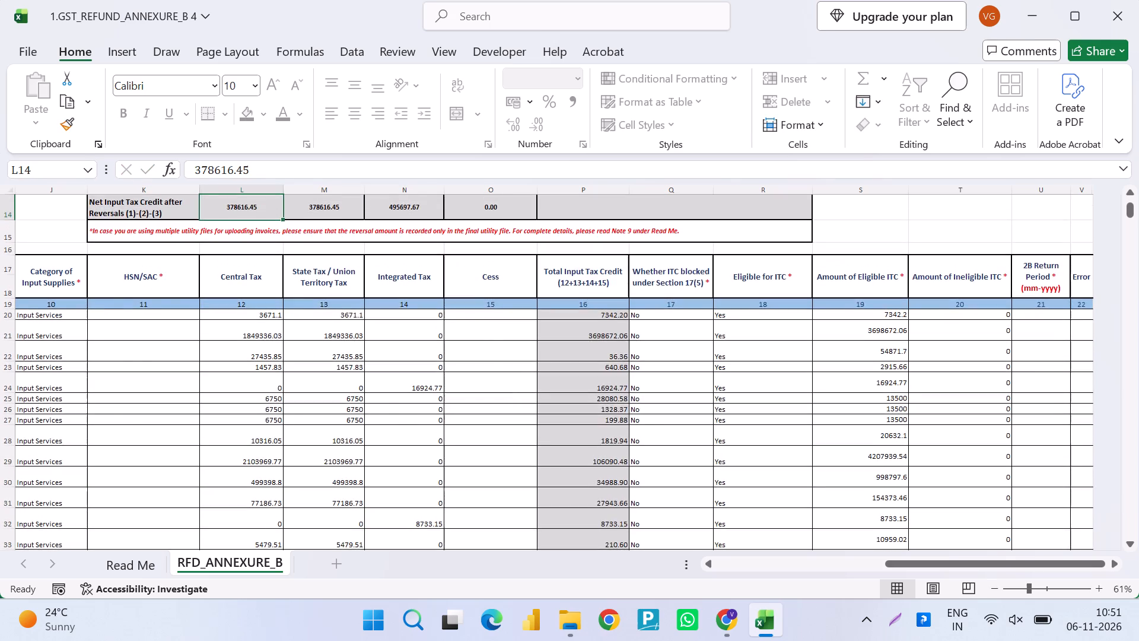
key("Up")
key("Down")
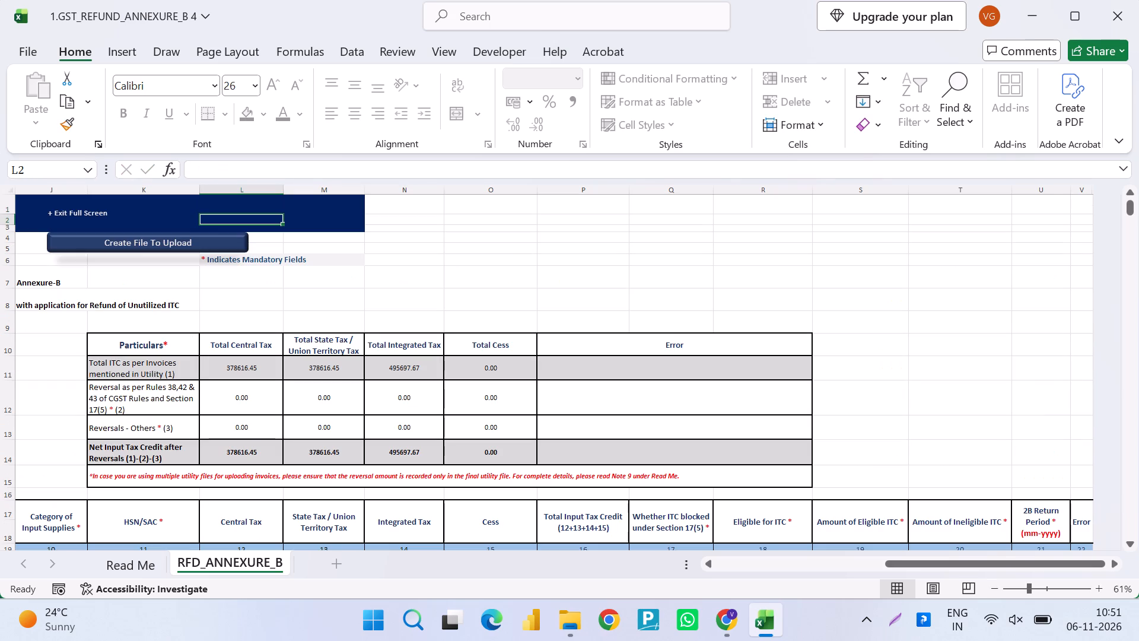
left_click(374, 386)
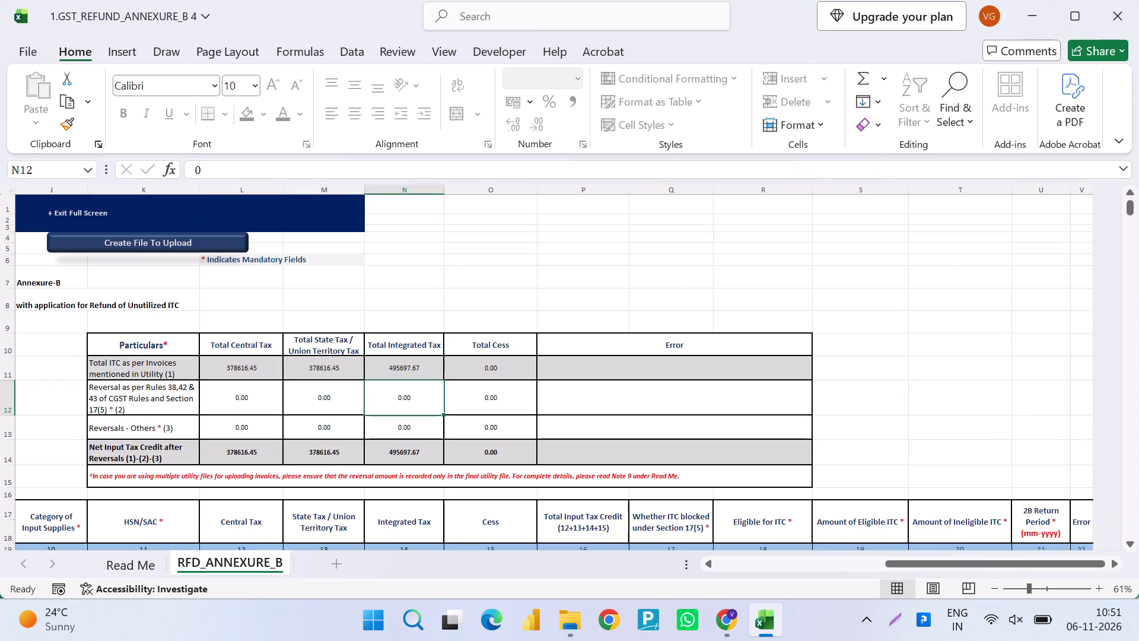
key("Up")
key("Left")
key("Left")
key("Left")
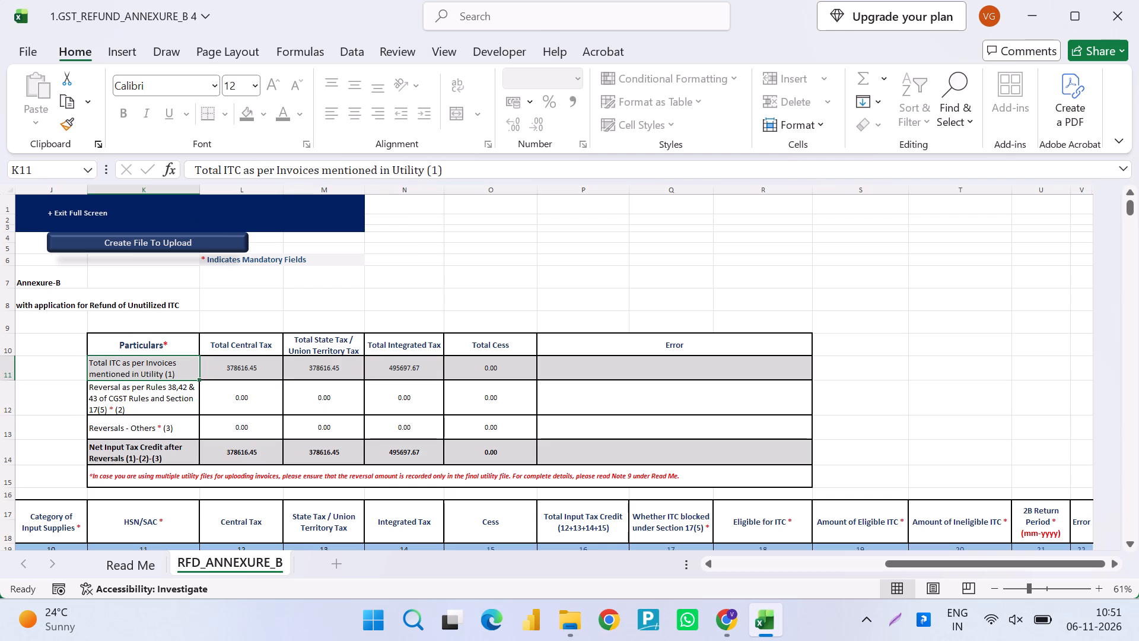
key("Right")
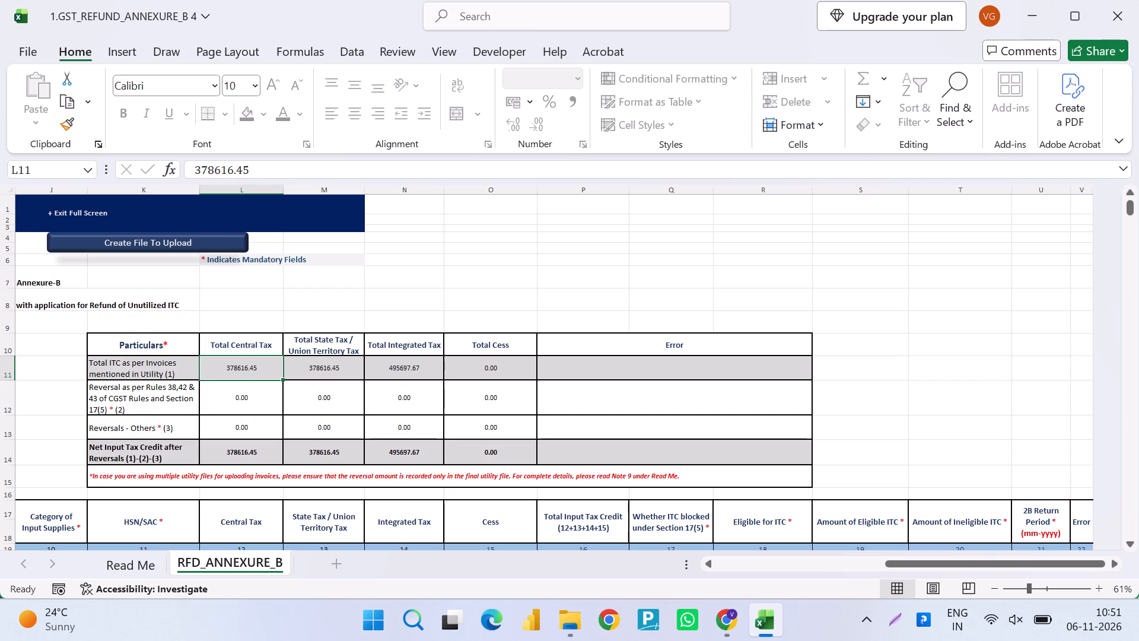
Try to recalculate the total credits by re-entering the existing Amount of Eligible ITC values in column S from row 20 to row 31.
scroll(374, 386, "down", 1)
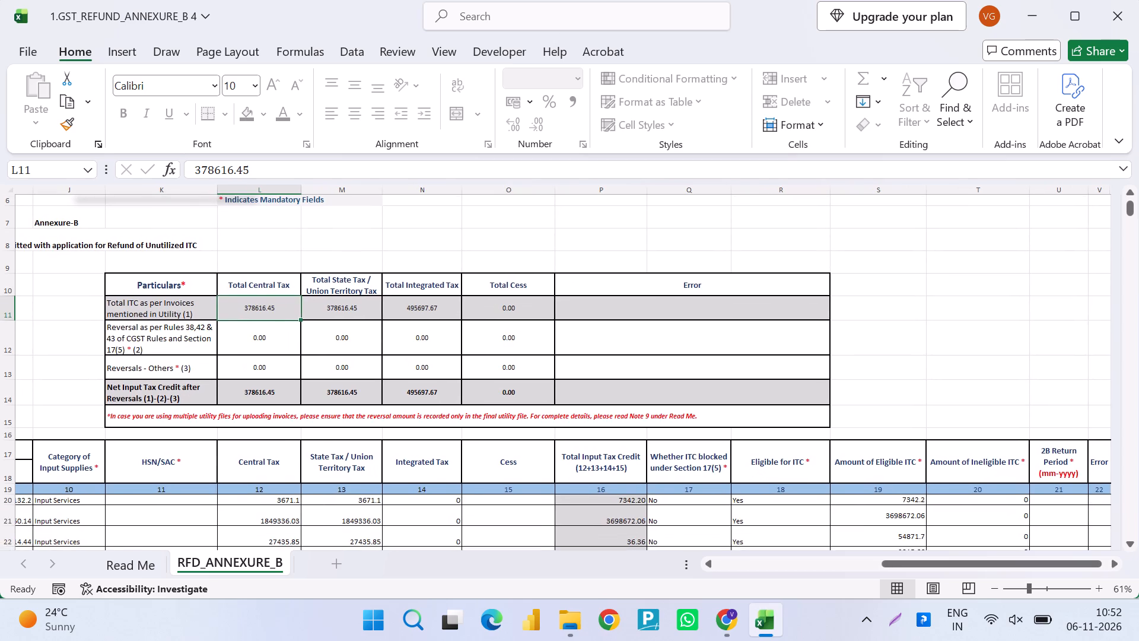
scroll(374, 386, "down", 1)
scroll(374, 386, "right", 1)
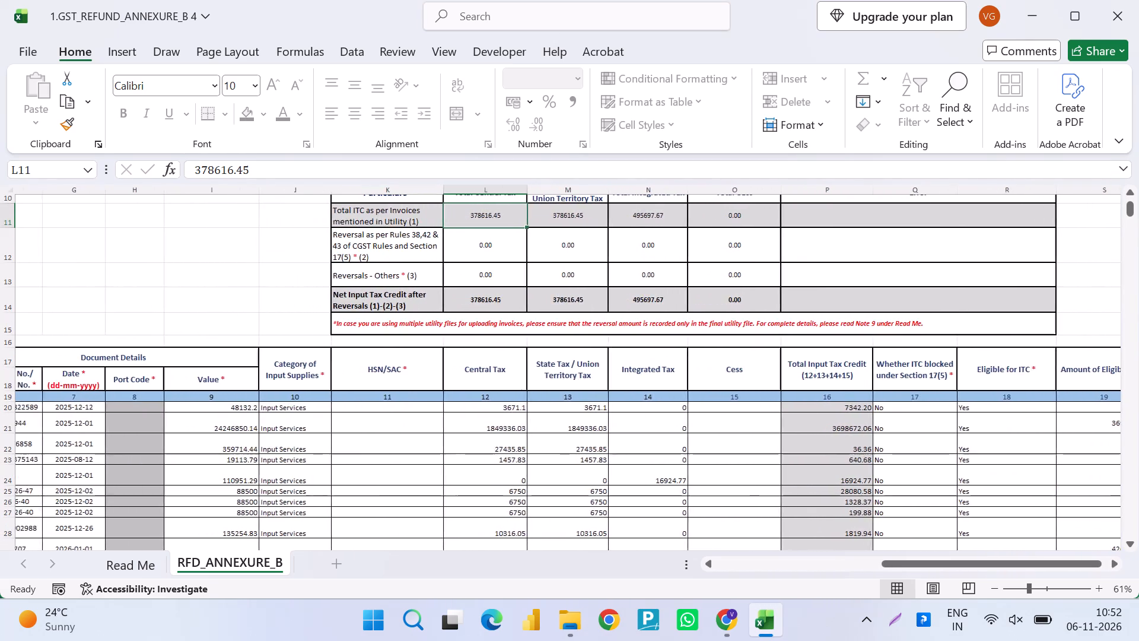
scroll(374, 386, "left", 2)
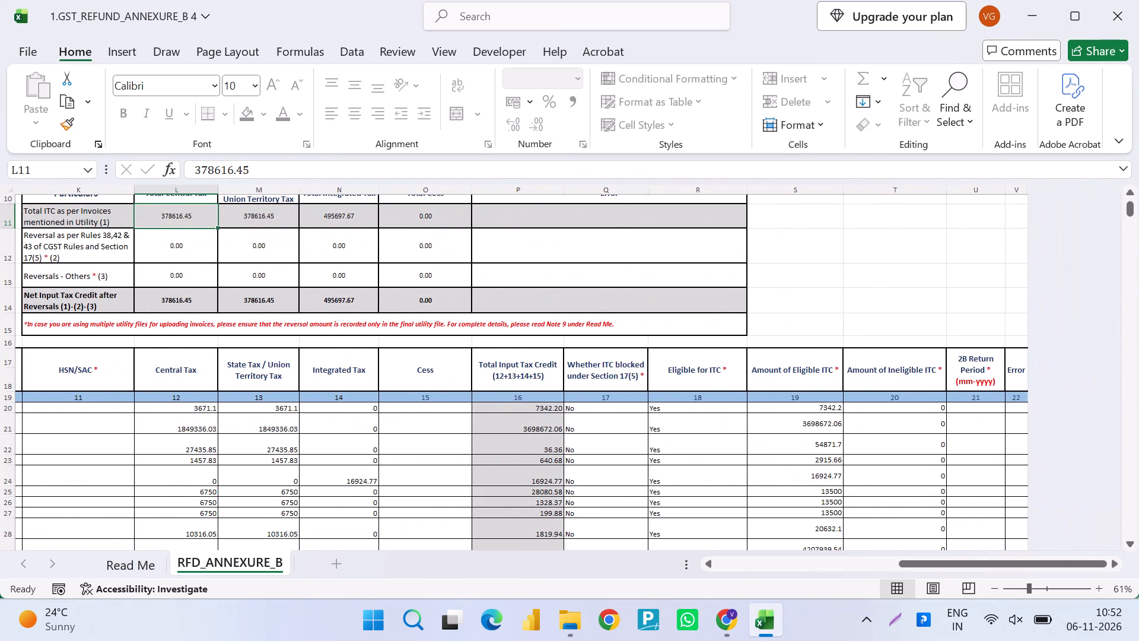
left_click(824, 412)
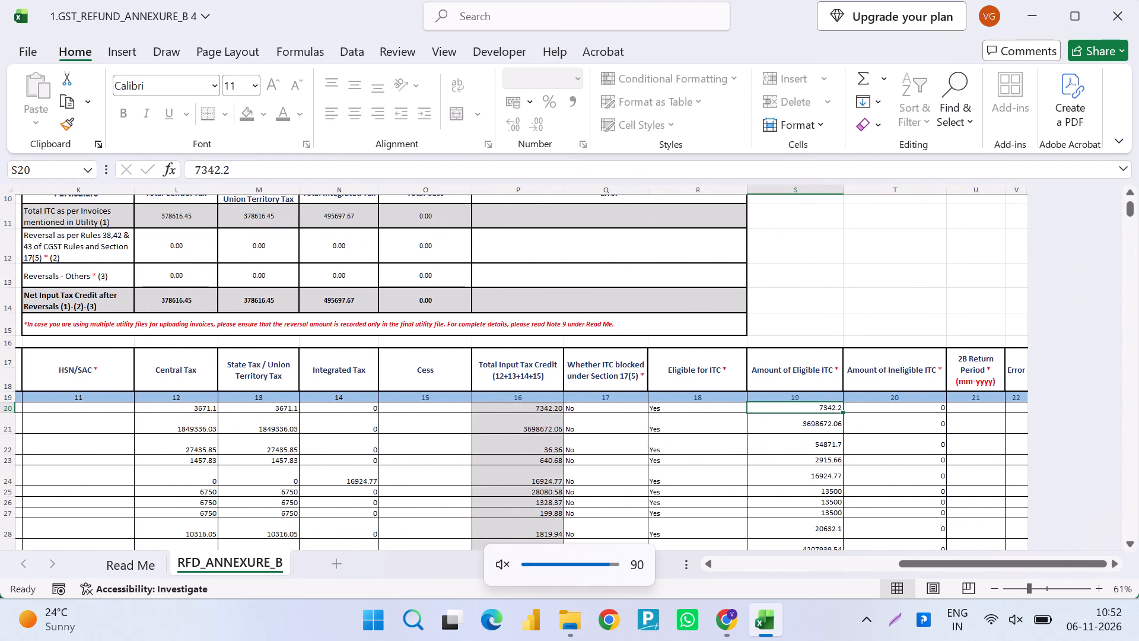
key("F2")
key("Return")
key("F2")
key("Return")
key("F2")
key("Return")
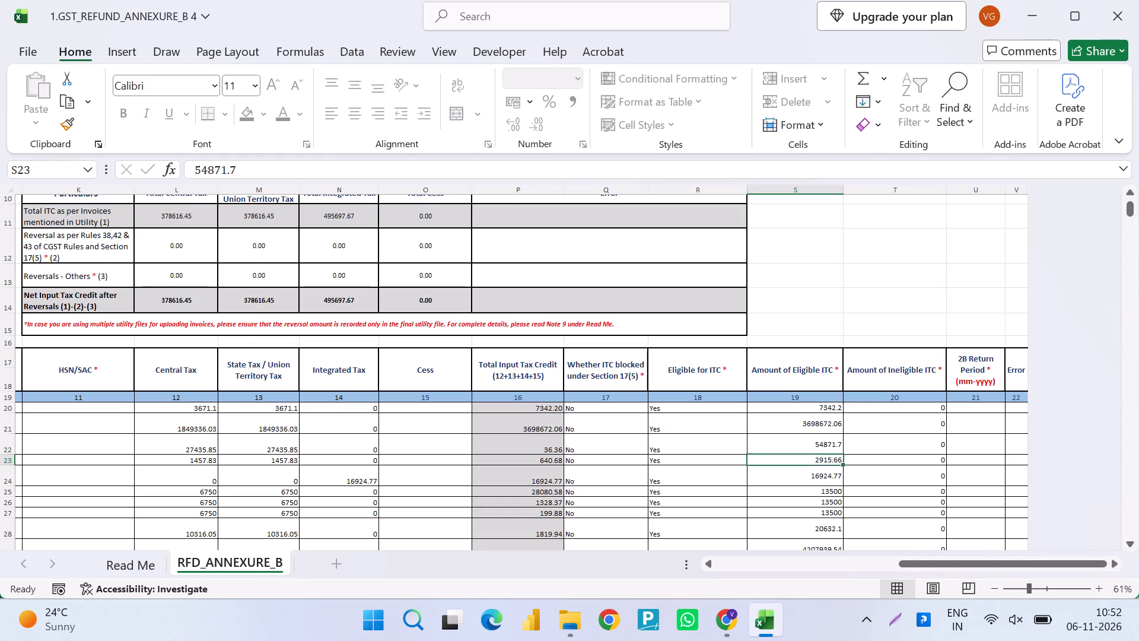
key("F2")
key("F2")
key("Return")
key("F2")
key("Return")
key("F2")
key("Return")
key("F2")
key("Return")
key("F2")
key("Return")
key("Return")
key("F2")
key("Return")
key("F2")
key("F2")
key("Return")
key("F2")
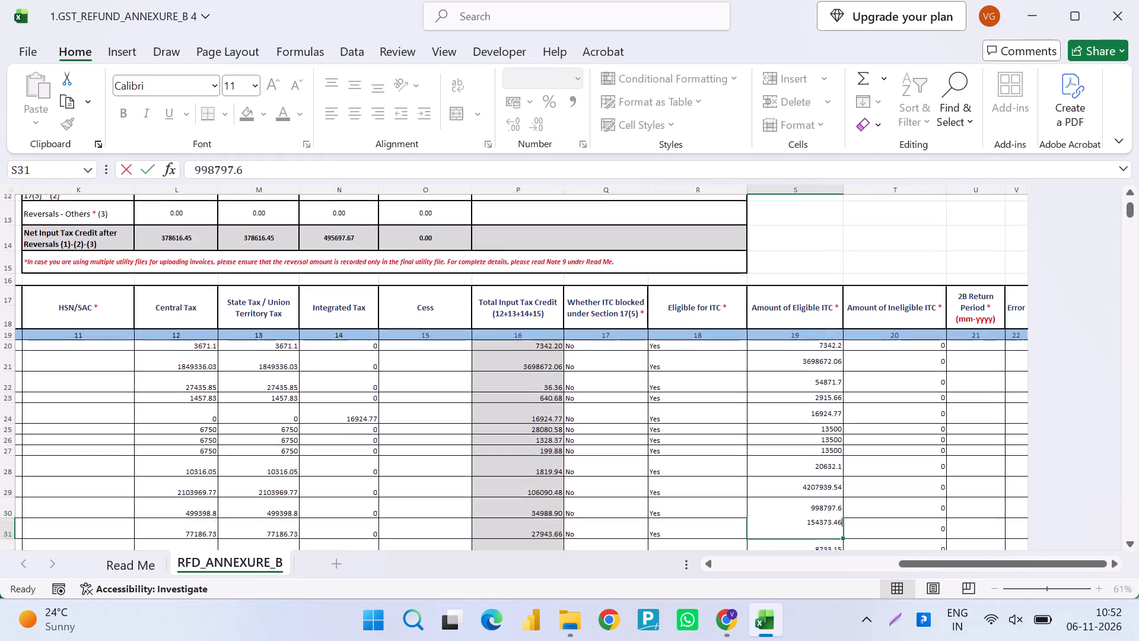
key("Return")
Examine the ITC summary and compare the tax amounts with the Total Input Tax Credit in the first invoice rows.
key("Up")
key("Up")
key("Up")
key("Up")
key("Up")
key("Up")
key("Up")
key("Up")
key("Up")
key("Up")
key("Left")
key("Left")
key("Left")
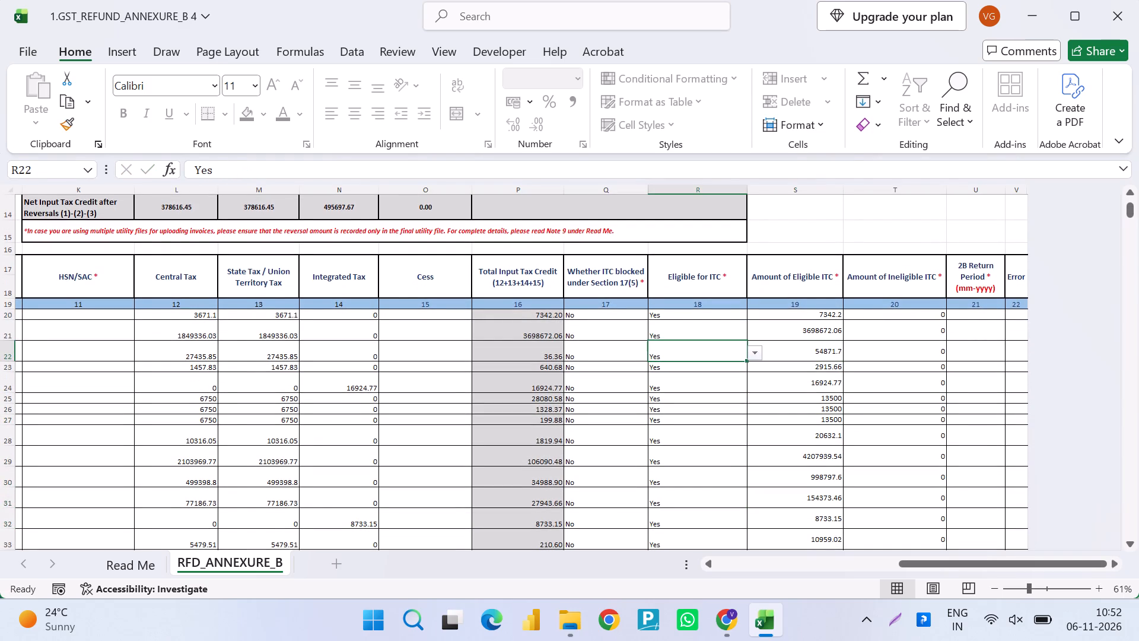
key("Up")
key("Up")
key("Up")
key("Up")
key("Up")
key("Up")
key("Up")
key("Up")
key("Left")
key("Left")
key("Left")
key("Left")
key("Left")
key("Left")
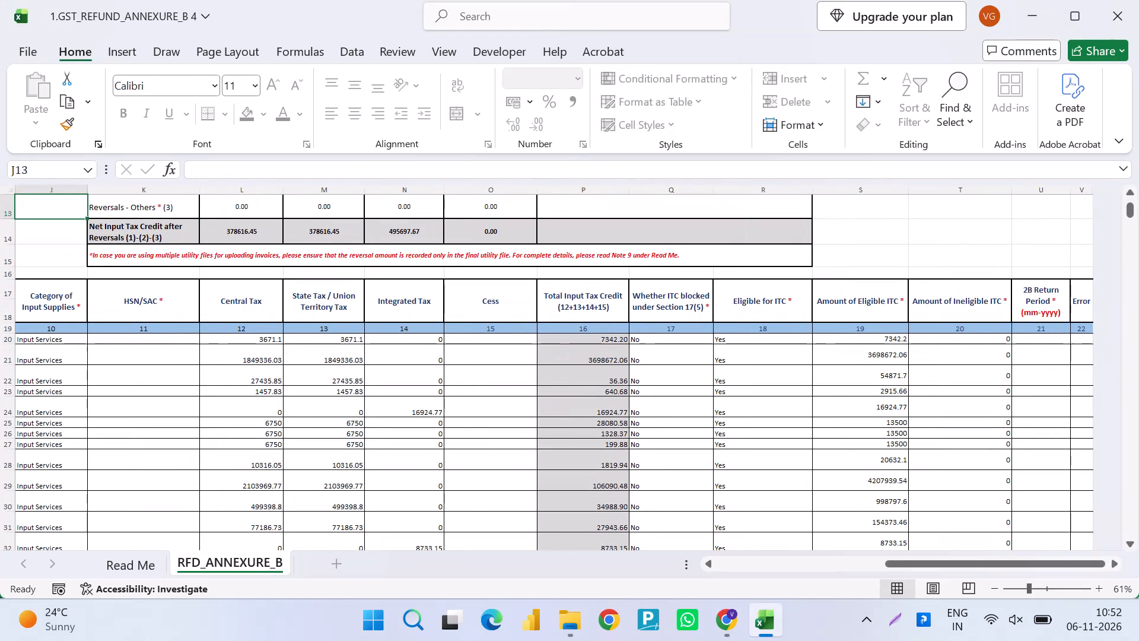
key("Down")
key("Down")
key("Down")
key("Down")
key("Down")
key("Down")
key("Down")
key("Down")
key("Down")
key("Down")
key("Right")
key("Right")
key("Down")
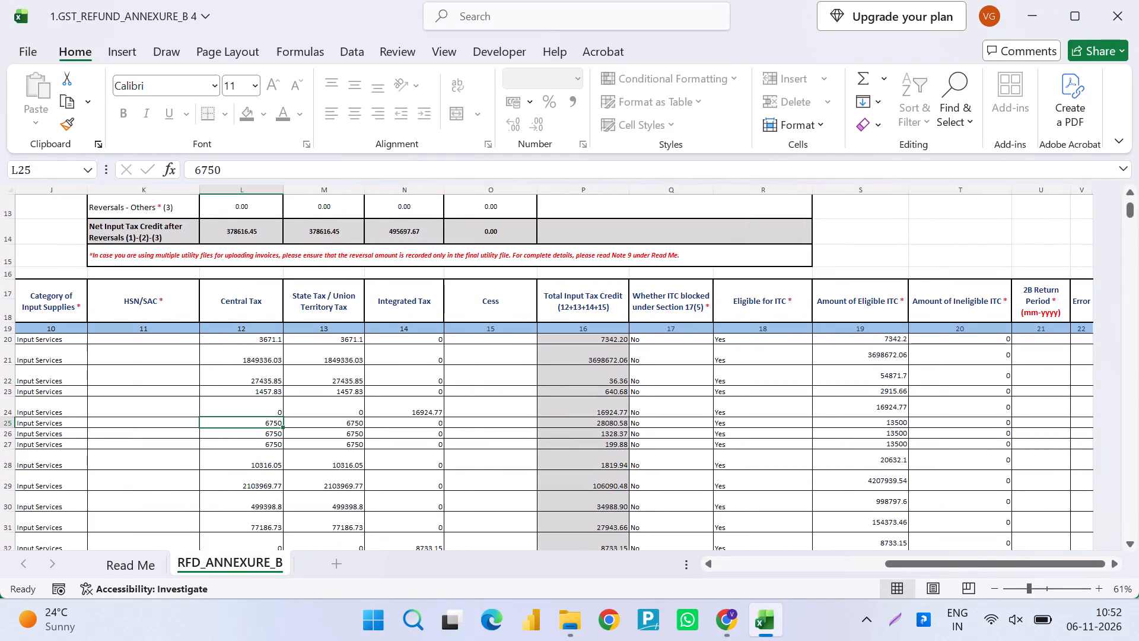
Re-enter the existing Central Tax amounts in the last five invoice rows, 2146 to 2150, to calculate their Total Input Tax Credit.
key("ctrl+Down")
key("Up")
key("Up")
key("Up")
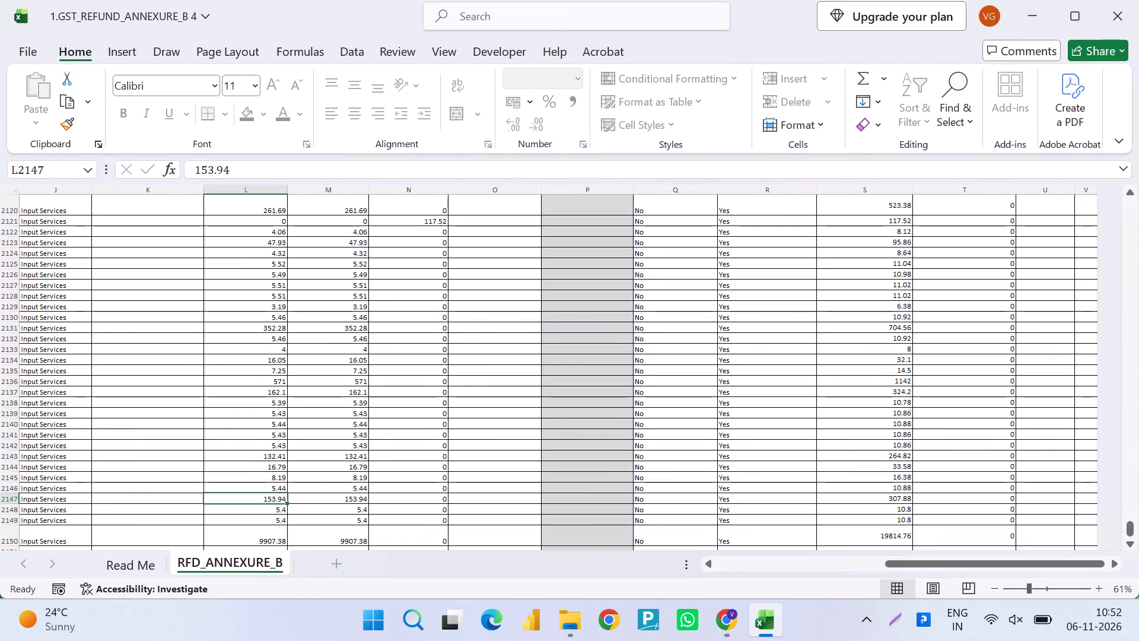
key("Up")
key("F2")
key("Return")
key("F2")
key("Return")
key("F2")
key("Return")
key("F2")
key("Return")
key("F2")
key("Return")
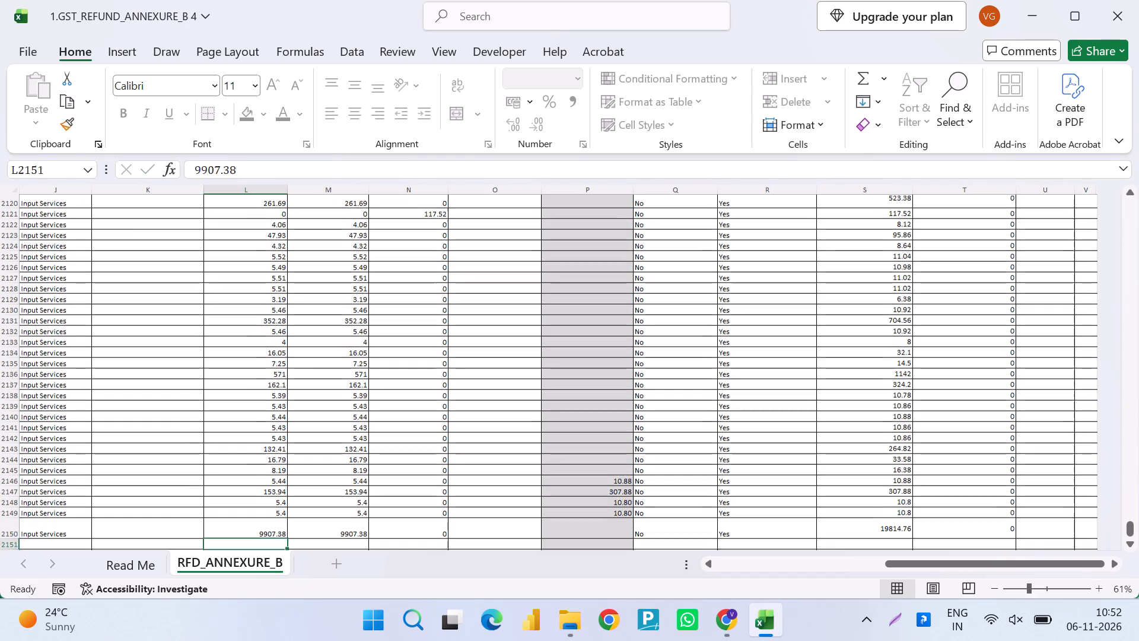
key("Return")
key("F2")
key("F2")
key("Return")
Re-enter the existing Central Tax amounts in invoice rows 2118 to 2127 to calculate their Total Input Tax Credit.
key("Up")
key("Up")
key("Up")
key("Up")
key("Up")
key("Up")
key("Up")
key("Up")
key("Up")
key("Up")
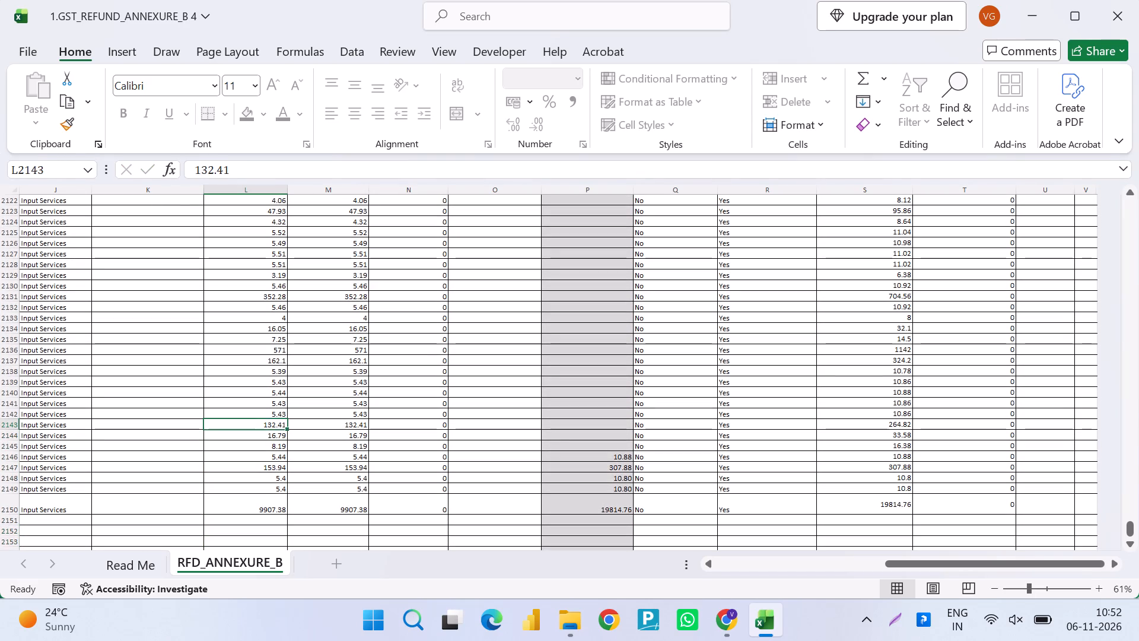
key("Page_Up")
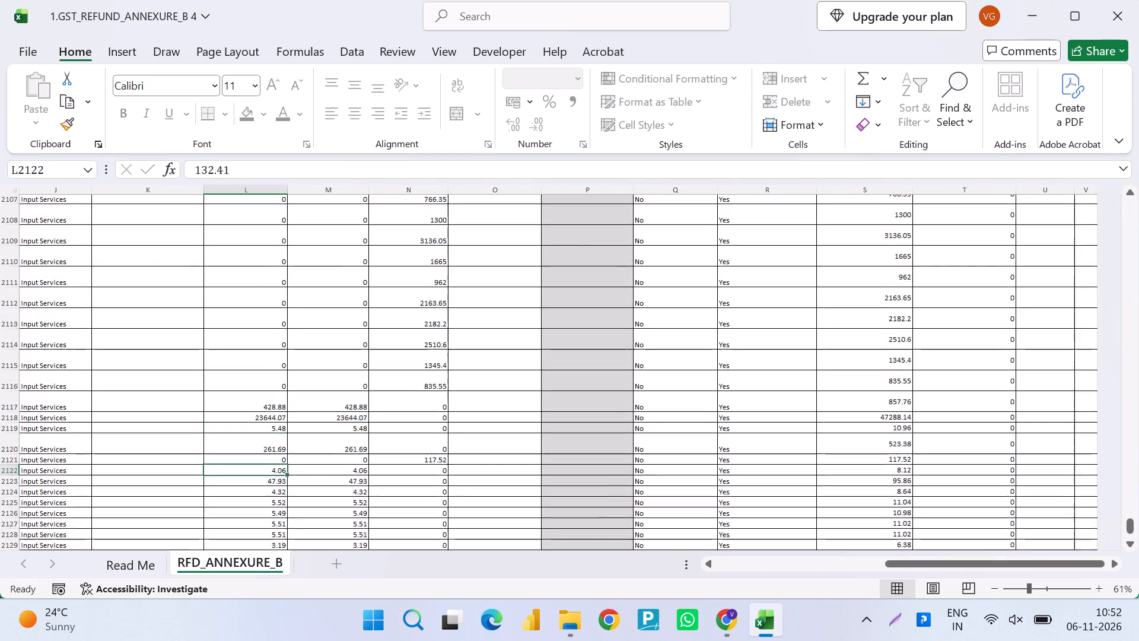
key("Up")
key("Up")
key("Up")
key("Up")
key("F2")
key("F2")
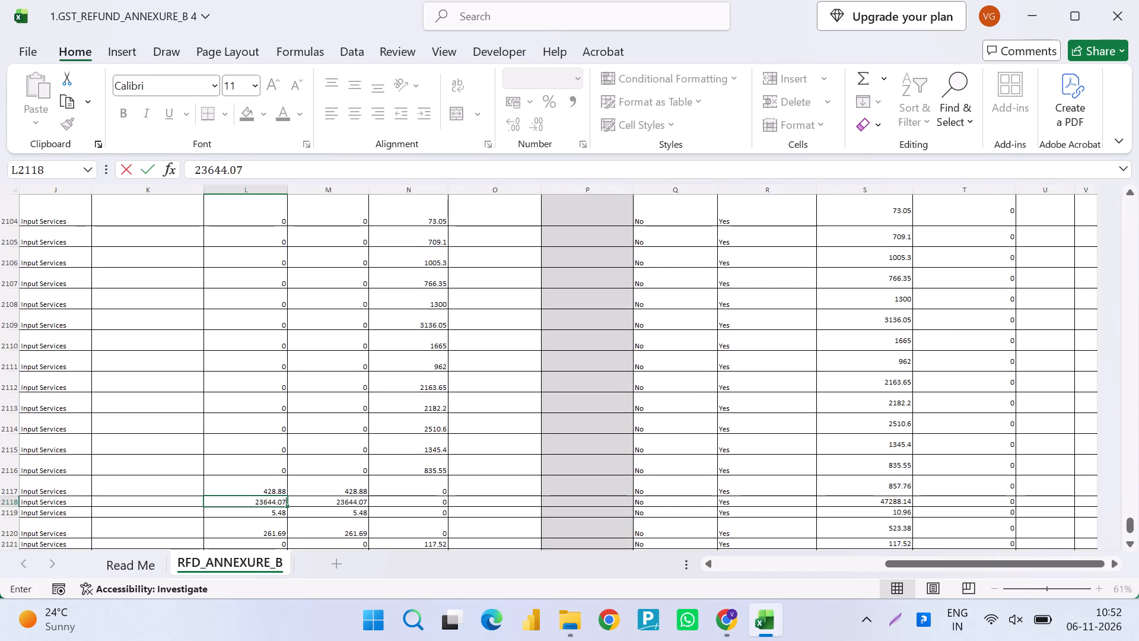
key("Return")
key("F2")
key("Return")
key("F2")
key("Return")
key("F2")
key("Return")
key("F2")
key("Return")
key("F2")
key("Return")
key("F2")
key("F2")
key("Return")
key("F2")
key("Return")
key("F2")
key("Return")
key("F2")
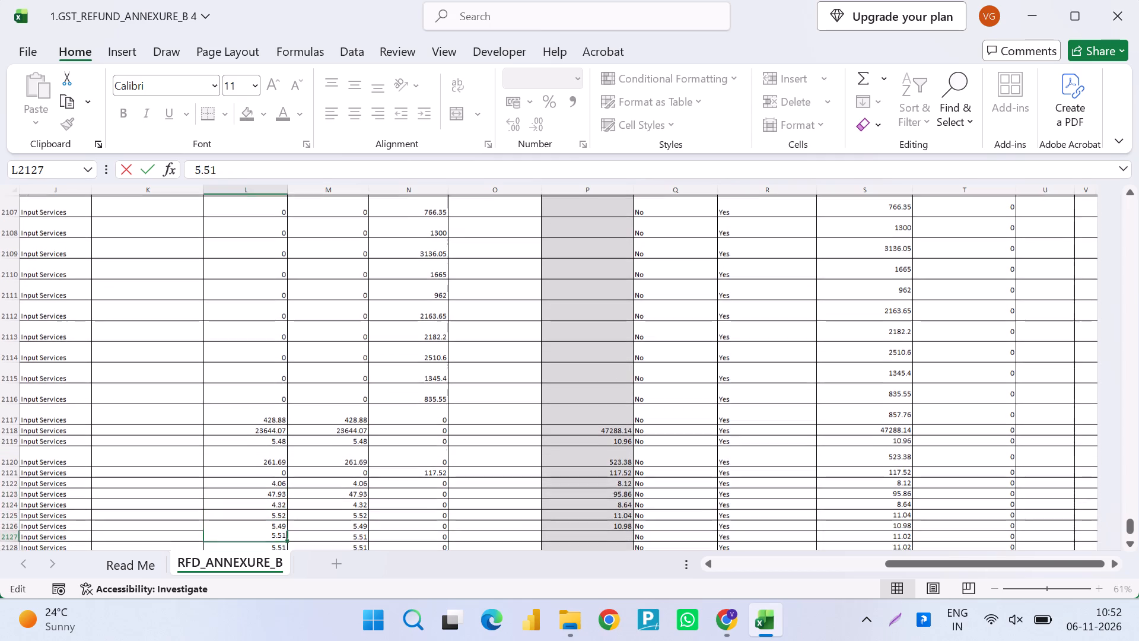
key("ctrl+Up")
key("ctrl+Up")
key("ctrl+Up")
key("Up")
key("Up")
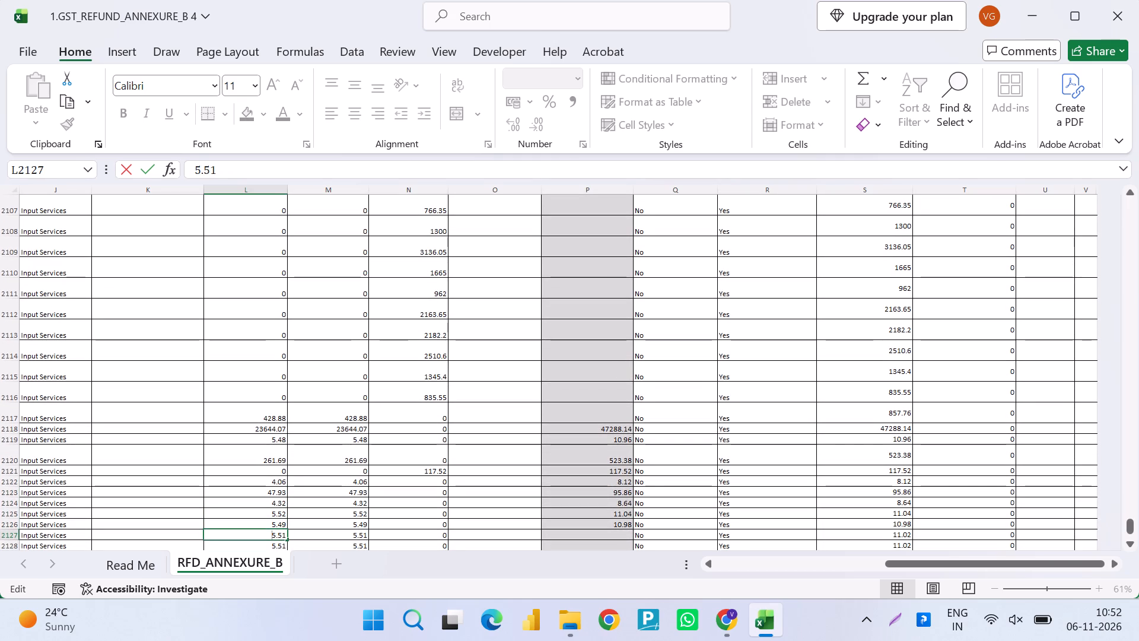
key("Return")
Go back to the ITC summary table and compare its invoice-based totals with the tax amounts in the first invoice rows.
key("ctrl+Up")
key("Up")
key("Up")
key("Up")
key("Up")
key("Up")
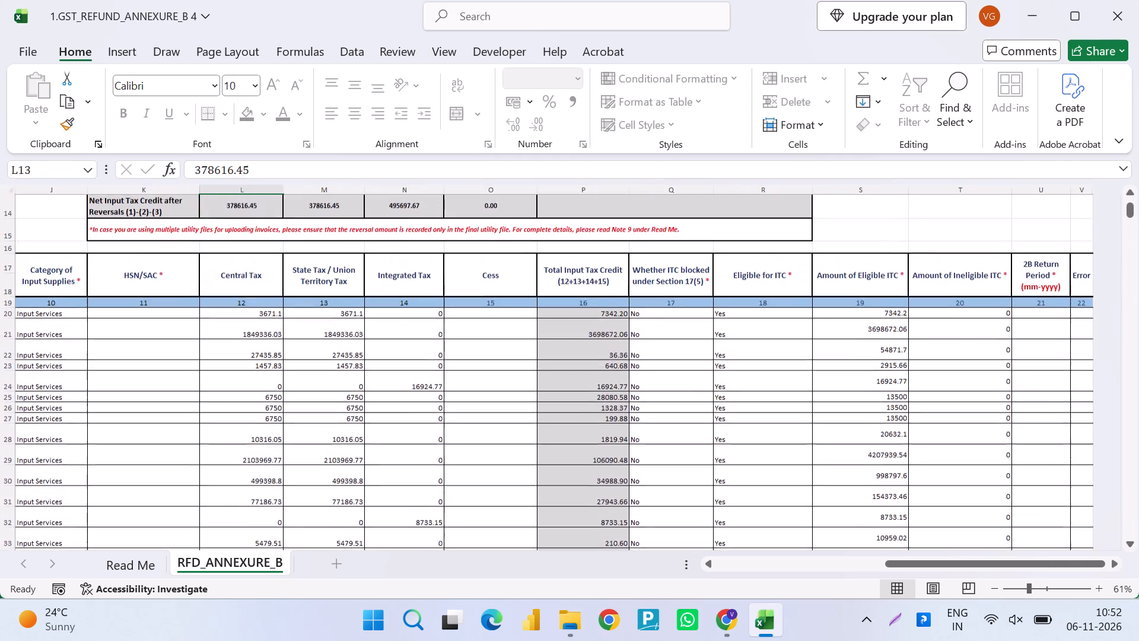
key("Up")
key("Down")
key("Down")
key("Down")
key("Up")
key("Up")
key("Up")
key("Up")
key("Up")
key("Up")
key("Up")
key("Up")
key("Up")
key("Up")
key("Up")
key("Up")
key("Up")
key("Up")
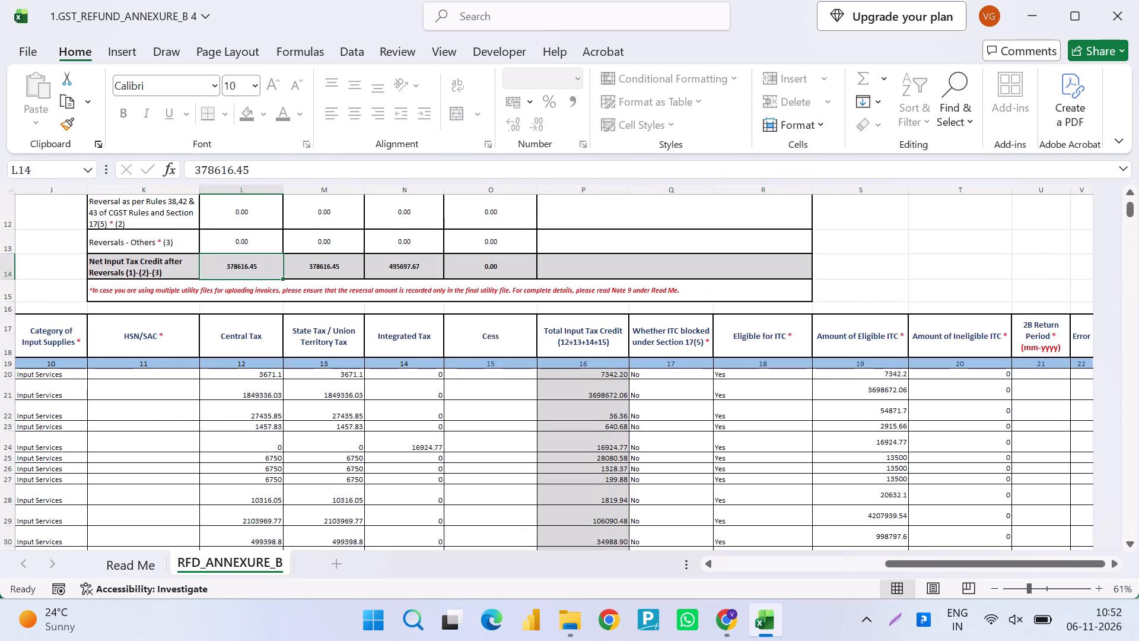
Examine the return period fields at the start of the sheet and the supplier details of the first invoice rows.
key("Left")
key("Left")
key("Left")
key("Left")
key("Left")
key("Left")
key("Left")
key("Left")
key("Left")
key("Left")
key("Left")
key("Left")
key("Down")
key("Down")
key("Down")
key("Down")
key("Down")
key("Down")
key("Down")
key("Down")
key("Down")
key("Down")
key("Down")
key("Down")
key("Down")
key("Down")
key("Down")
key("Down")
key("Down")
key("Down")
key("Down")
key("Down")
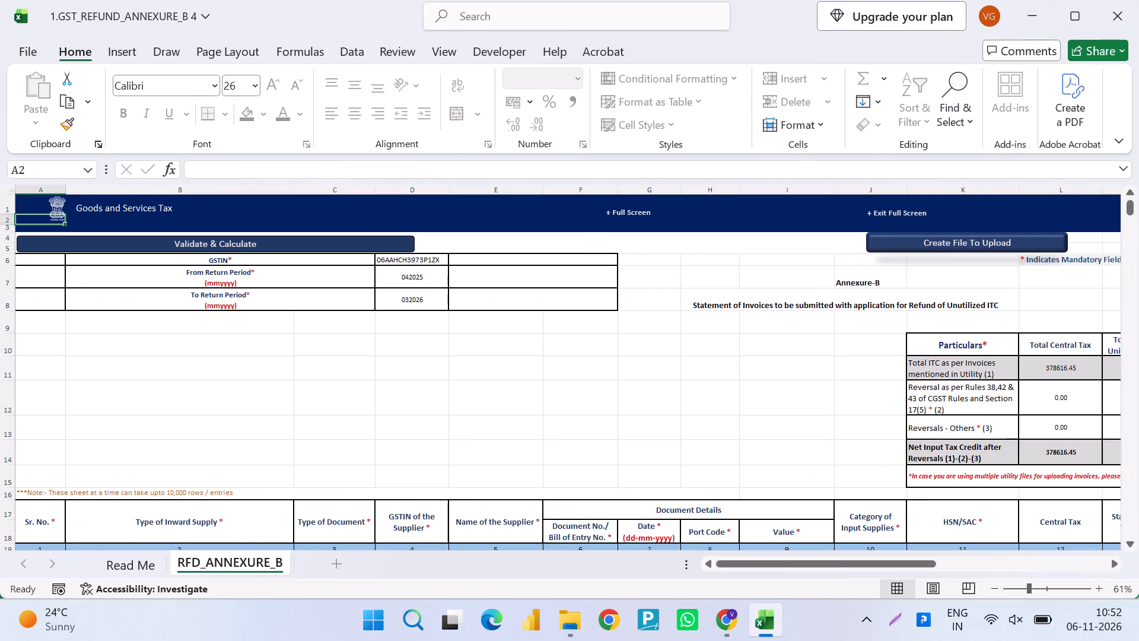
key("Right")
key("Right")
key("Right")
key("Right")
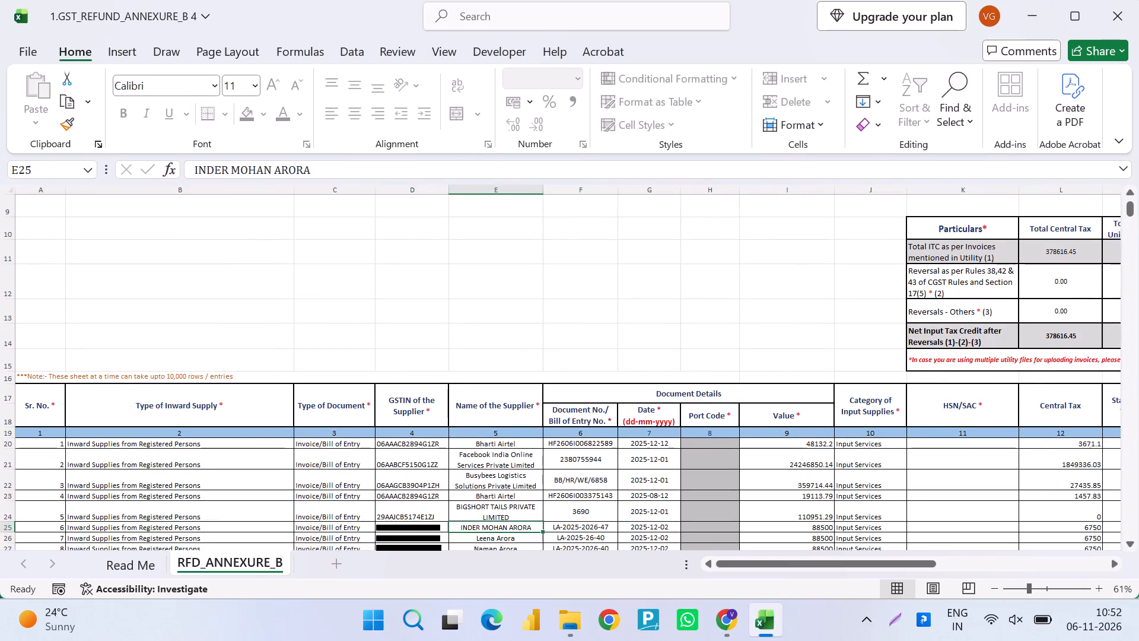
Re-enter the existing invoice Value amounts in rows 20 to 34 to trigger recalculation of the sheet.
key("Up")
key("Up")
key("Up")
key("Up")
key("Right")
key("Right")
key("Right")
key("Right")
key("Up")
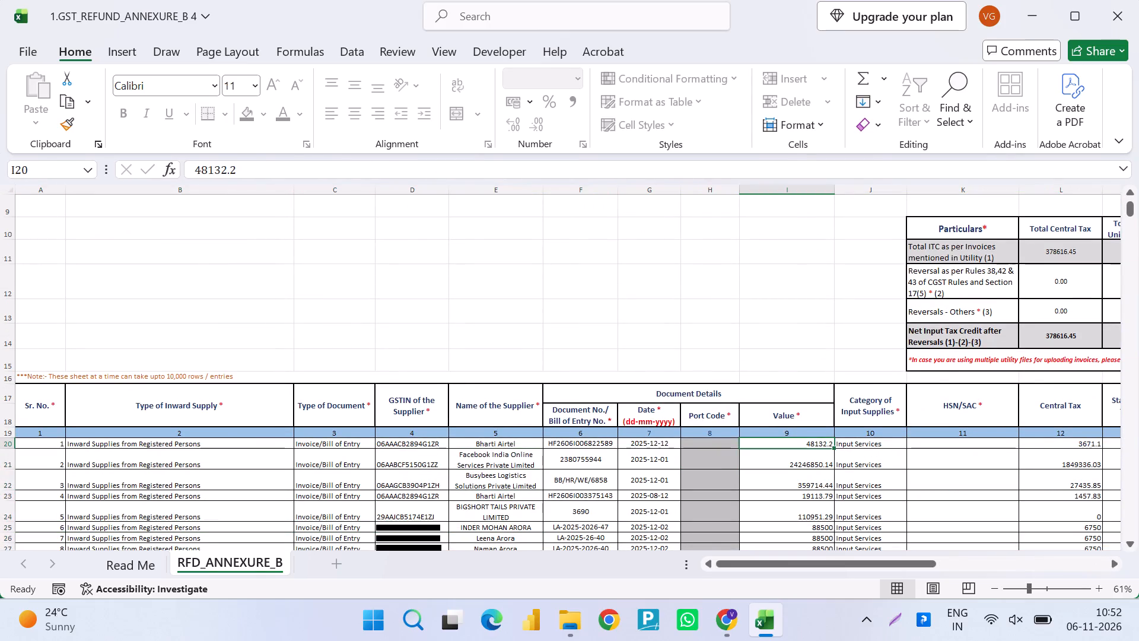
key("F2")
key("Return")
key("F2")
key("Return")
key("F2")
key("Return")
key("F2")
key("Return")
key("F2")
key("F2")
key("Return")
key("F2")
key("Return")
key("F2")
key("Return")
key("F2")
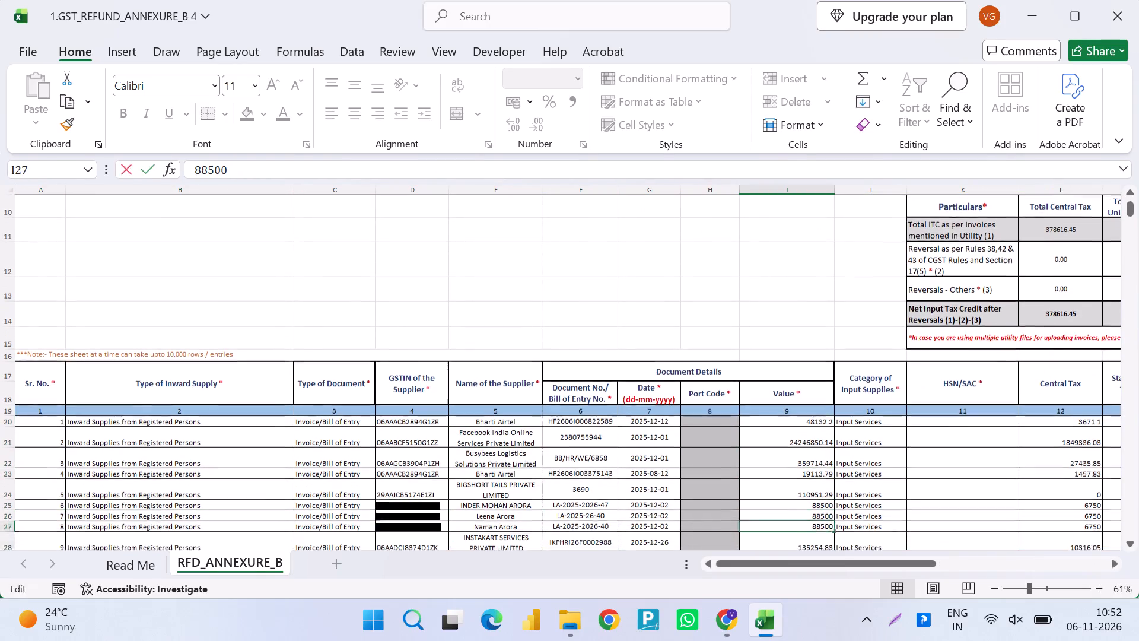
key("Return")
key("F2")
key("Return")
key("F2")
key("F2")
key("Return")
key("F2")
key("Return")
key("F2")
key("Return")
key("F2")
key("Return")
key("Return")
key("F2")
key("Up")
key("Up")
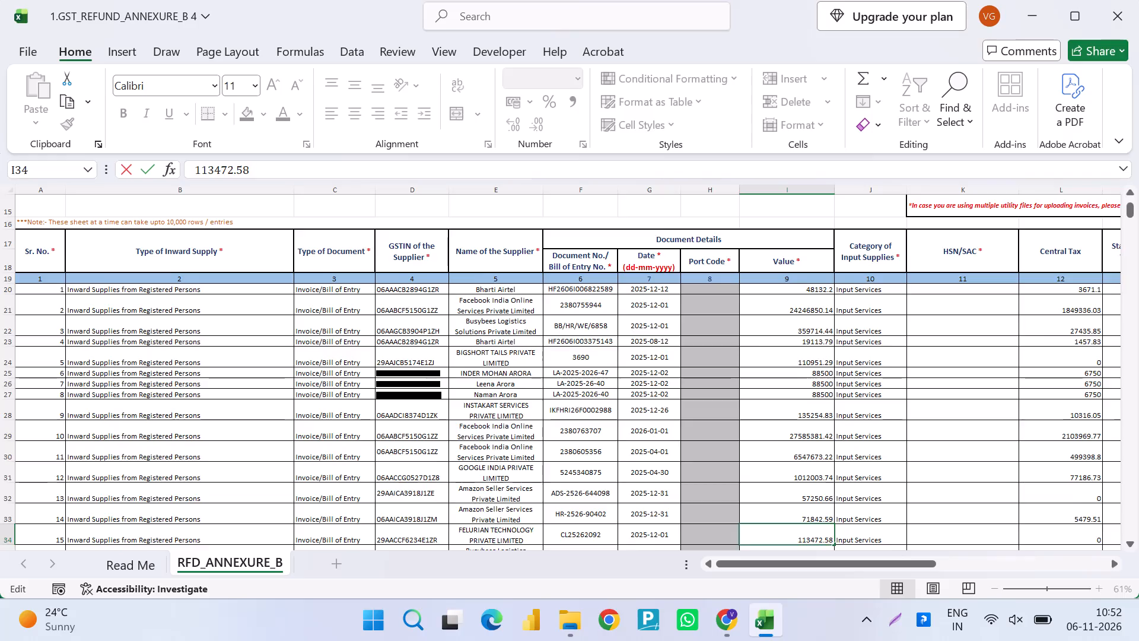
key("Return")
Go back to the ITC summary table and examine its tax totals and the column headings across to Amount of Eligible ITC.
key("Up")
key("Up")
key("Up")
key("Up")
key("Up")
key("Up")
key("Up")
key("Up")
key("Up")
key("Up")
key("Up")
key("Up")
key("Up")
key("Up")
key("Up")
key("Up")
key("Up")
key("Up")
key("Up")
key("Up")
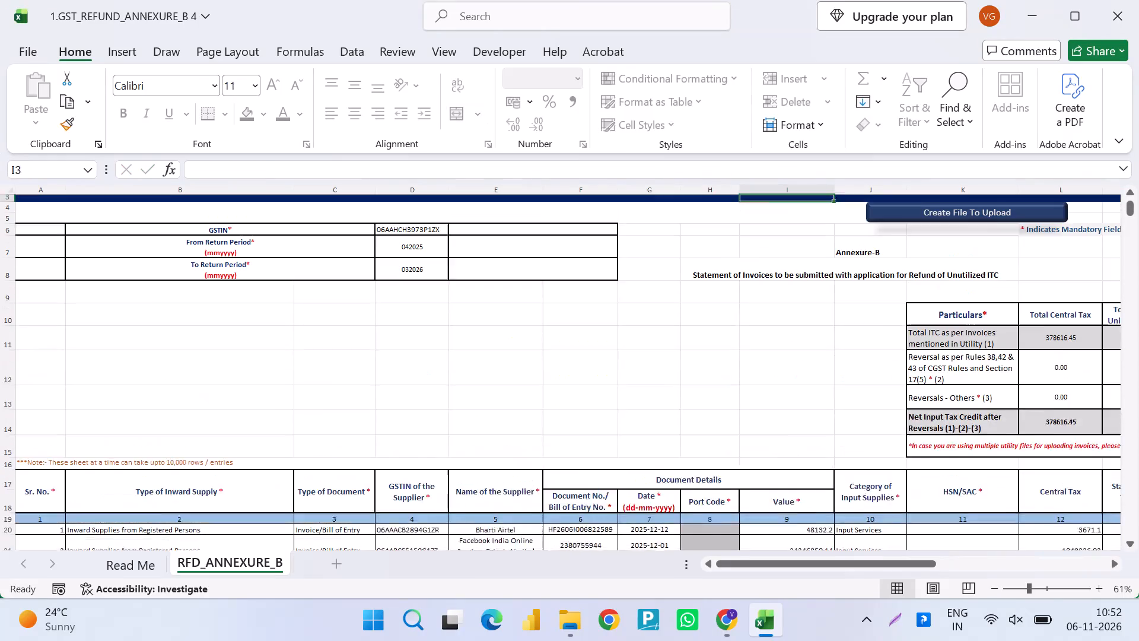
key("Right")
key("Right")
key("Right")
key("Right")
key("Down")
key("Down")
key("Down")
key("Down")
key("Down")
key("Down")
key("Down")
key("Down")
key("Down")
key("Down")
key("Down")
key("Down")
key("Down")
key("Down")
key("Down")
key("Down")
key("Down")
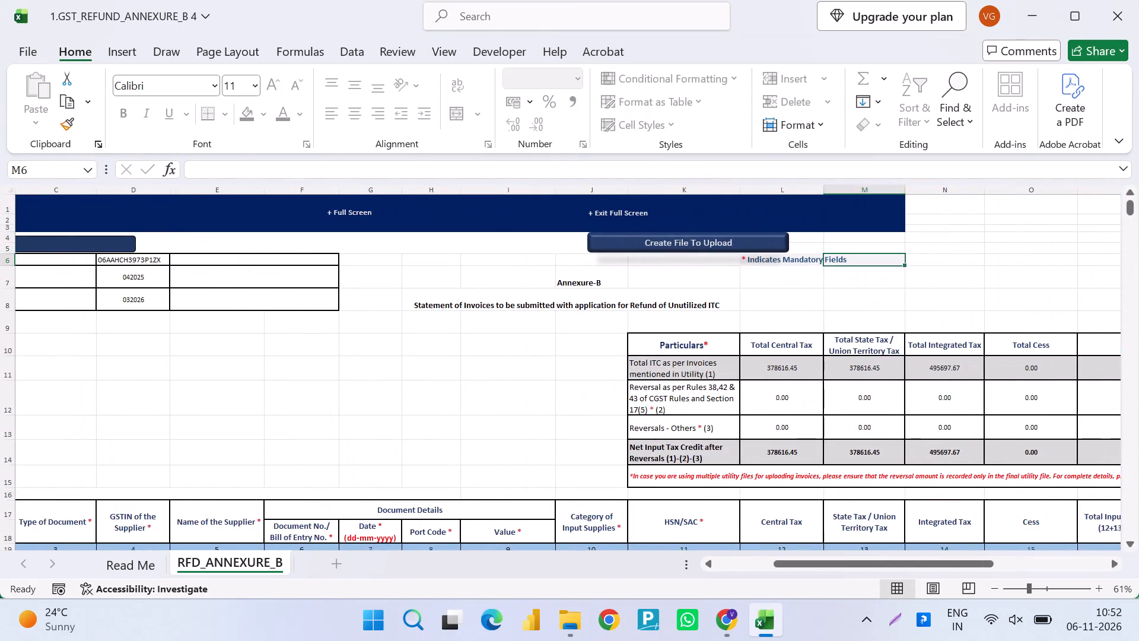
key("Right")
key("Right")
key("Right")
key("Right")
key("Right")
key("Right")
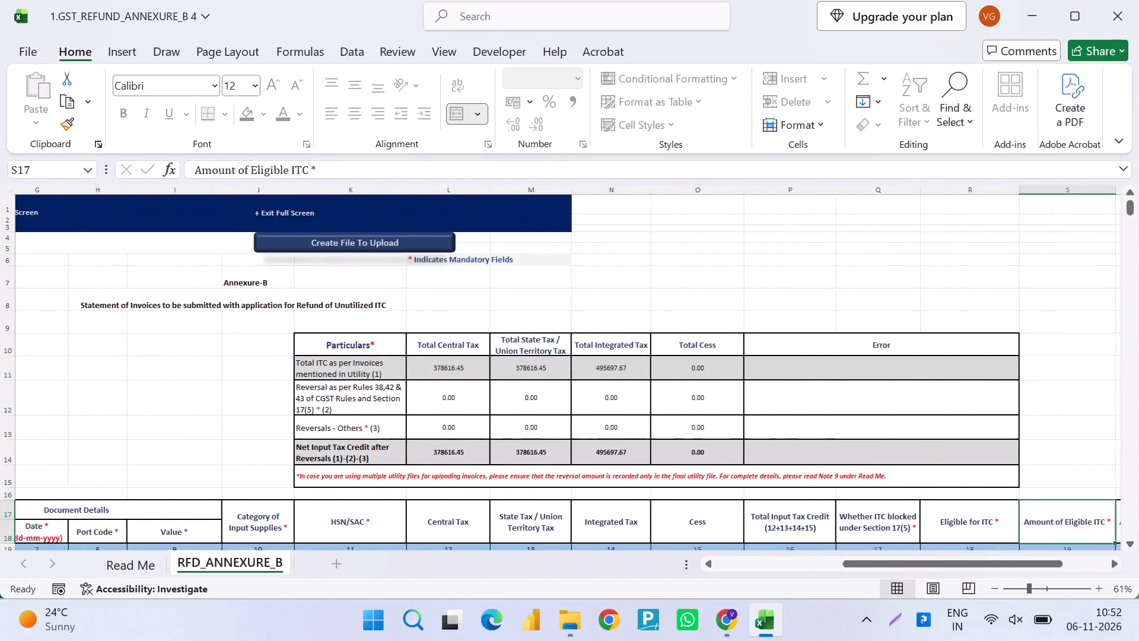
Compare the Total Input Tax Credit column with the tax and Amount of Eligible ITC columns down the invoice rows.
scroll(824, 412, "down", 9)
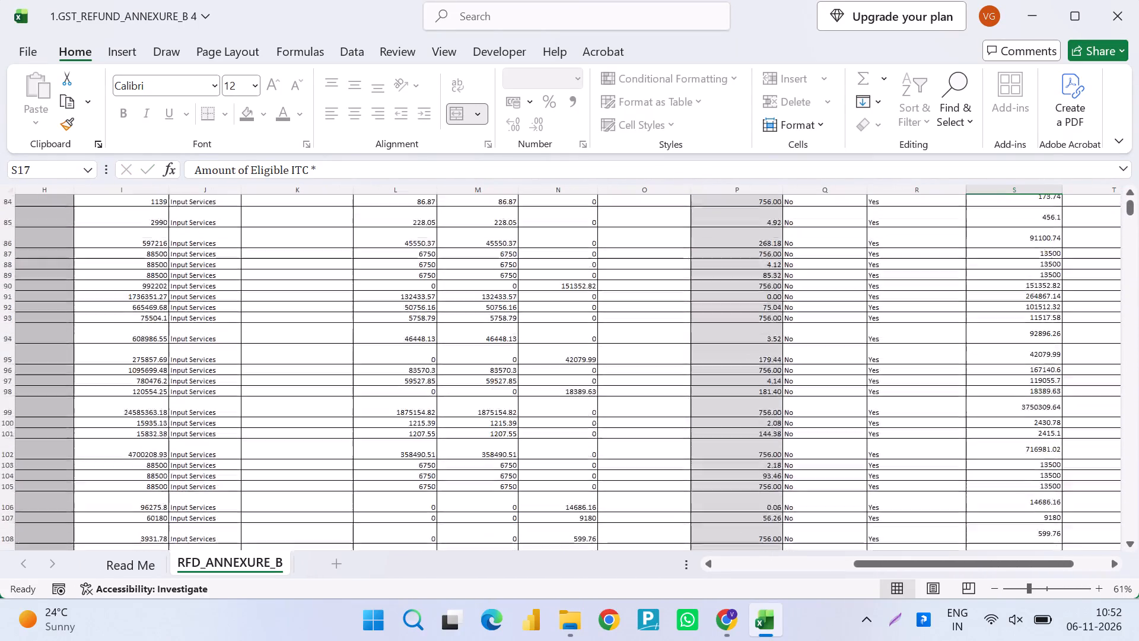
scroll(824, 412, "down", 14)
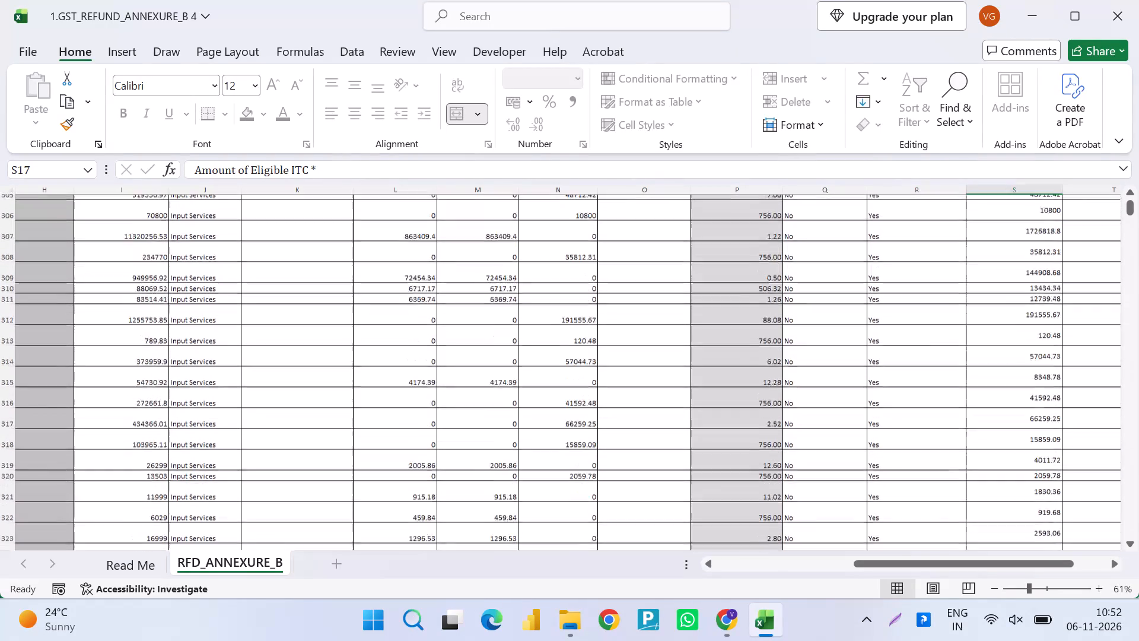
scroll(660, 447, "right", 4)
scroll(660, 447, "down", 2)
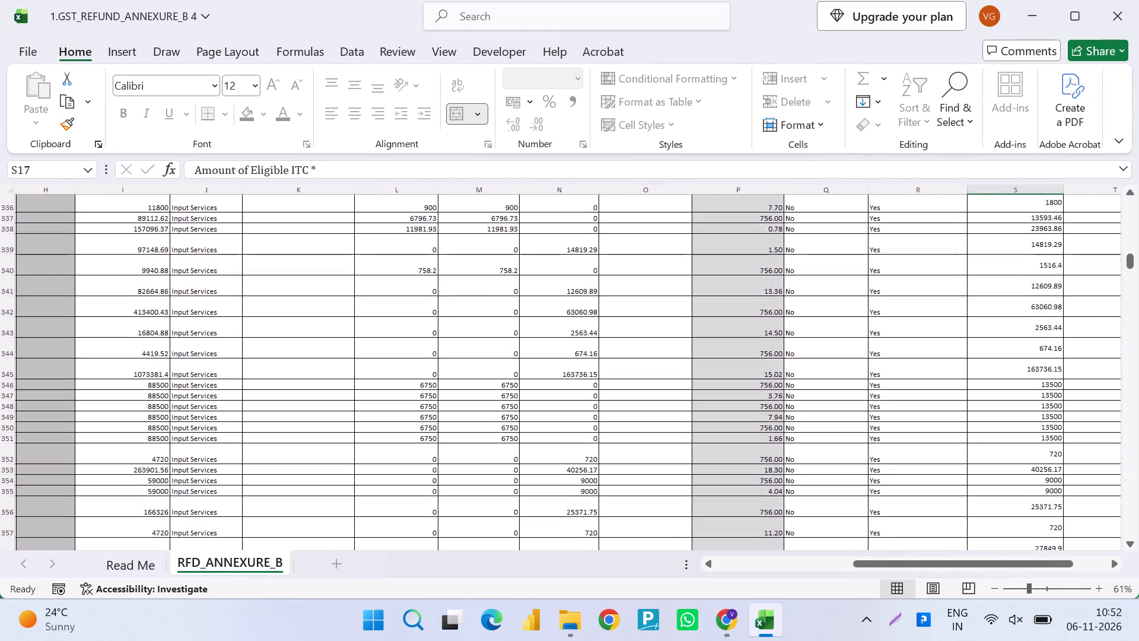
scroll(660, 447, "down", 15)
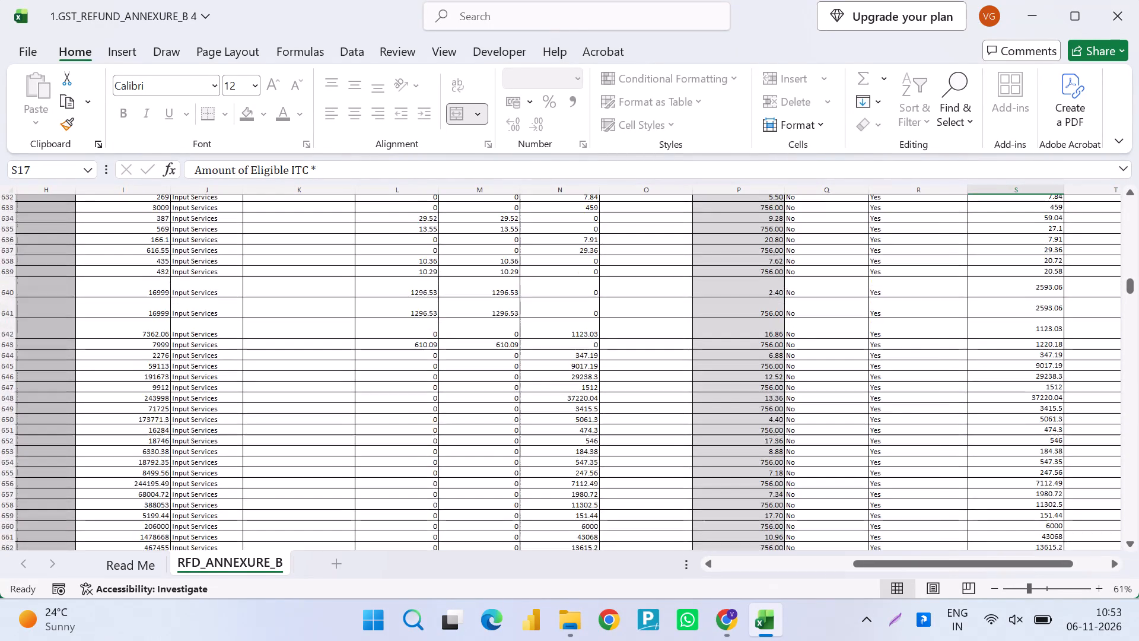
scroll(660, 447, "down", 9)
right_click(660, 447)
scroll(660, 447, "down", 5)
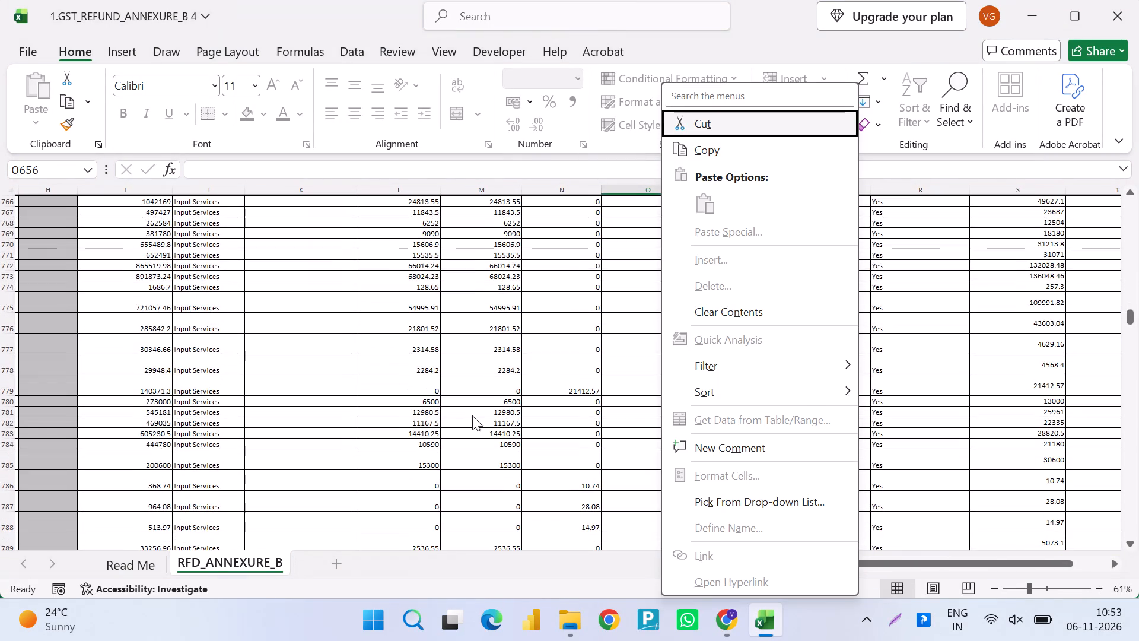
left_click(472, 415)
scroll(472, 415, "down", 6)
right_click(472, 415)
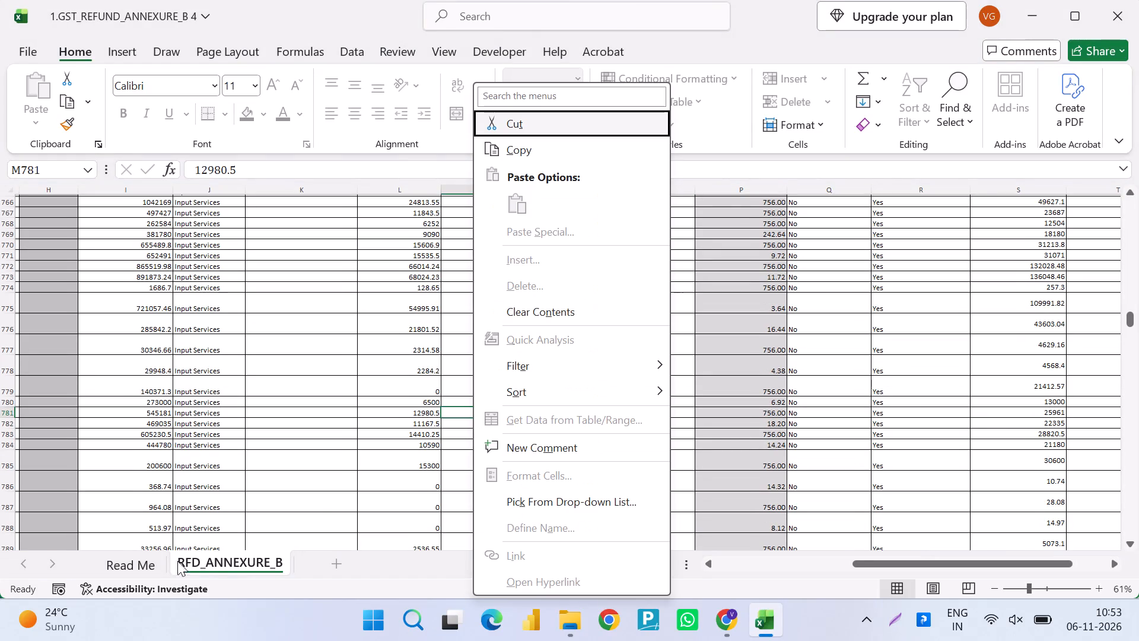
Read the Steps To Follow and Validations Done instructions on the Read Me sheet.
left_click(111, 558)
left_click(111, 558)
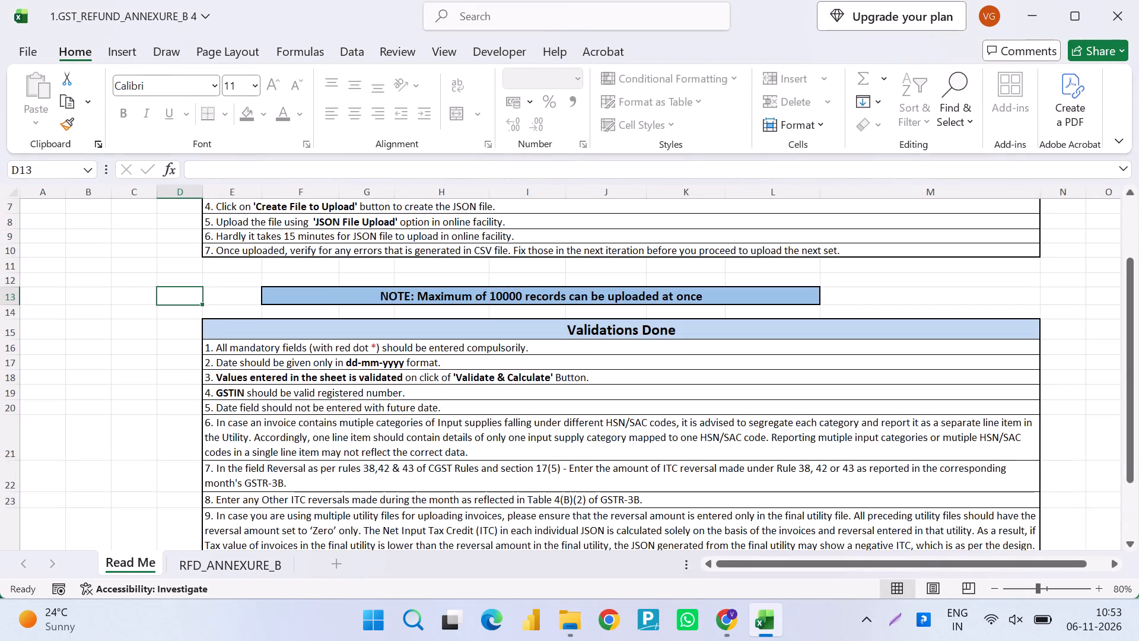
scroll(433, 306, "down", 1)
left_click(416, 318)
scroll(416, 318, "up", 1)
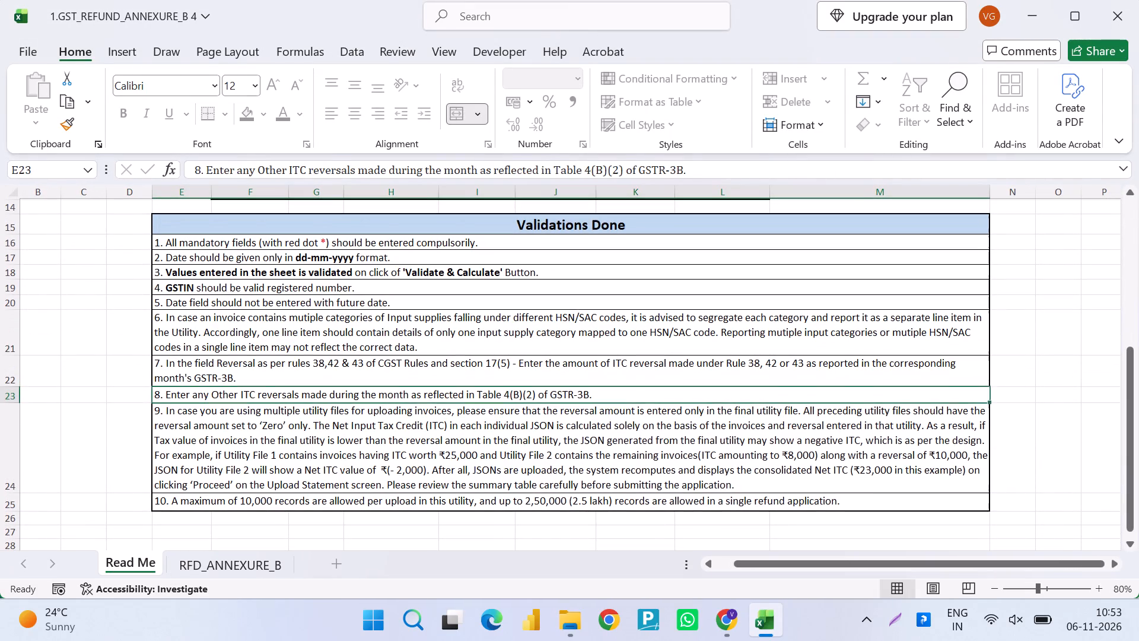
left_click(416, 318)
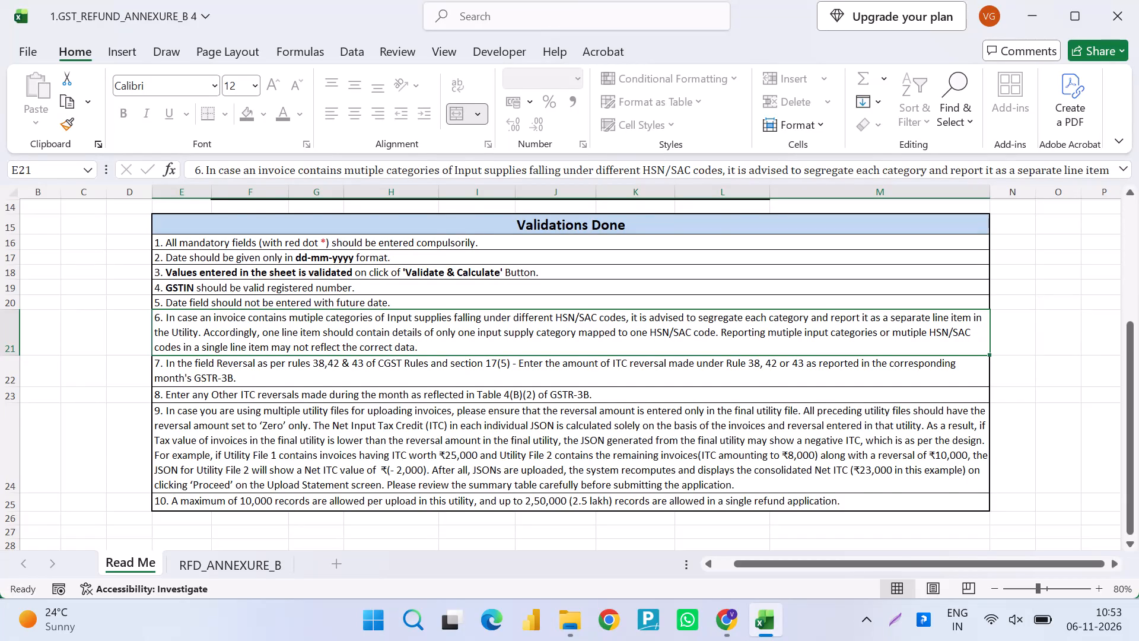
scroll(455, 412, "up", 5)
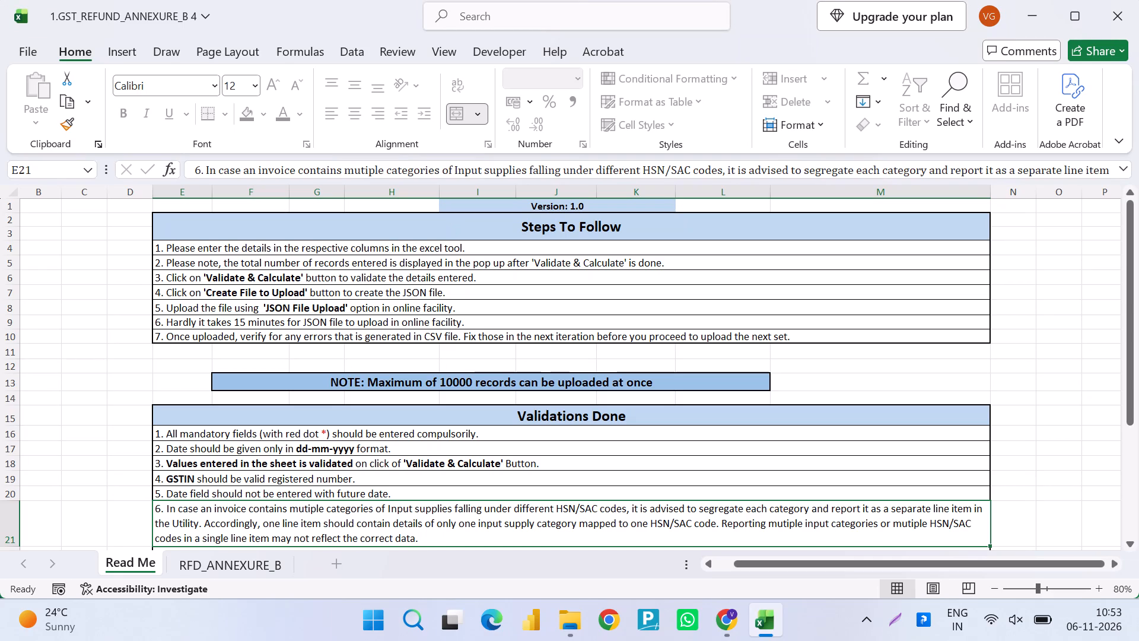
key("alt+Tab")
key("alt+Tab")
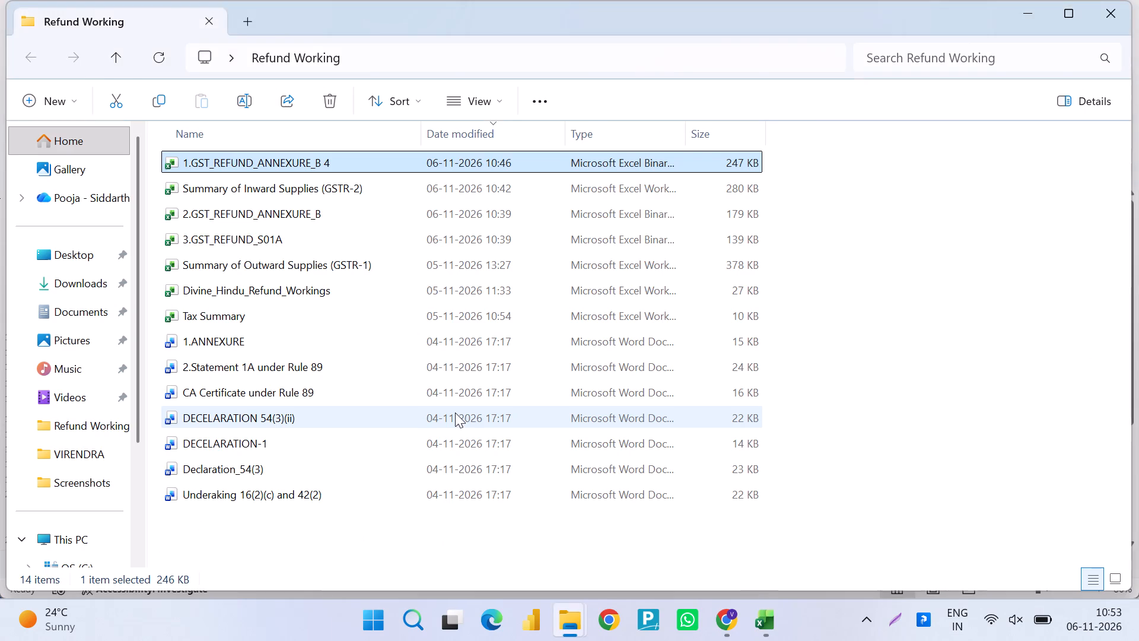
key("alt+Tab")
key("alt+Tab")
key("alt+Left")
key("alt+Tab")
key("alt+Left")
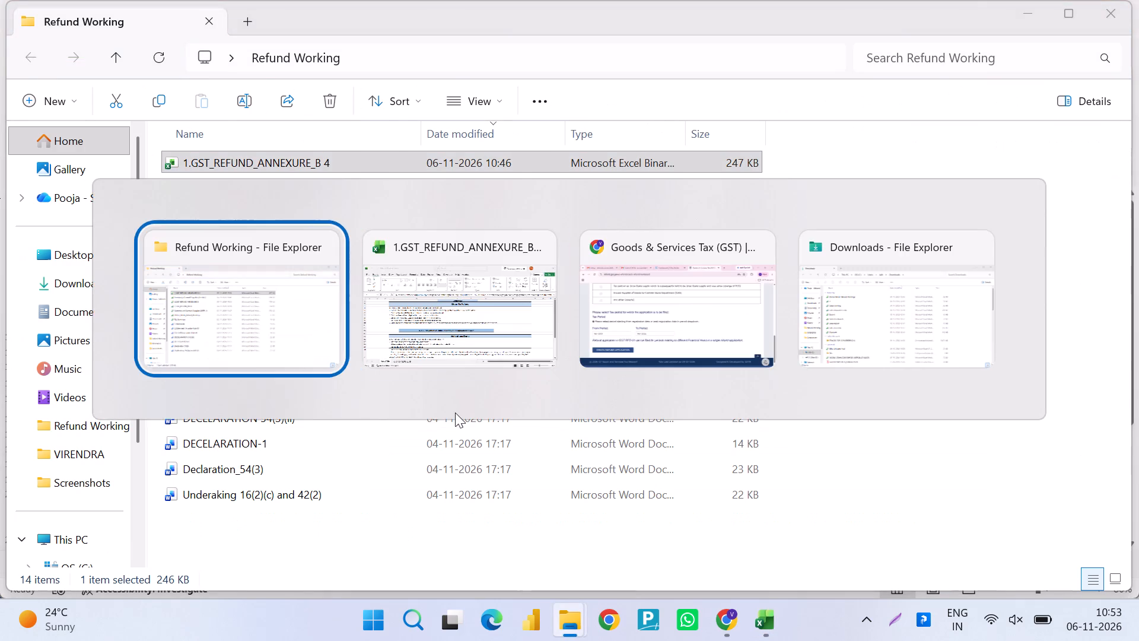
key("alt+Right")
Return to the RFD_ANNEXURE_B sheet and compare the summary table totals with the tax amounts in the first invoice rows.
left_click(227, 556)
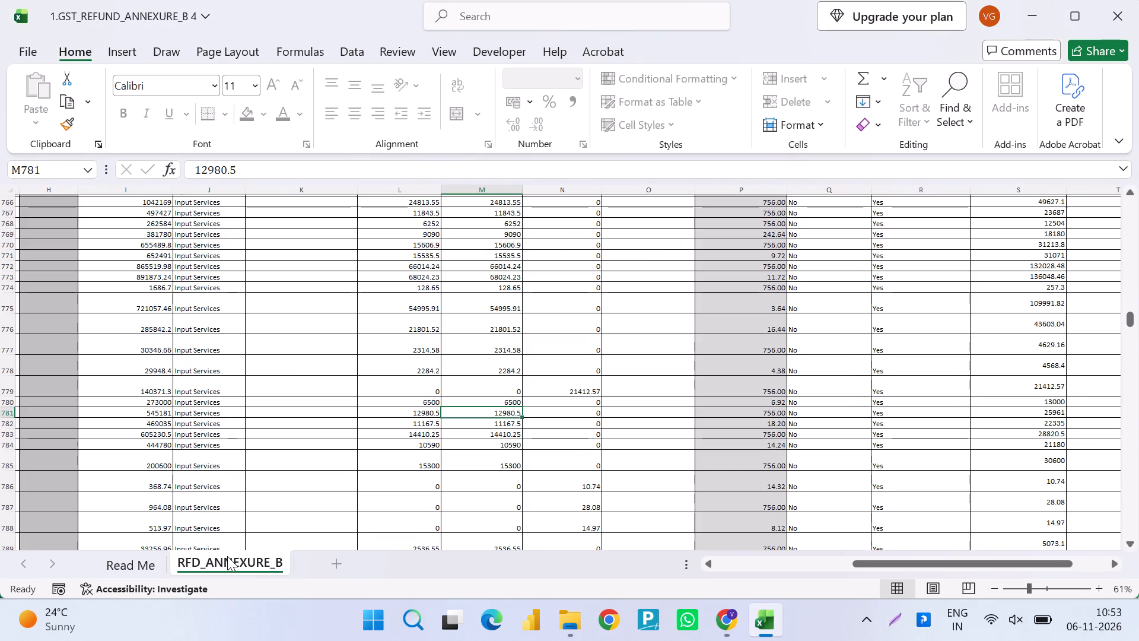
key("ctrl+Up")
key("Down")
key("Left")
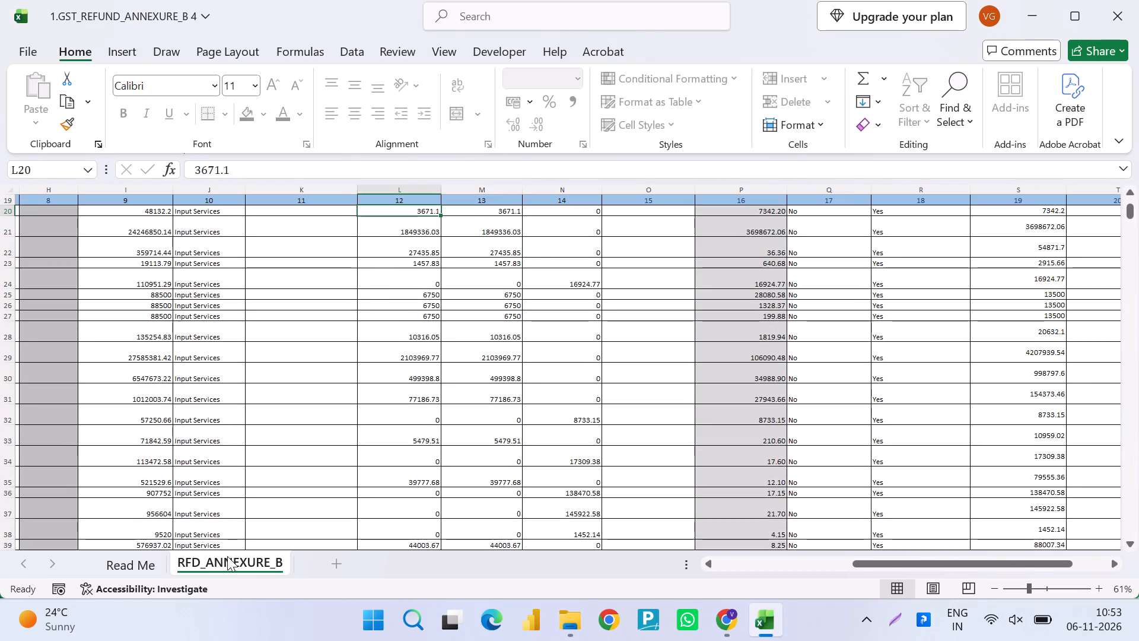
key("Up")
key("Up")
key("Up")
key("Up")
key("Up")
key("Up")
key("Up")
key("Up")
key("Up")
key("Up")
key("Up")
key("Down")
key("Down")
key("Down")
key("Down")
key("Down")
key("Down")
key("Down")
key("Down")
key("Down")
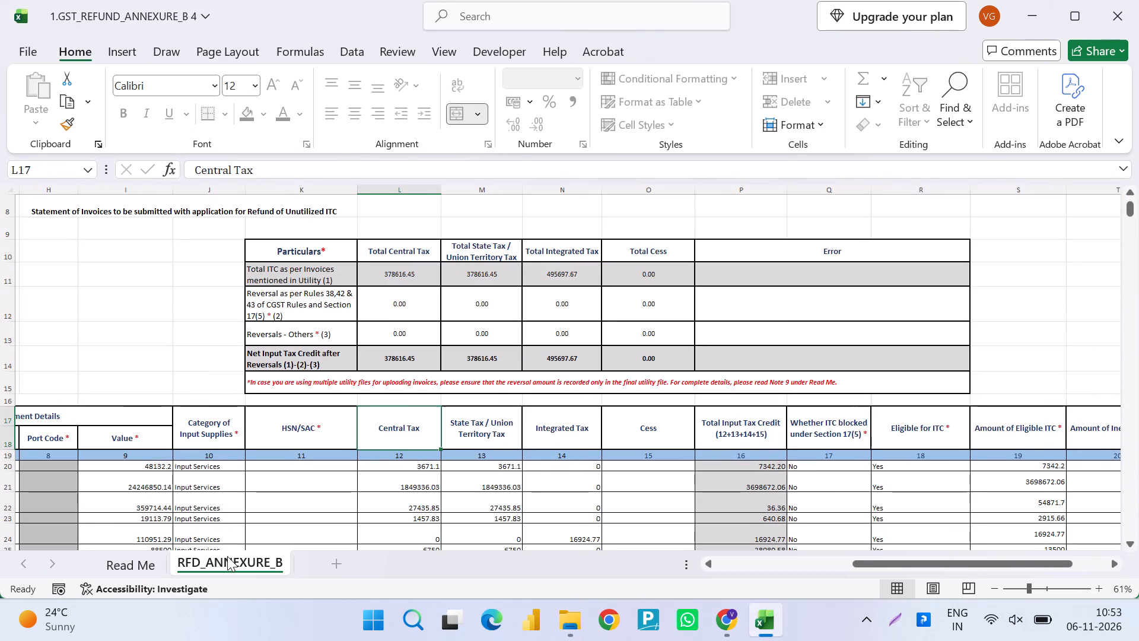
Close the Annexure B workbook without saving, then reopen 1.GST_REFUND_ANNEXURE_B 4 from the Refund Working folder and adjust its window size.
key("alt+F4")
key("Tab")
key("Return")
key("Return")
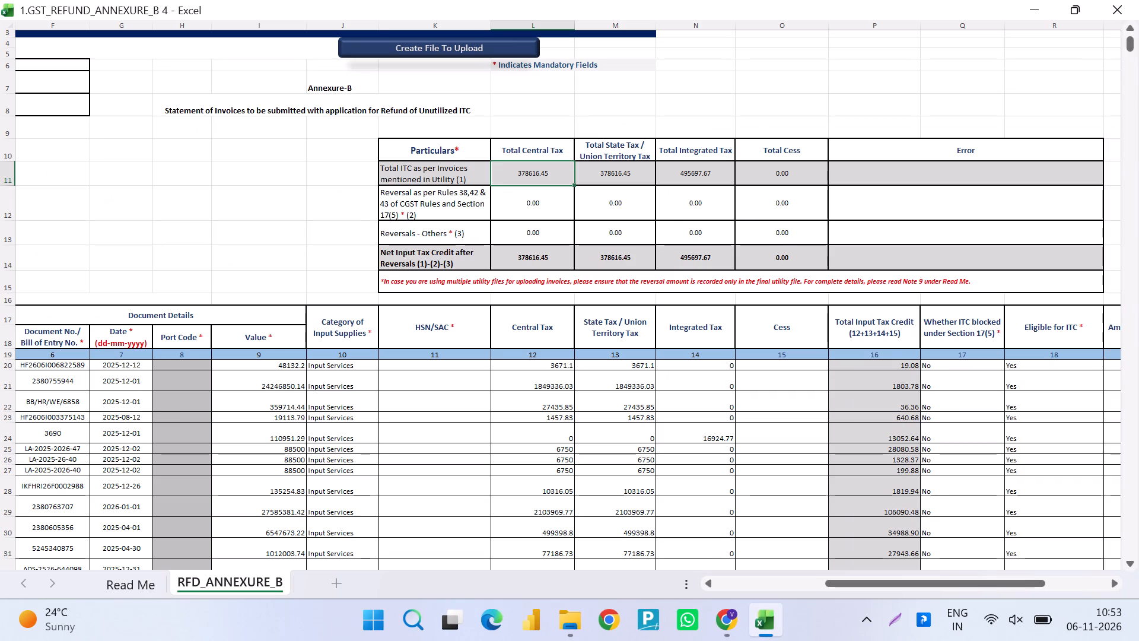
left_click(1076, 9)
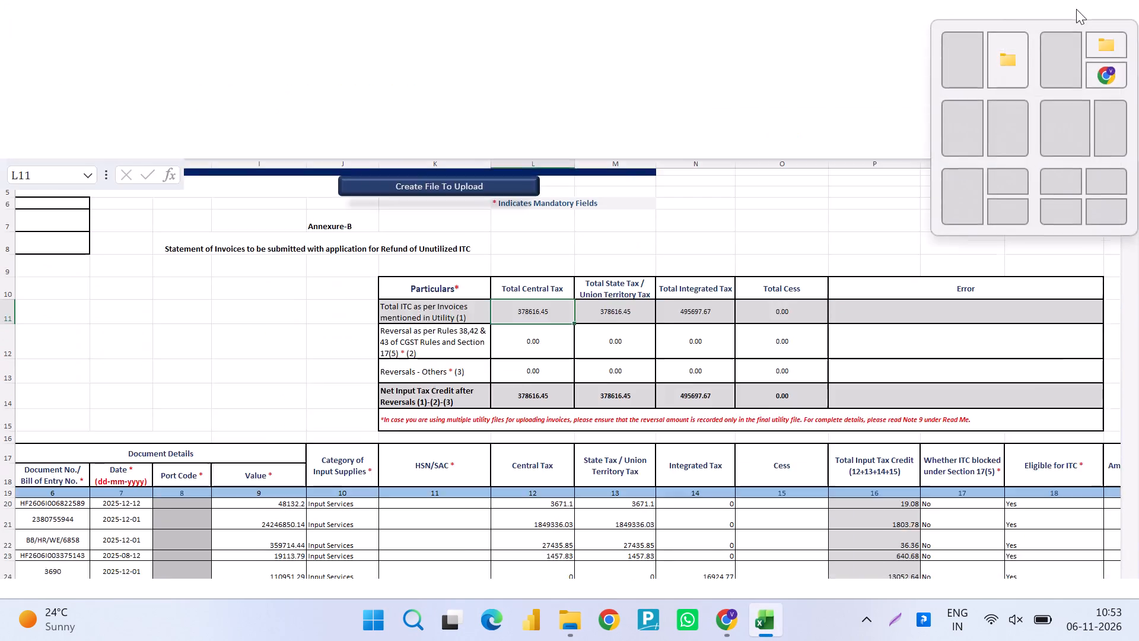
Compare the summary table totals with the tax, Total Input Tax Credit and Amount of Eligible ITC values in the first invoice rows.
key("Down")
key("Down")
key("Down")
key("Down")
key("Down")
key("Down")
key("Down")
key("Down")
key("Down")
key("Down")
key("Down")
key("Right")
key("Right")
key("Up")
key("Left")
key("Up")
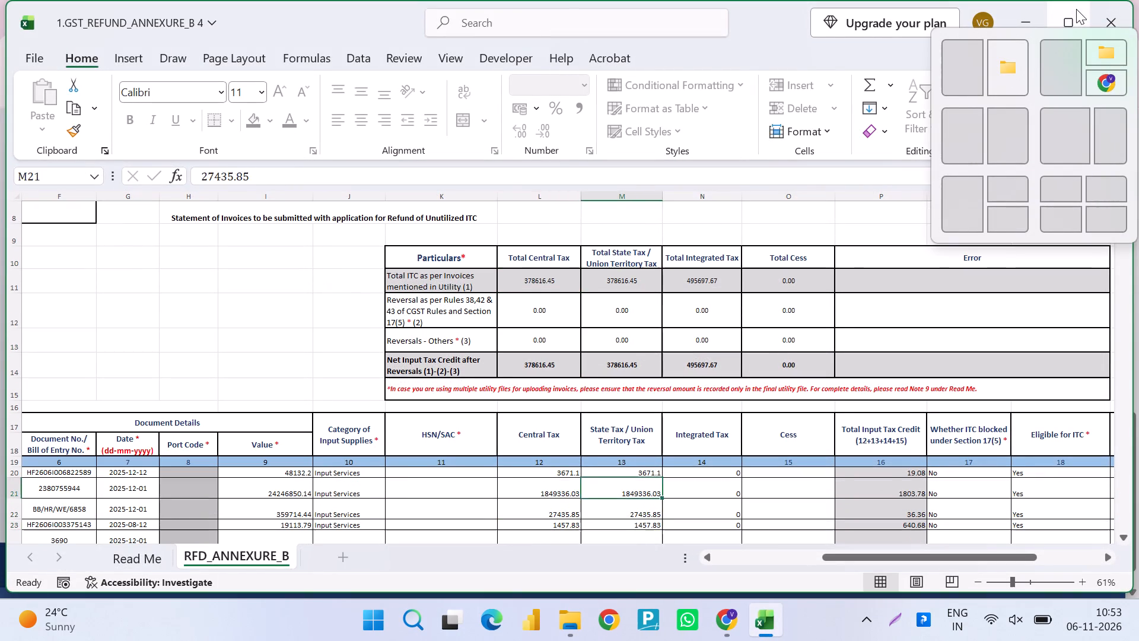
key("Left")
key("Up")
key("Left")
key("Up")
key("Up")
key("Up")
key("Up")
key("Right")
key("Down")
key("Down")
key("Down")
key("Down")
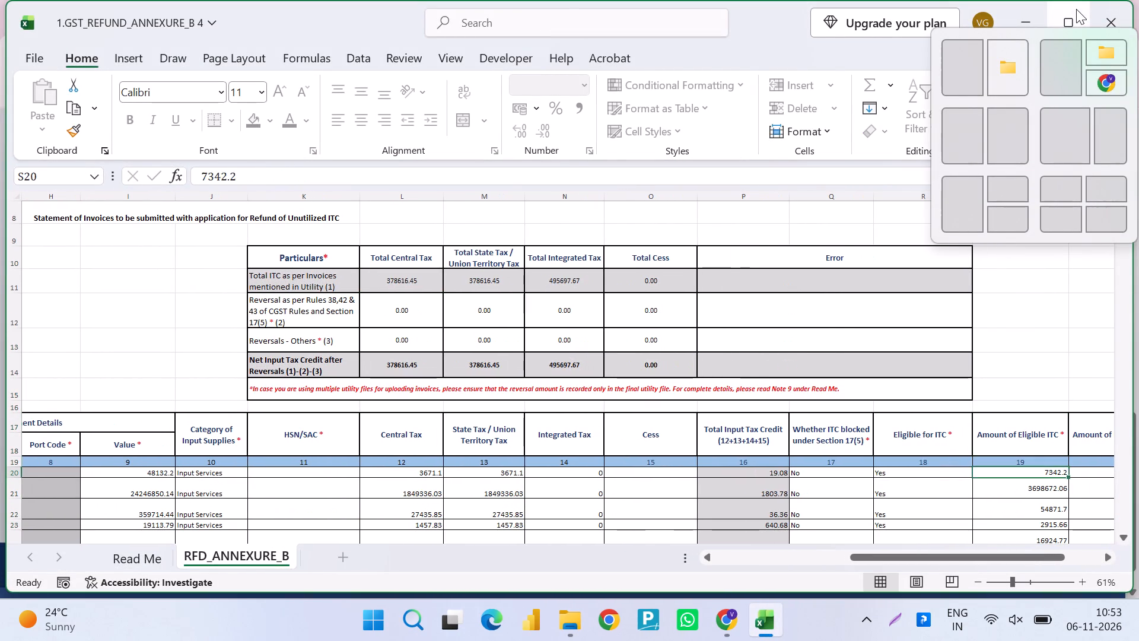
key("Left")
key("Right")
key("Left")
key("Down")
key("Left")
key("Left")
key("Left")
key("Left")
key("Right")
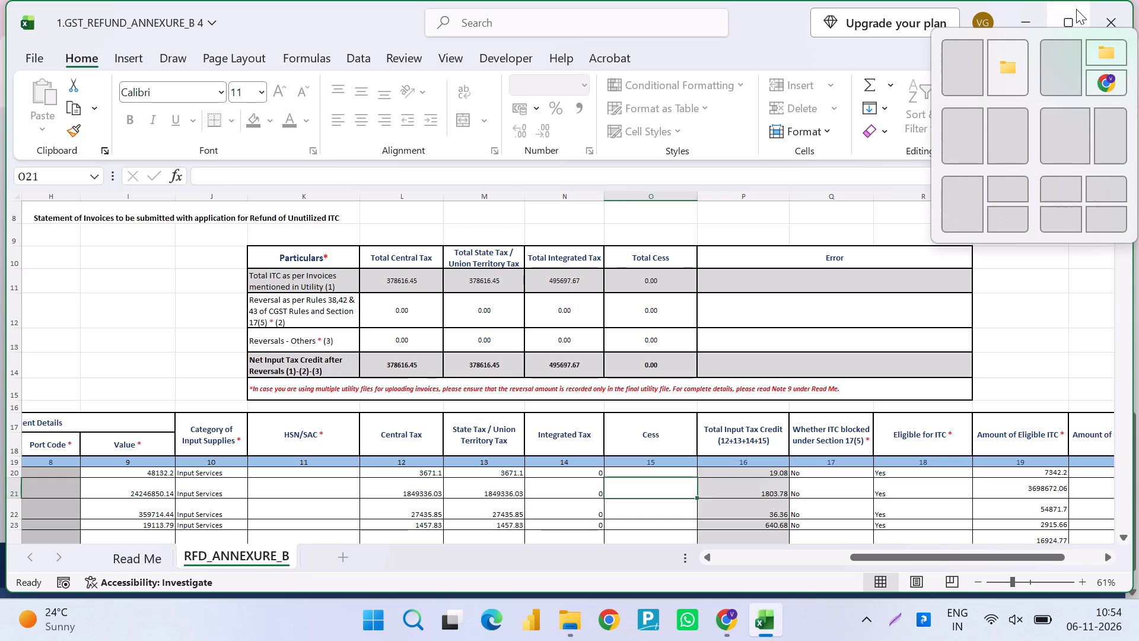
key("Left")
key("Up")
key("Left")
key("Left")
key("Left")
key("ctrl+Left")
key("ctrl+Left")
key("ctrl+Left")
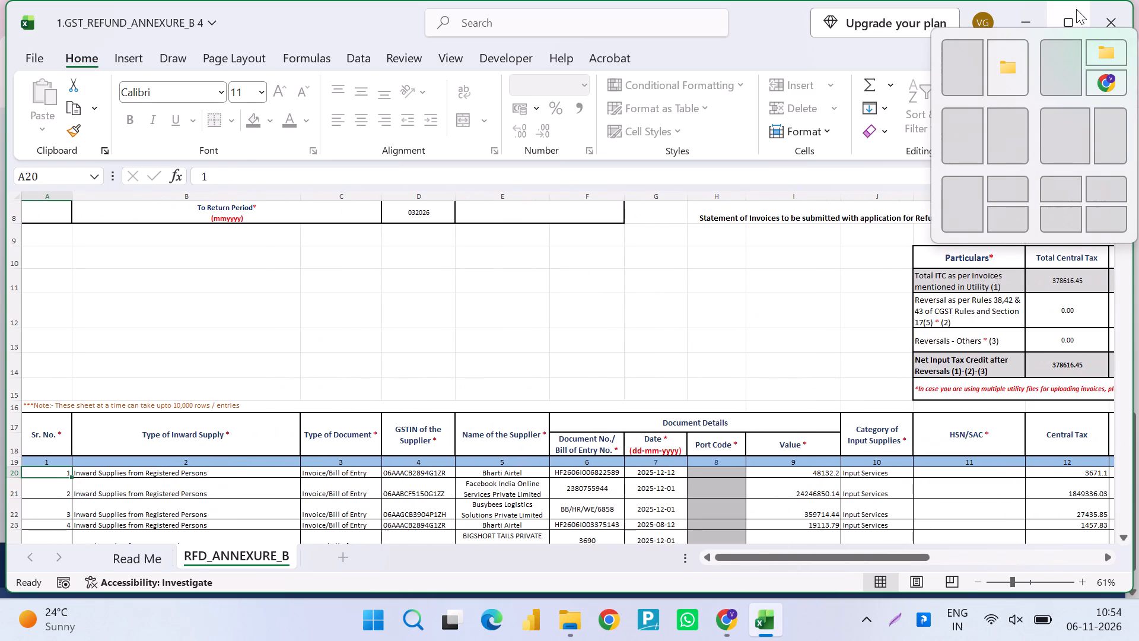
Re-enter the existing cells of the first Bharti Airtel invoice row unchanged, from Type of Inward Supply through Document No.
key("Right")
key("F2")
key("Right")
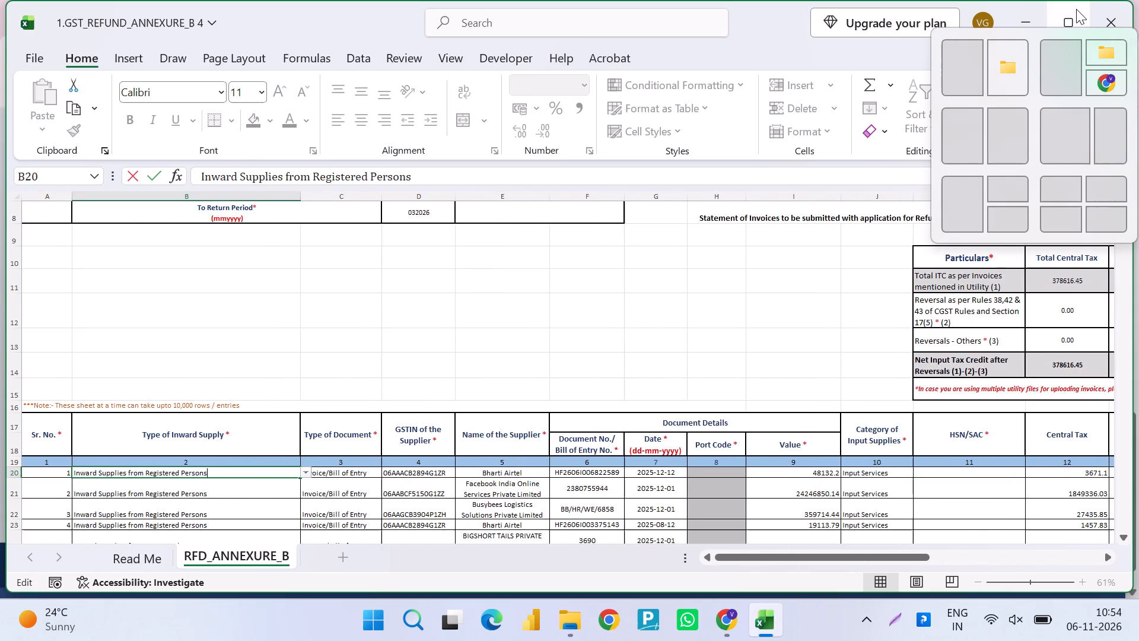
key("Return")
key("Up")
key("Right")
key("F2")
key("Return")
key("Up")
key("Right")
key("F2")
key("Return")
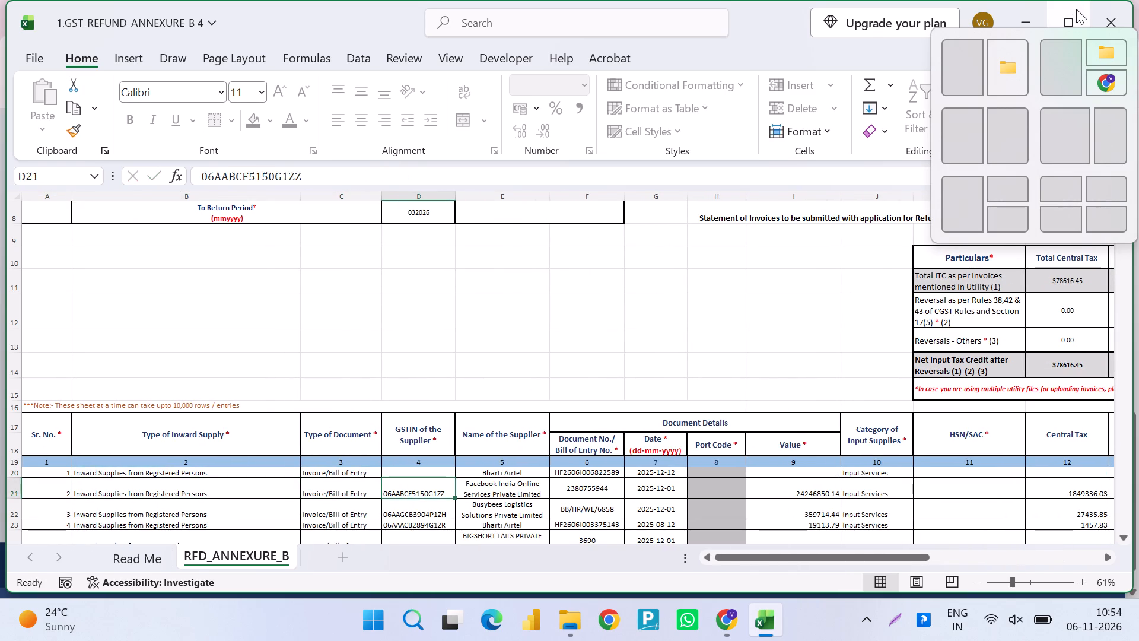
key("Up")
key("Right")
key("F2")
key("Return")
key("Up")
key("Right")
key("Return")
key("F2")
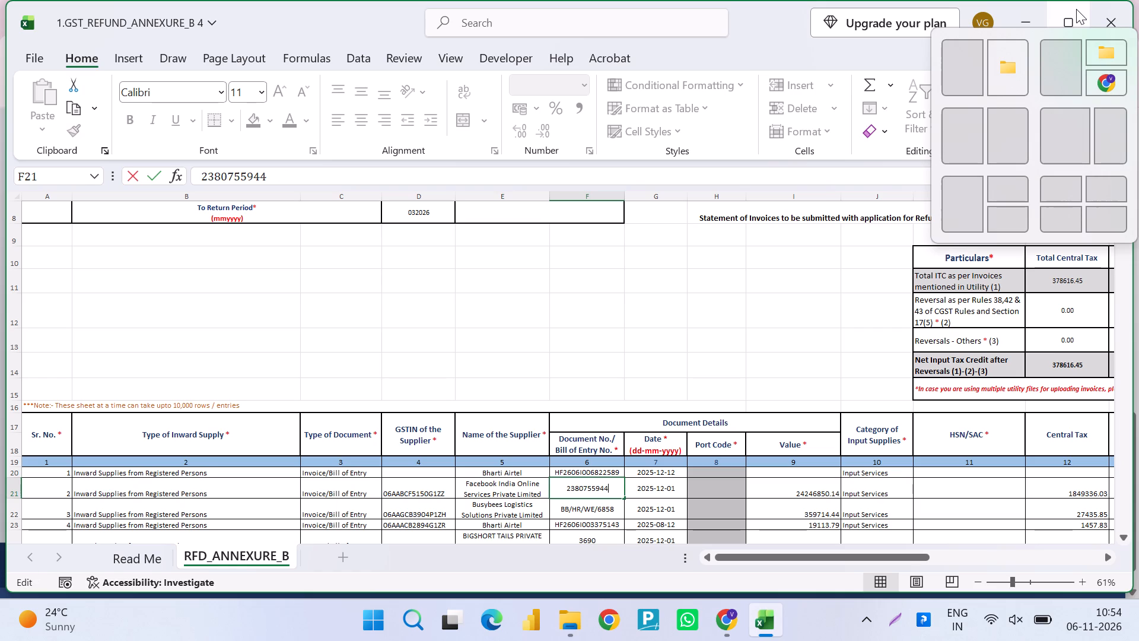
key("Escape")
key("Up")
key("F2")
key("Return")
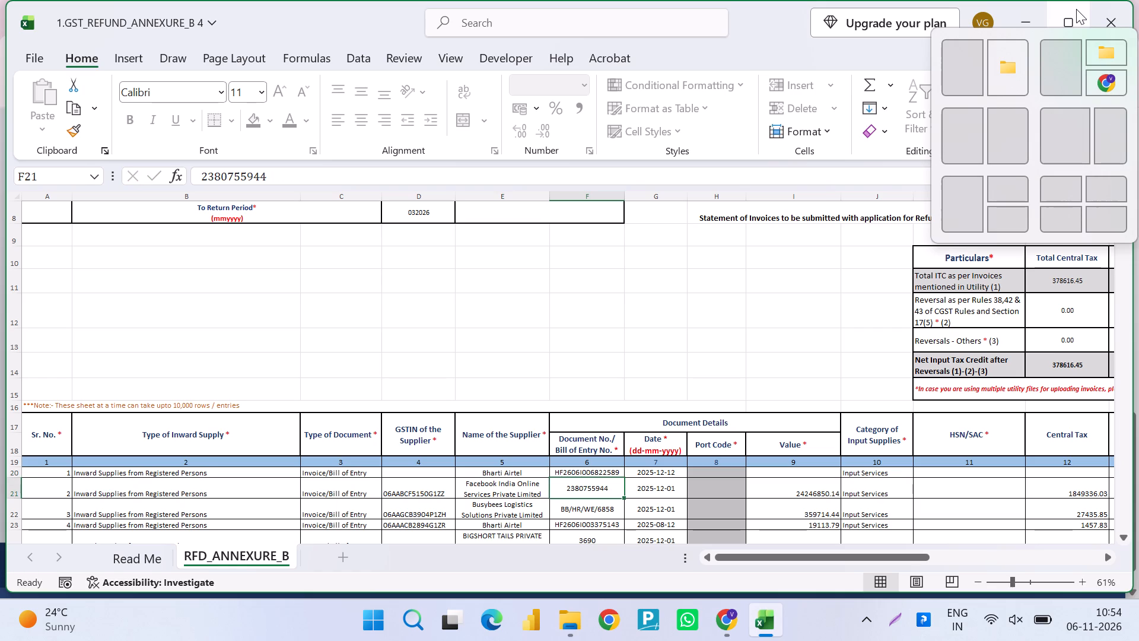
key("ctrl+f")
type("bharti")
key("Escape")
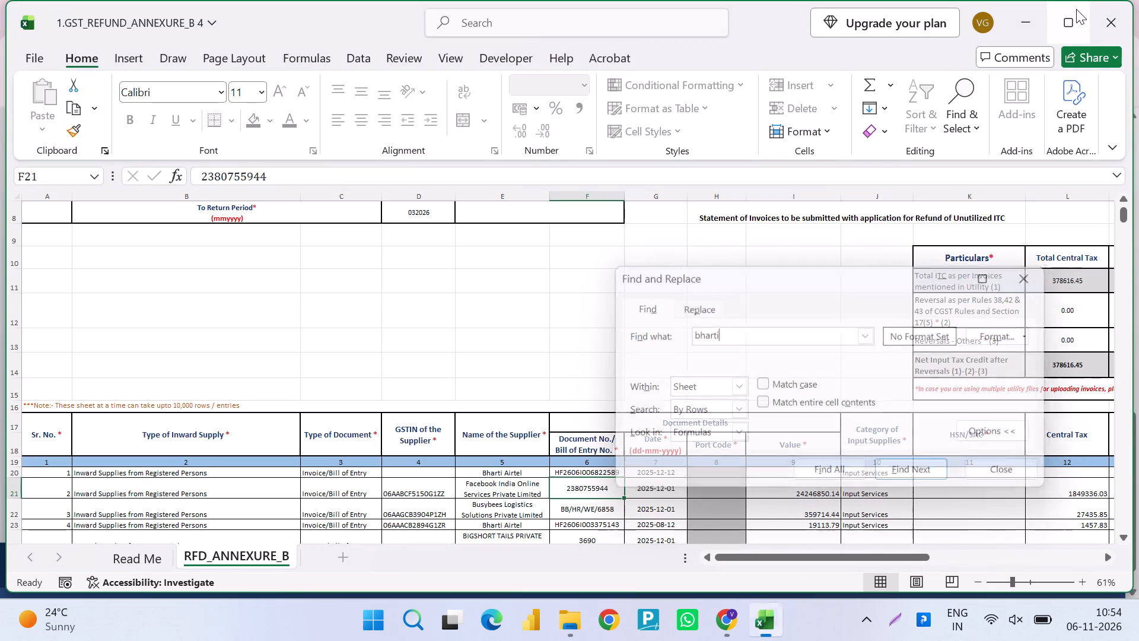
Re-enter the Date and Value cells of the first invoice row as they stand, and try the same on Port Code.
key("Up")
key("Right")
key("F2")
key("Return")
key("Up")
key("Right")
key("F2")
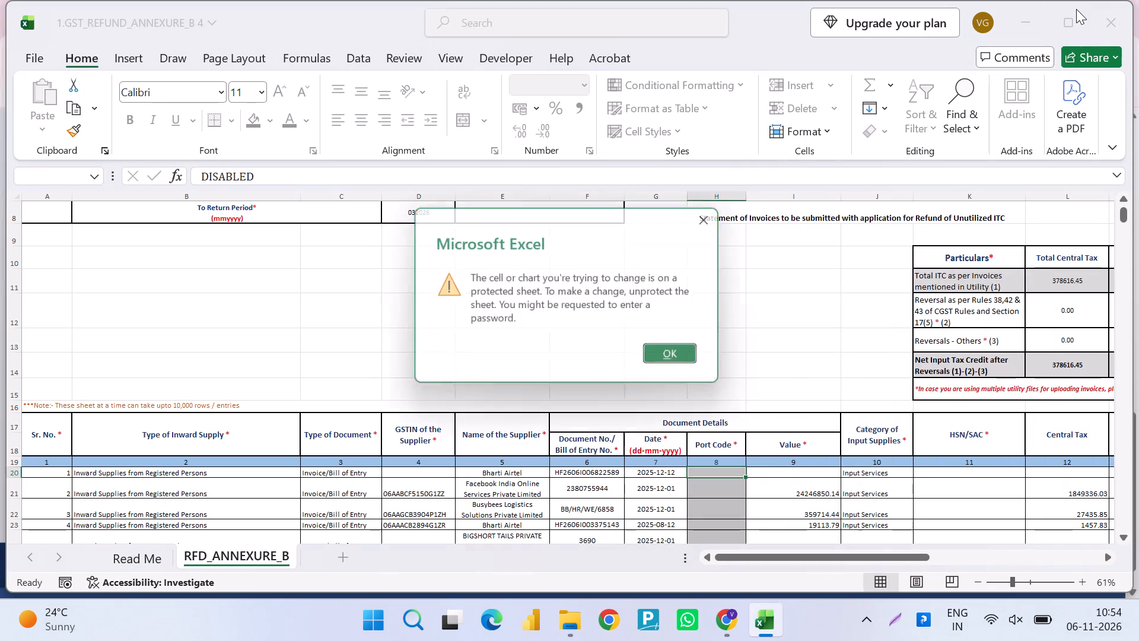
key("Return")
key("Up")
key("Right")
key("F2")
key("Escape")
key("Down")
key("F2")
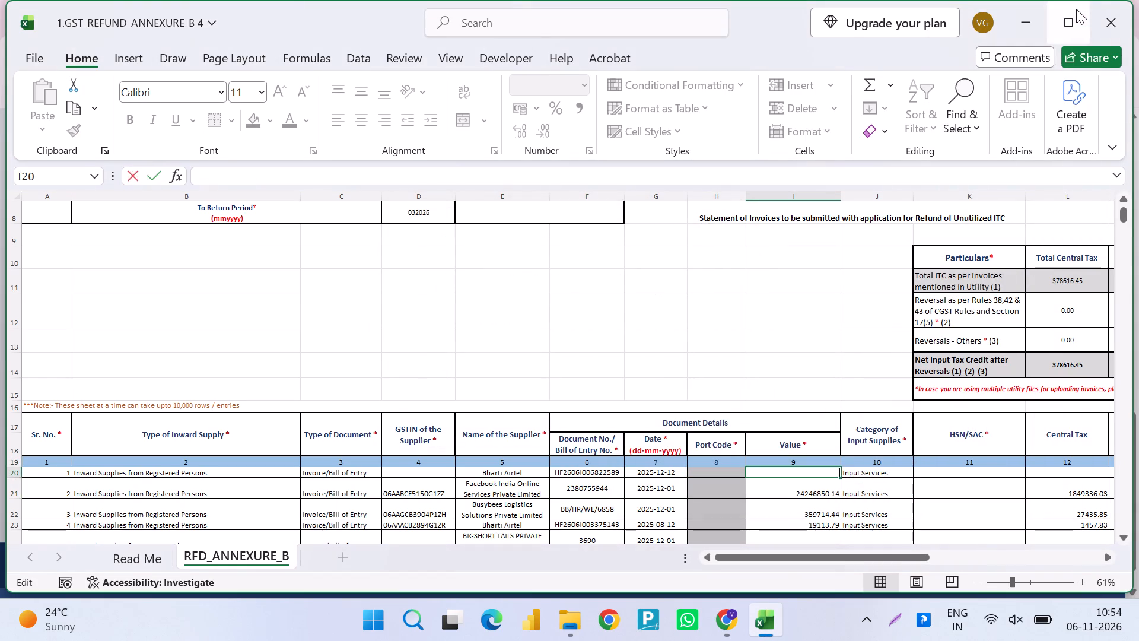
key("Return")
Re-enter the Category of Input Supplies and HSN/SAC cells of the first invoice row as they stand.
key("shift+Right")
key("shift+Up")
key("Escape")
key("Up")
key("Right")
key("F2")
key("Return")
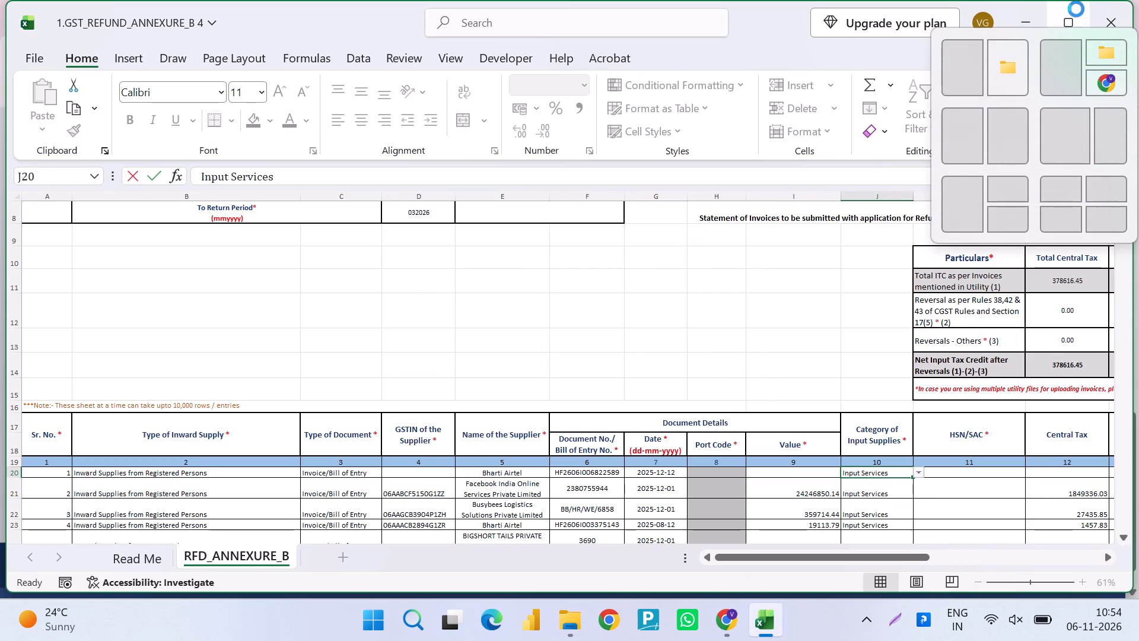
key("shift+Right")
key("Up")
key("Escape")
key("Right")
key("F2")
key("Return")
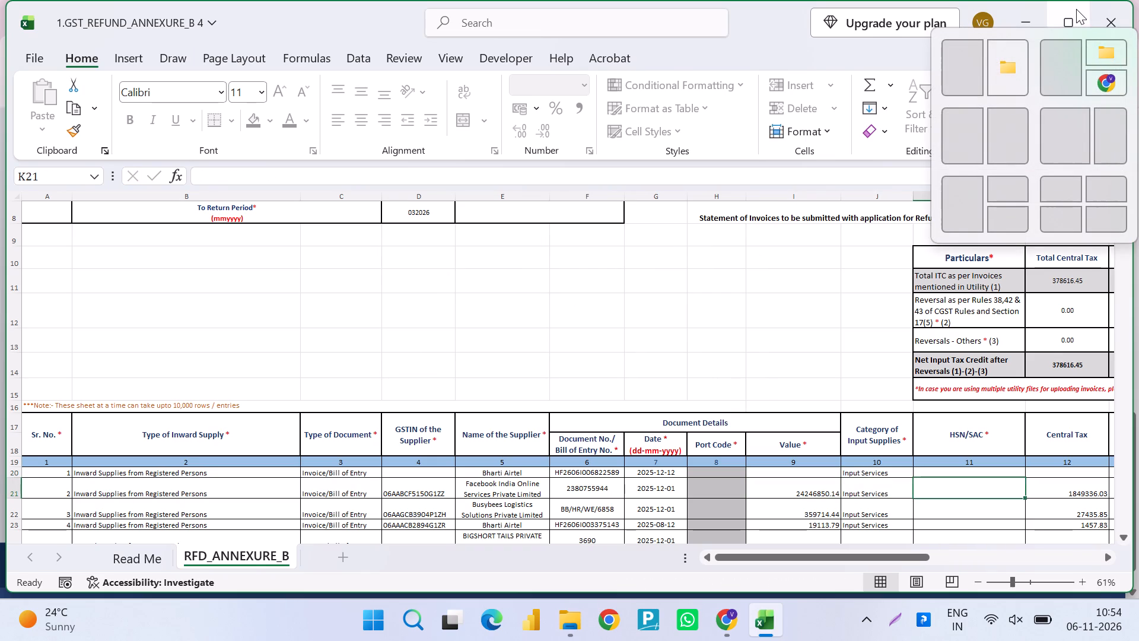
Maximize the Annexure B workbook window.
key("Left")
key("Right")
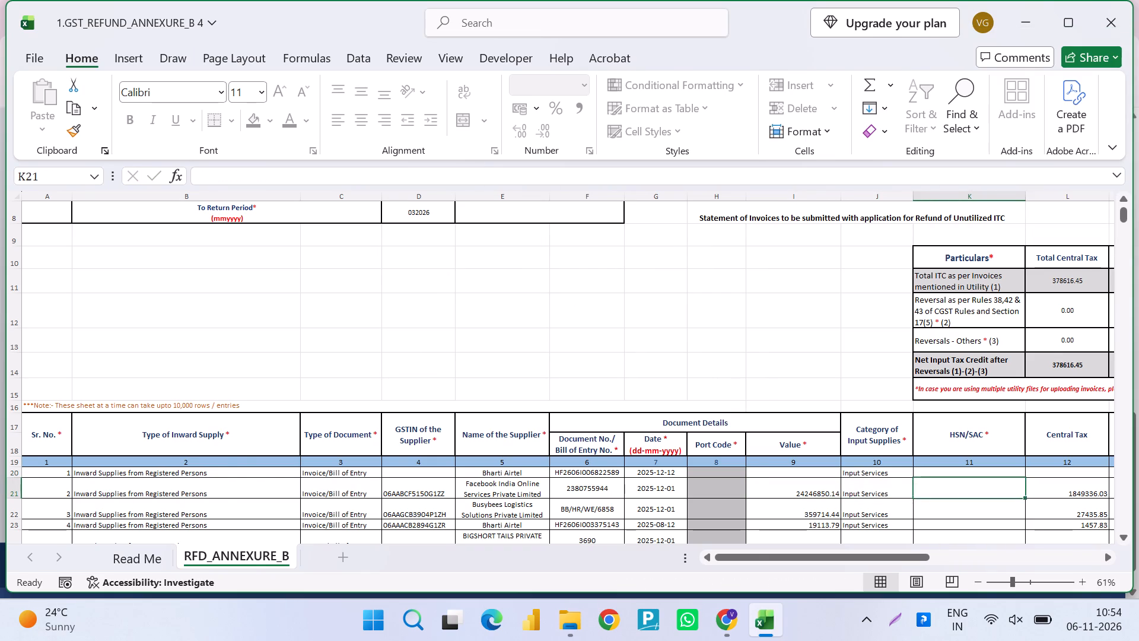
key("Right")
key("Right")
key("Right")
left_click(1138, 0)
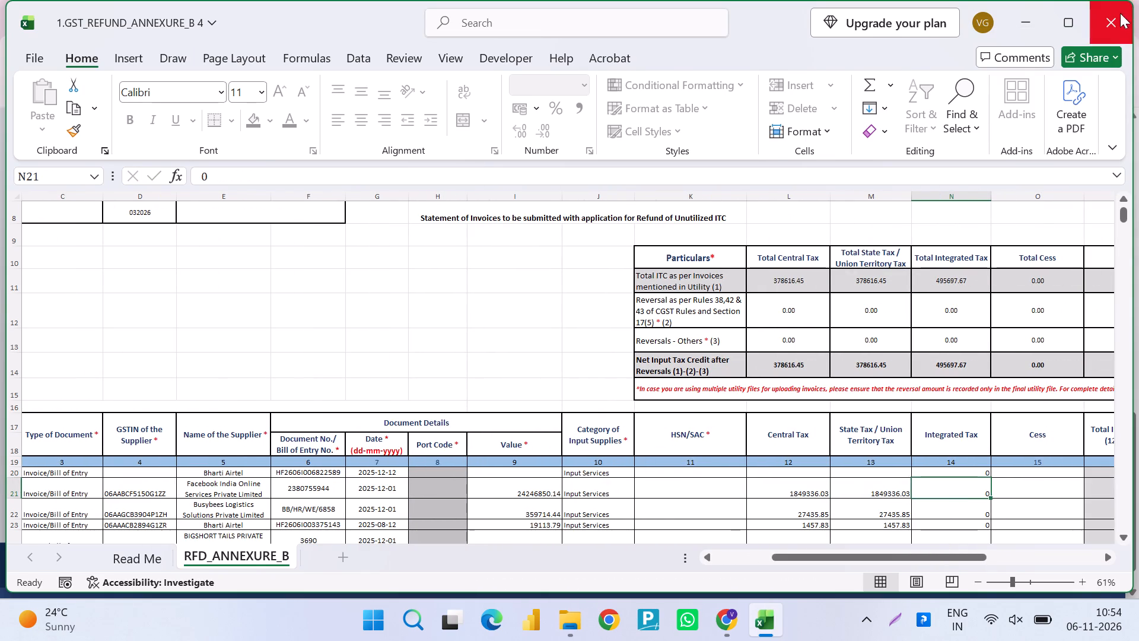
left_click(1074, 20)
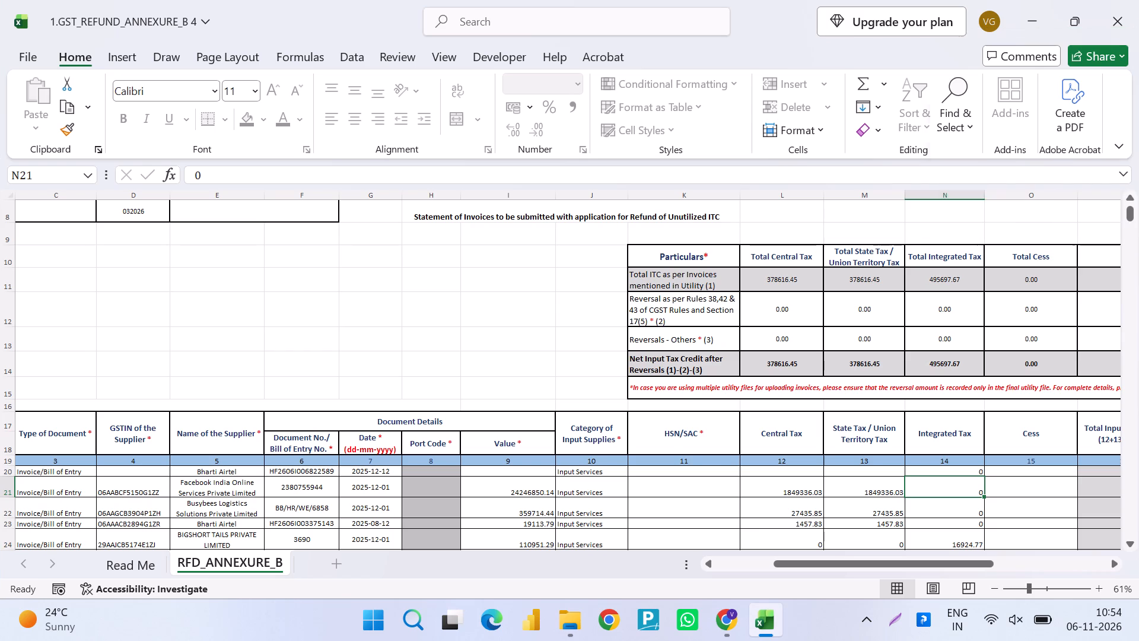
Re-enter the Central Tax cells of the first two invoice rows as they stand.
key("Left")
key("Up")
key("Up")
key("Left")
key("Down")
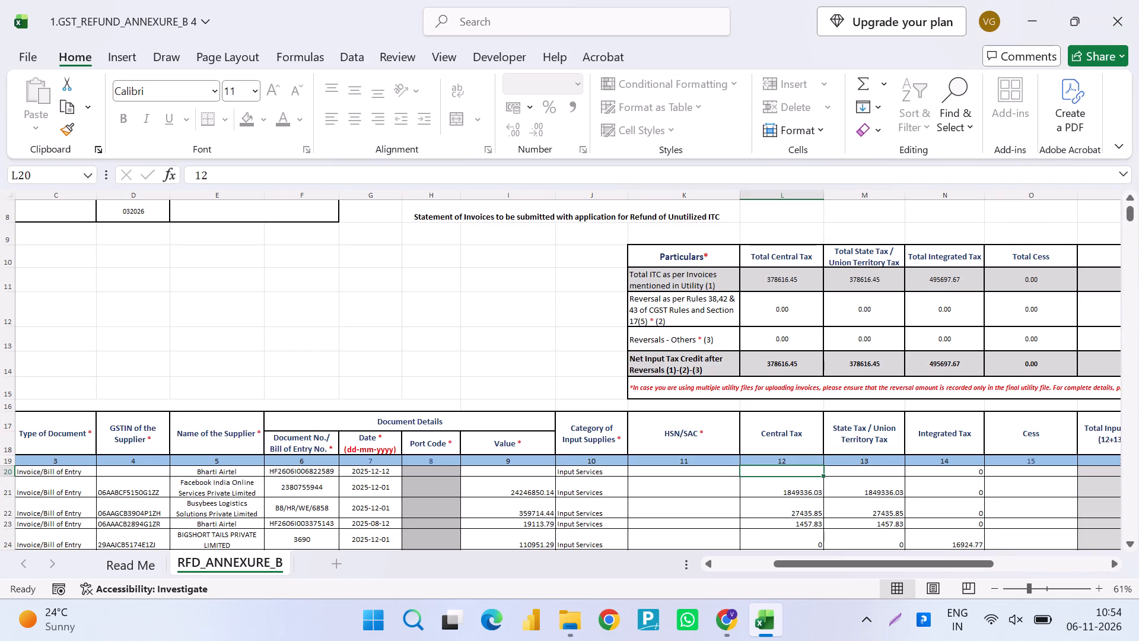
key("F2")
key("Return")
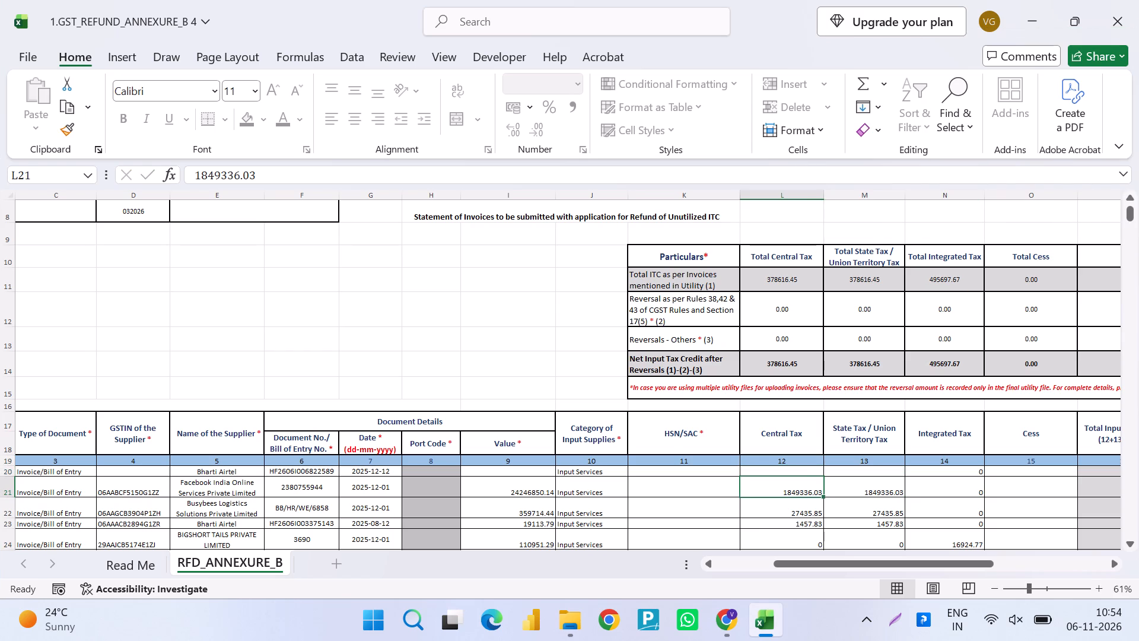
key("F2")
key("Return")
key("Up")
Open the Summary of Inward Supplies (GSTR-2) workbook from the Refund Working folder and update its external links.
key("ctrl+Left")
key("ctrl+Left")
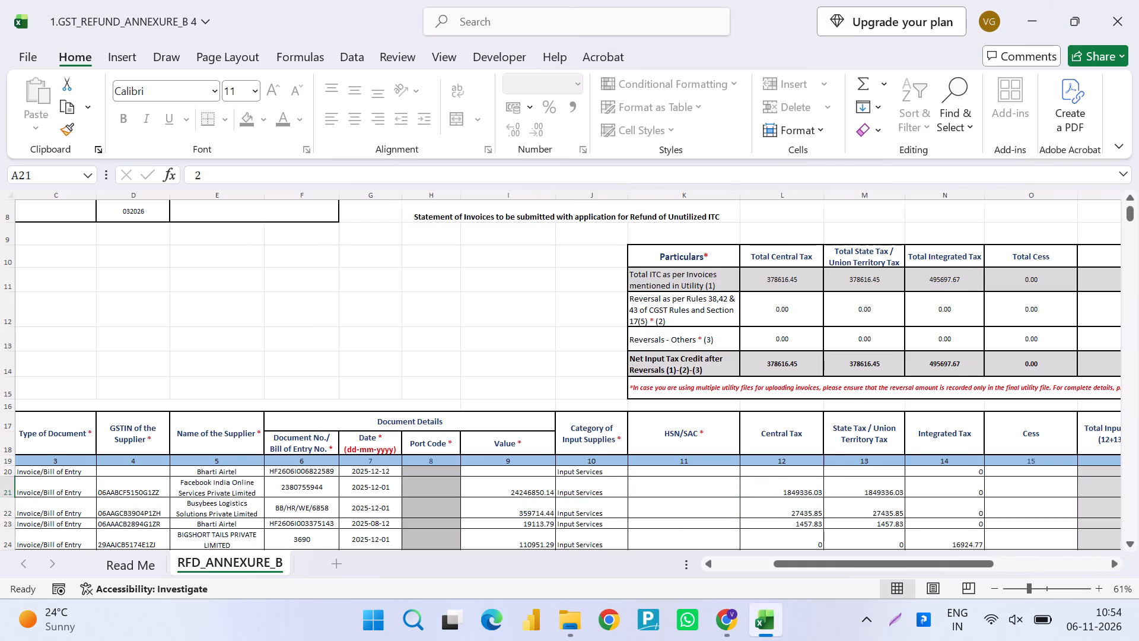
key("ctrl+Left")
key("ctrl+Left")
key("Right")
key("Right")
key("Up")
key("Right")
key("Up")
key("Right")
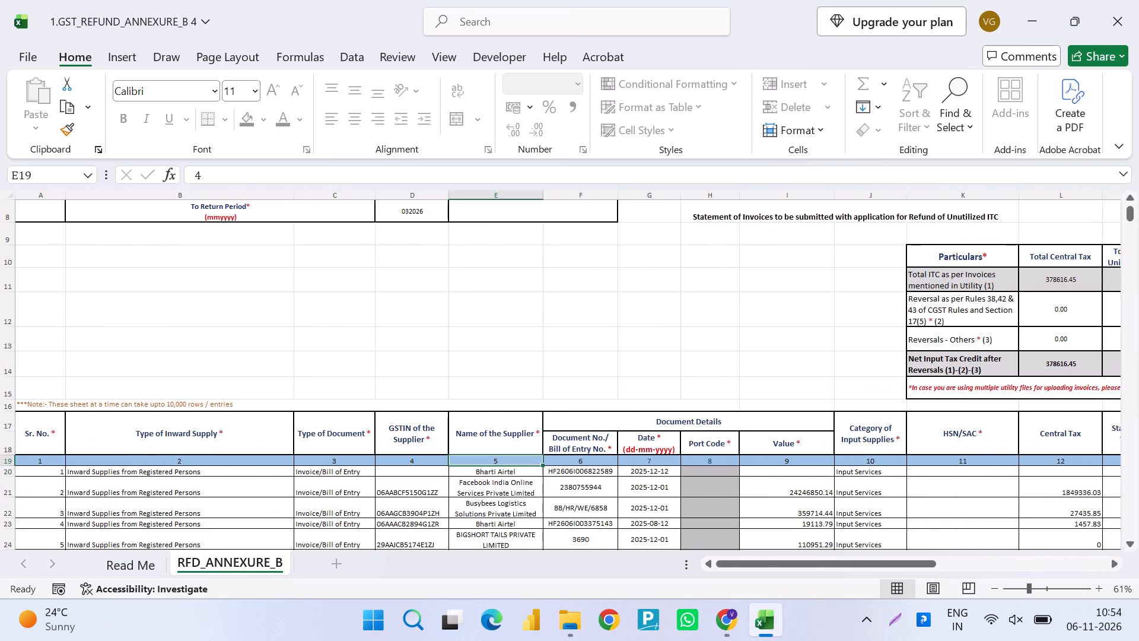
key("alt+Tab")
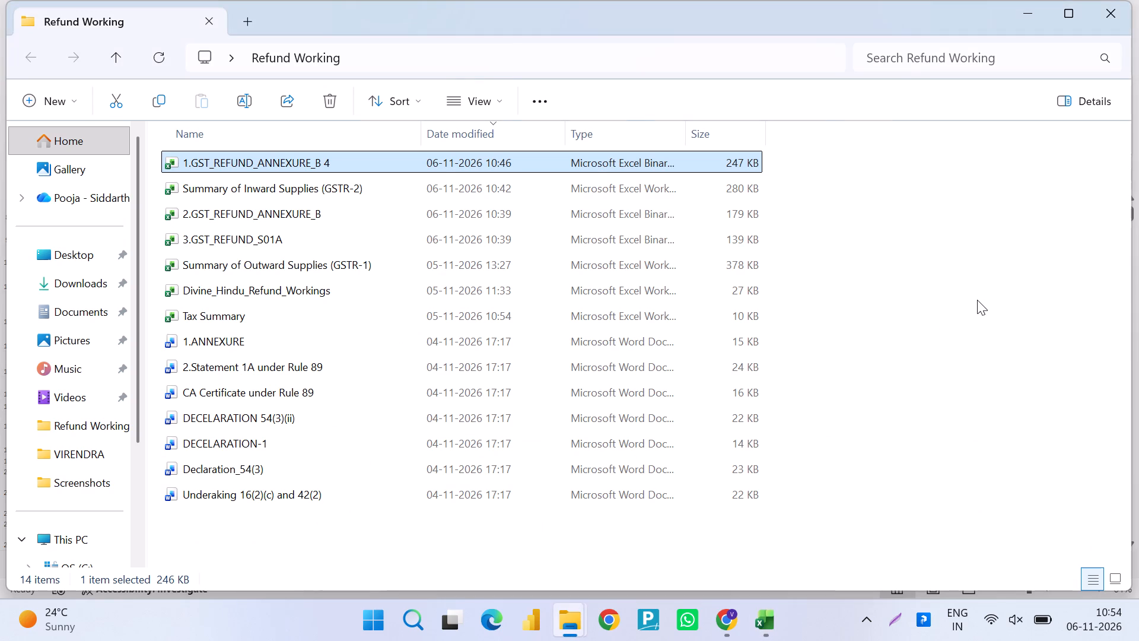
key("Down")
key("Down")
key("Up")
key("Return")
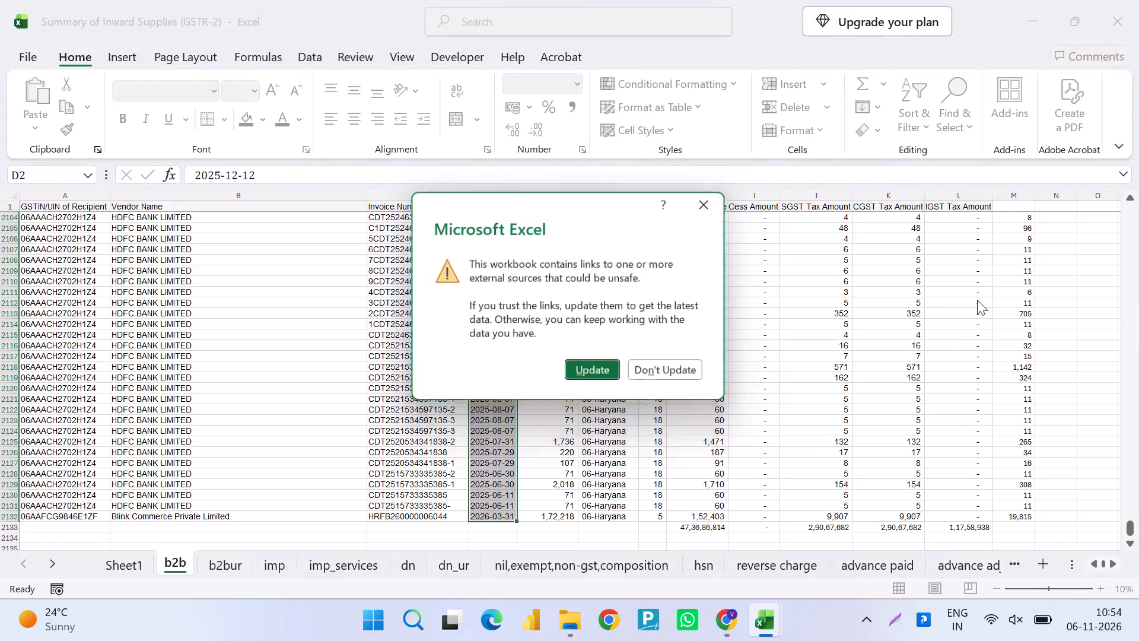
key("Return")
Copy Bharti Airtel's GSTIN from the first data row of the b2b sheet.
key("ctrl+Up")
key("Down")
key("Down")
key("Up")
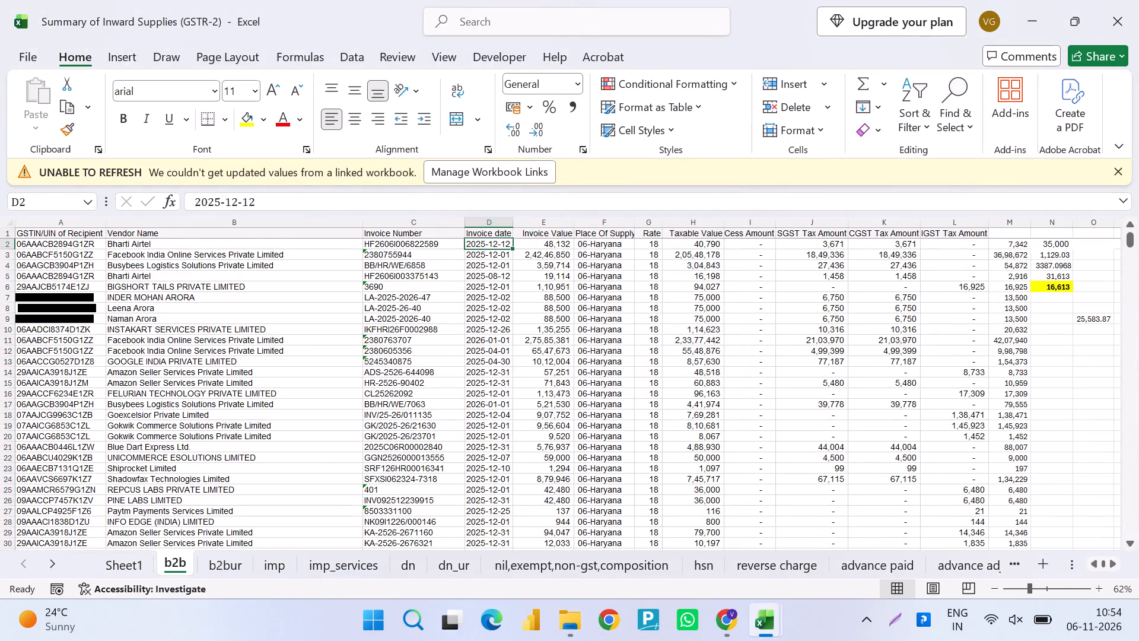
key("Left")
key("Left")
key("Left")
key("Right")
key("Left")
key("Left")
key("Left")
key("ctrl+c")
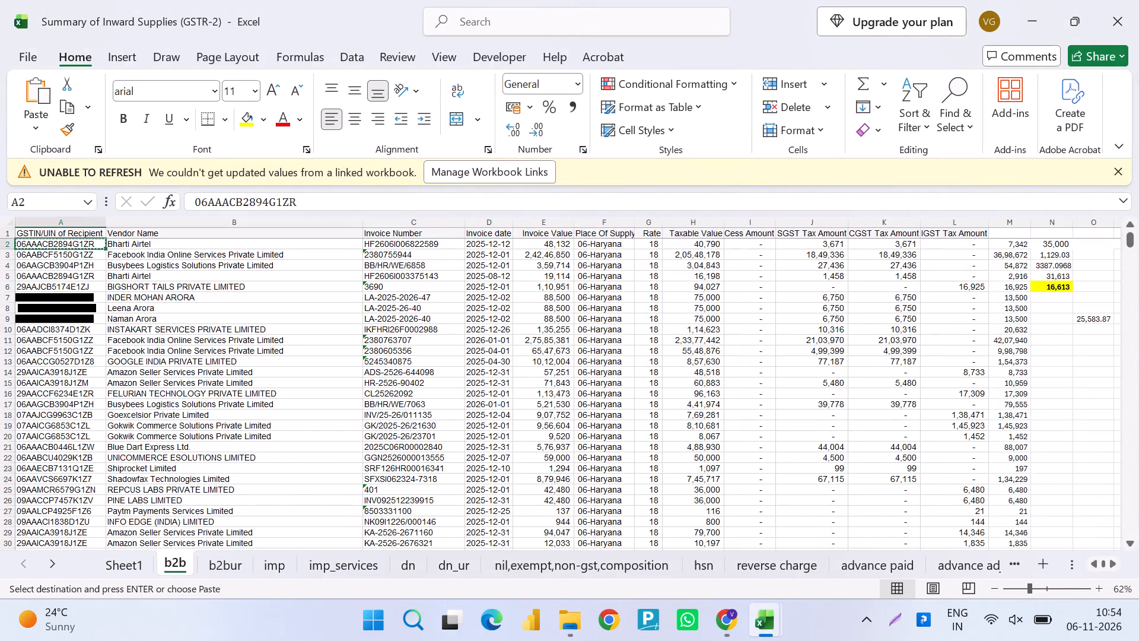
Return to the Annexure B workbook and re-enter the second invoice row's supplier GSTIN as it stands.
key("alt+Tab")
key("Down")
key("Left")
key("Down")
key("F2")
key("Return")
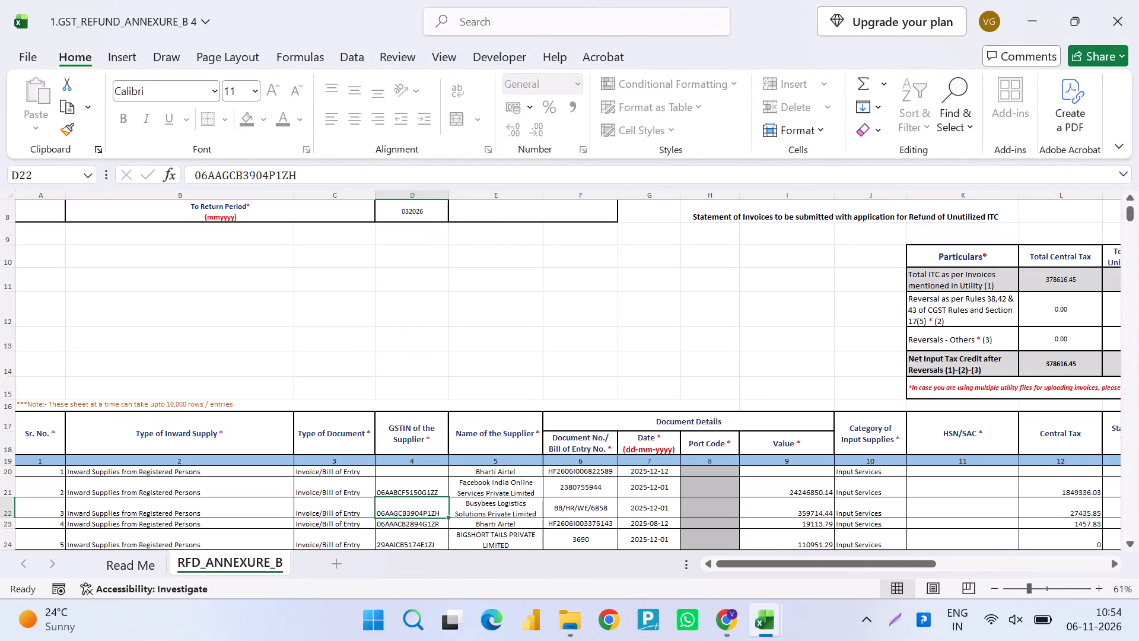
Copy Bharti Airtel's GSTIN from the b2b sheet again and paste it into GSTIN of the Supplier in Annexure B's first invoice row.
key("Up")
key("Up")
key("alt+Tab")
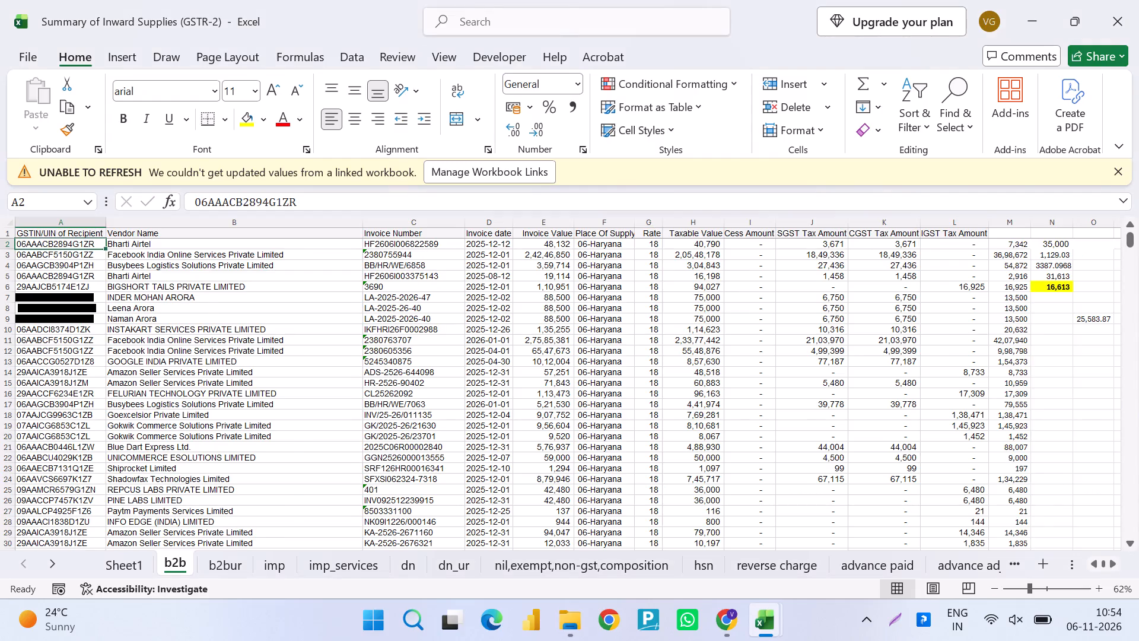
key("ctrl+c")
key("alt+Tab")
key("ctrl+v")
key("F2")
key("Return")
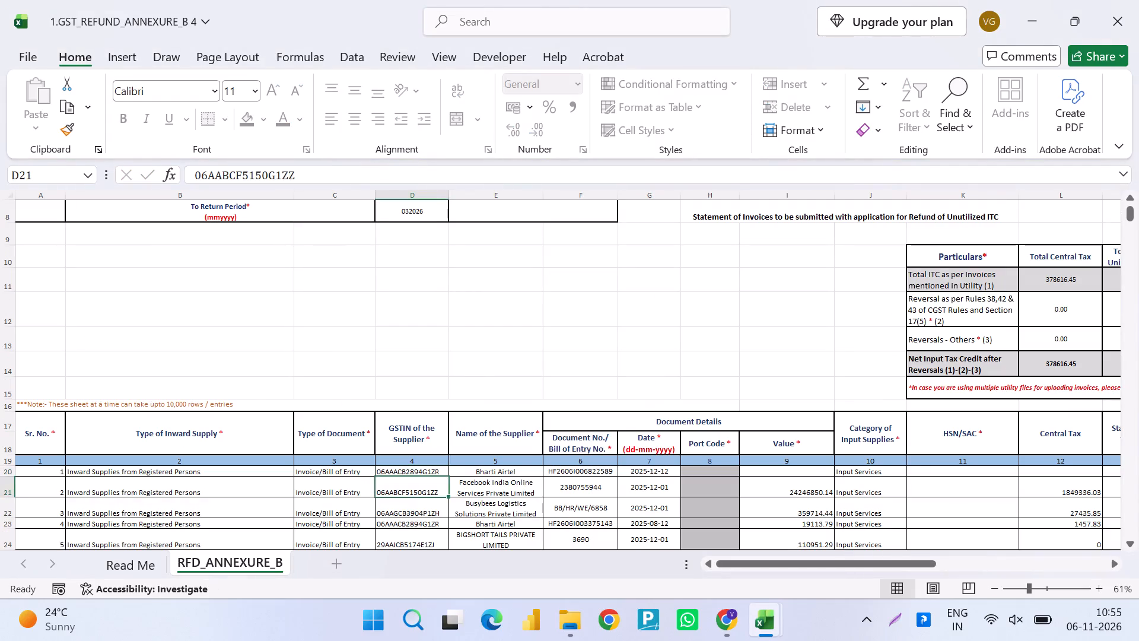
Copy Bharti Airtel's invoice value, 48132.2, from the b2b sheet into Value in Annexure B's first invoice row.
key("Up")
key("Right")
key("Right")
key("Right")
key("Right")
key("Right")
key("Left")
key("Right")
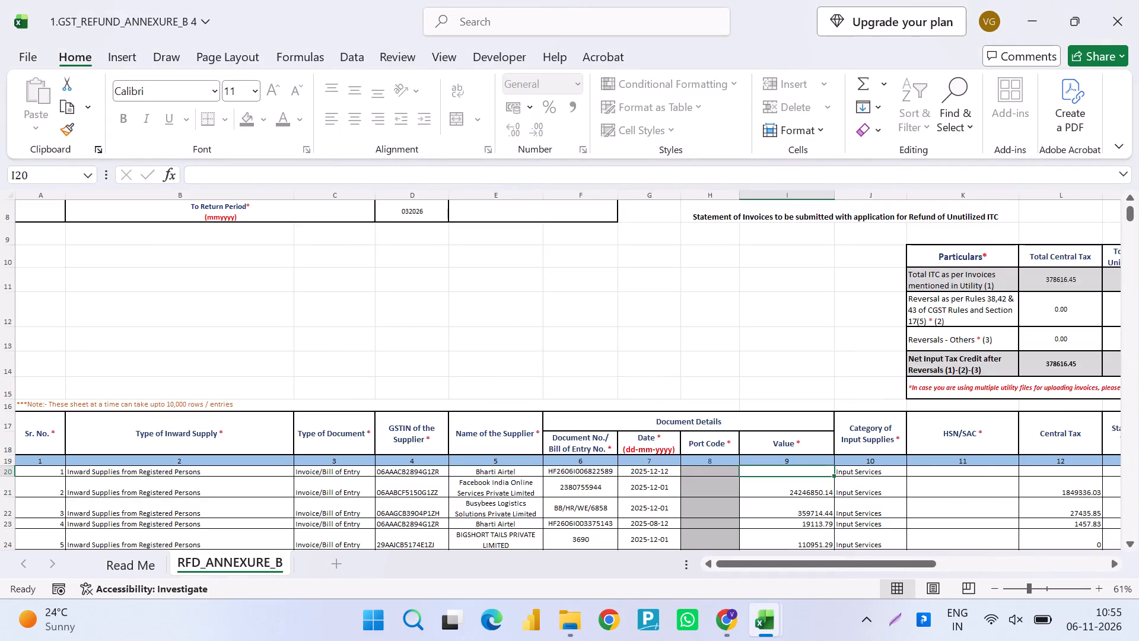
key("alt+Tab")
key("Right")
key("Right")
key("Right")
key("Right")
key("ctrl+c")
key("alt+Tab")
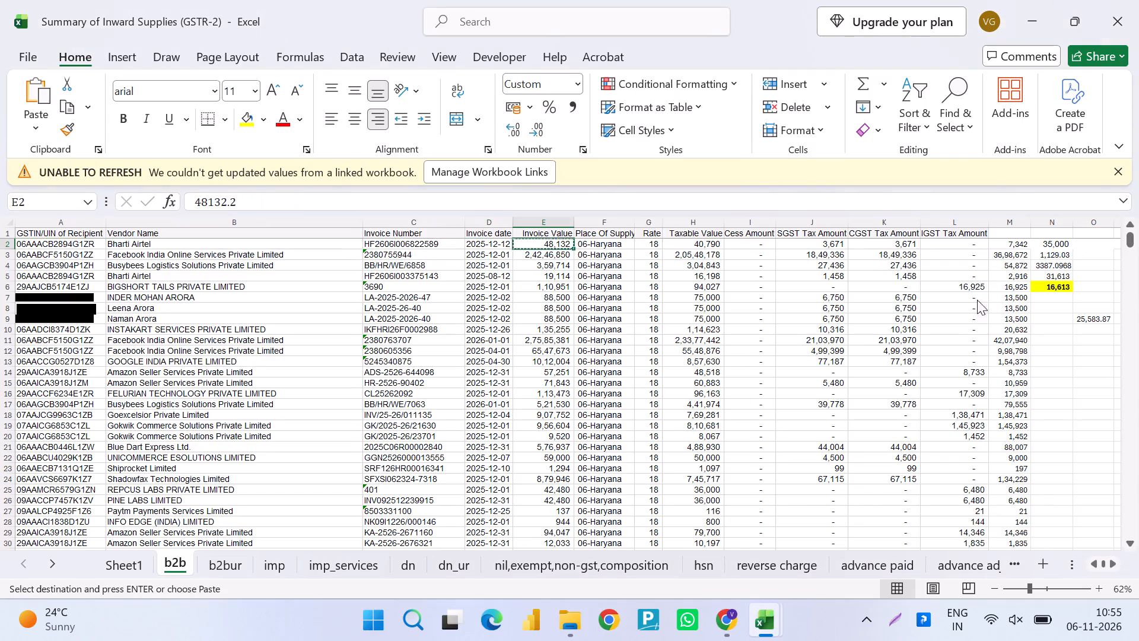
key("ctrl+v")
key("F2")
key("Return")
Copy Bharti Airtel's SGST tax amount, 3671.1, from the b2b sheet into Central Tax in Annexure B's first invoice row.
key("Up")
key("Right")
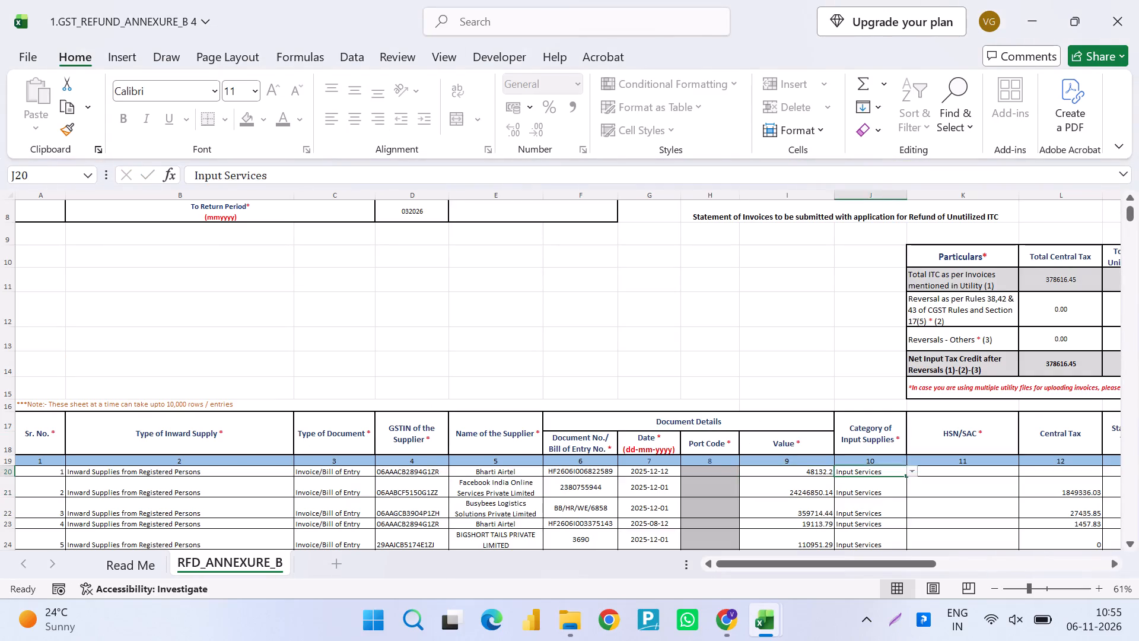
key("Right")
key("Right")
key("Right")
key("Right")
key("Left")
key("Left")
key("Left")
key("alt+Tab")
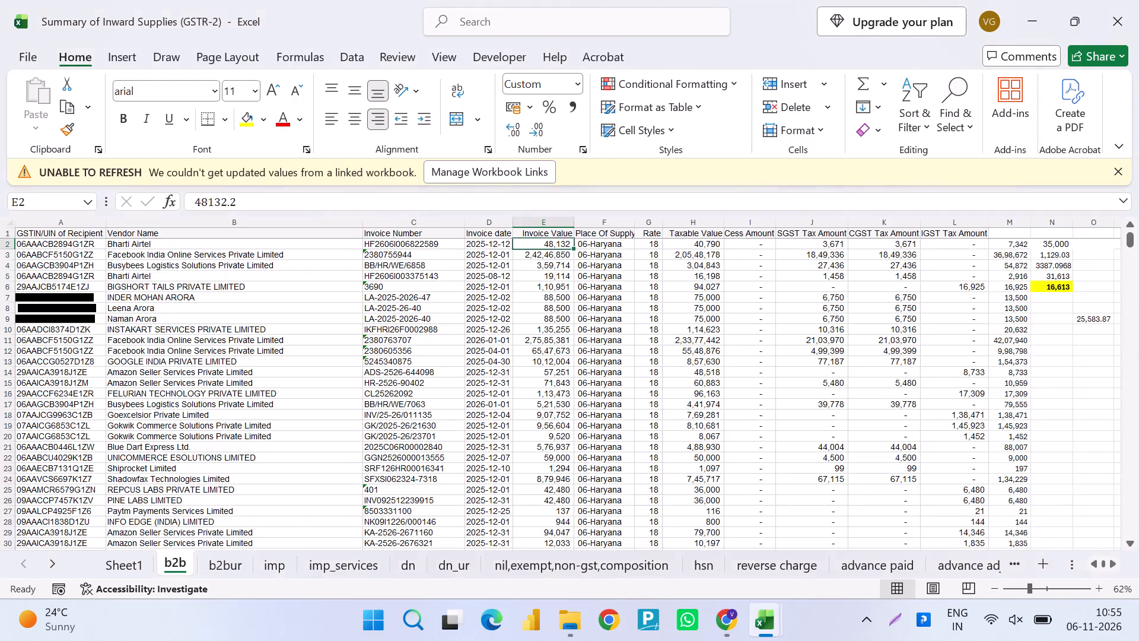
key("alt+Tab")
key("alt+Tab")
key("alt+Tab")
key("alt+Tab")
key("alt+Tab")
key("alt+Tab")
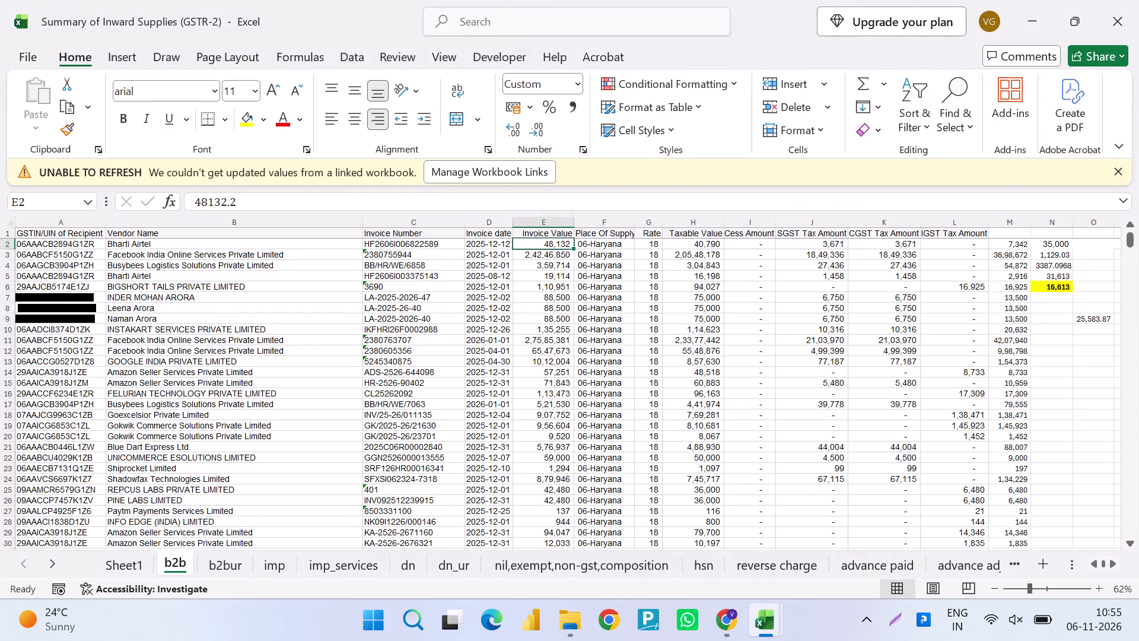
key("Right")
key("Right")
key("Right")
key("Right")
key("Right")
key("ctrl+c")
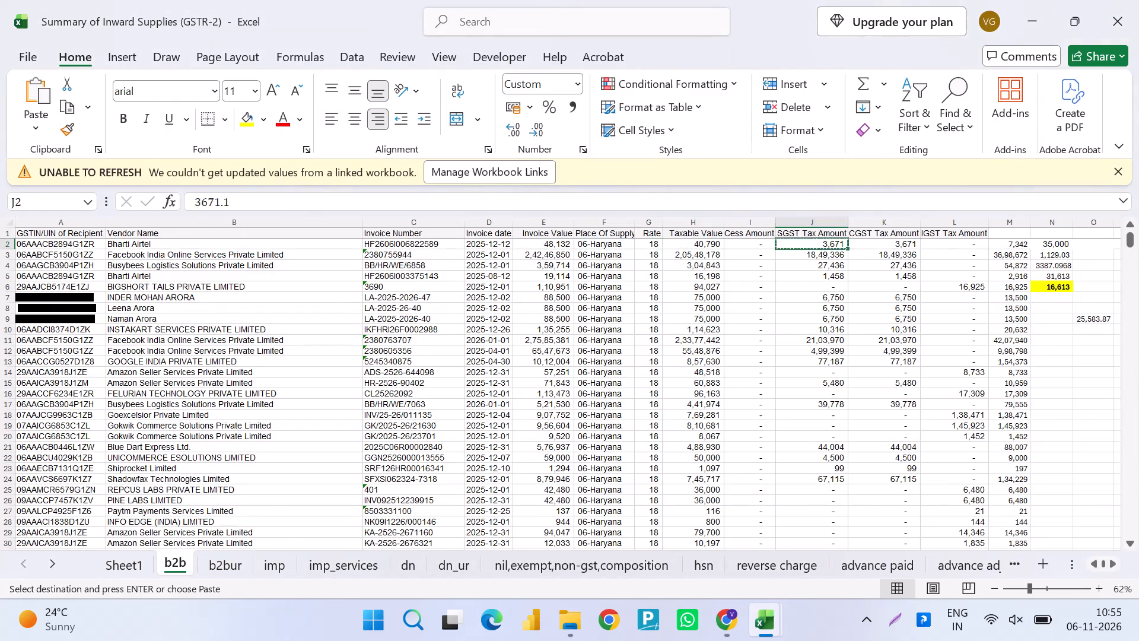
key("alt+Tab")
key("Right")
key("ctrl+v")
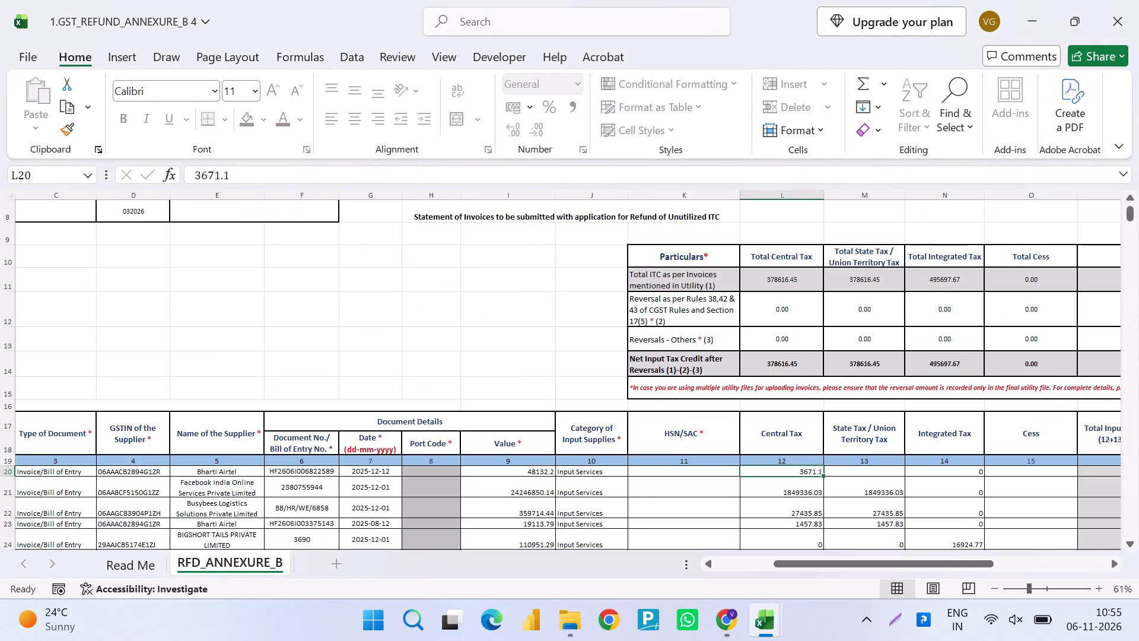
key("F2")
key("Return")
Fill the first invoice row's State Tax with the Central Tax value, 3671.1, and re-enter its Integrated Tax as 0.
key("Up")
key("Right")
key("ctrl+r")
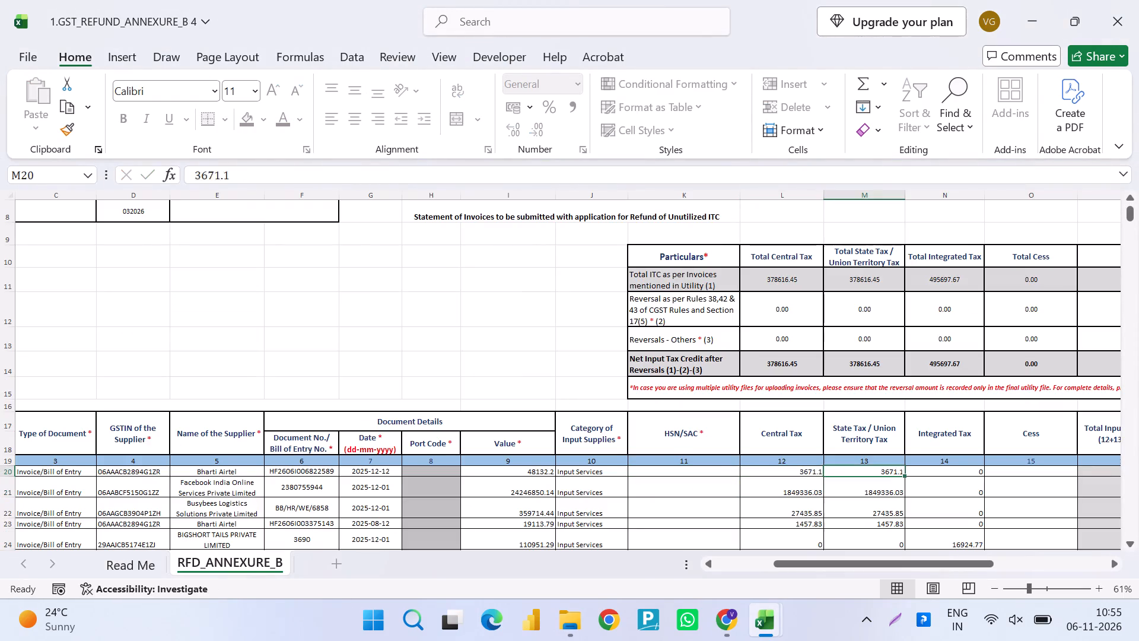
key("F2")
key("Return")
key("Up")
key("Right")
key("F2")
key("Return")
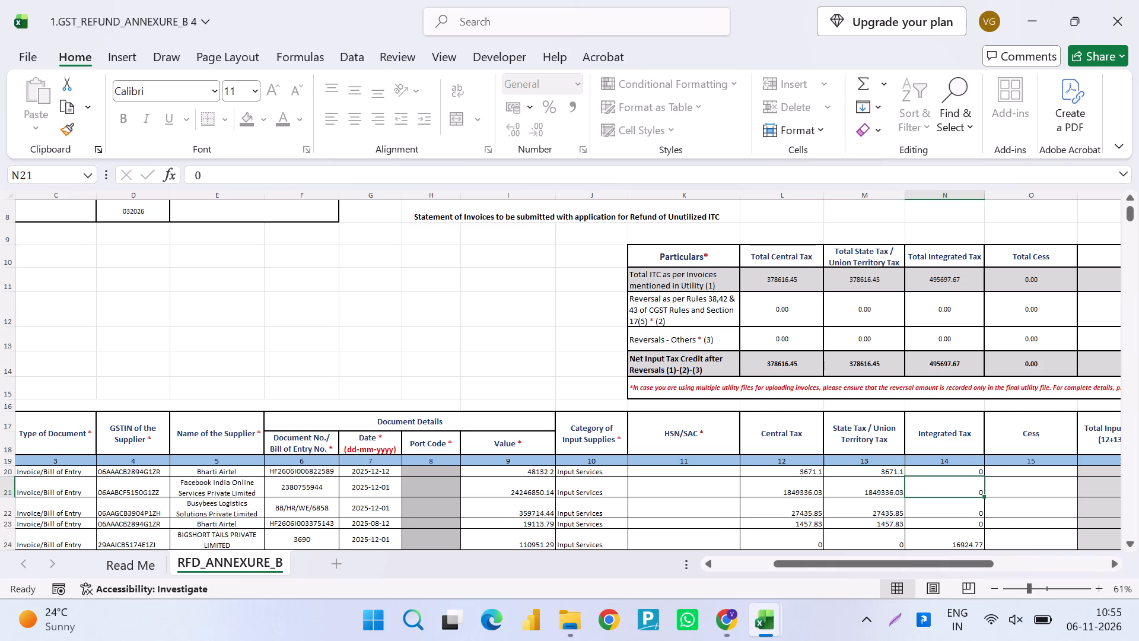
Save the 1.GST_REFUND_ANNEXURE_B 4 workbook and close it.
key("Up")
key("Right")
key("Right")
key("ctrl+s")
key("Right")
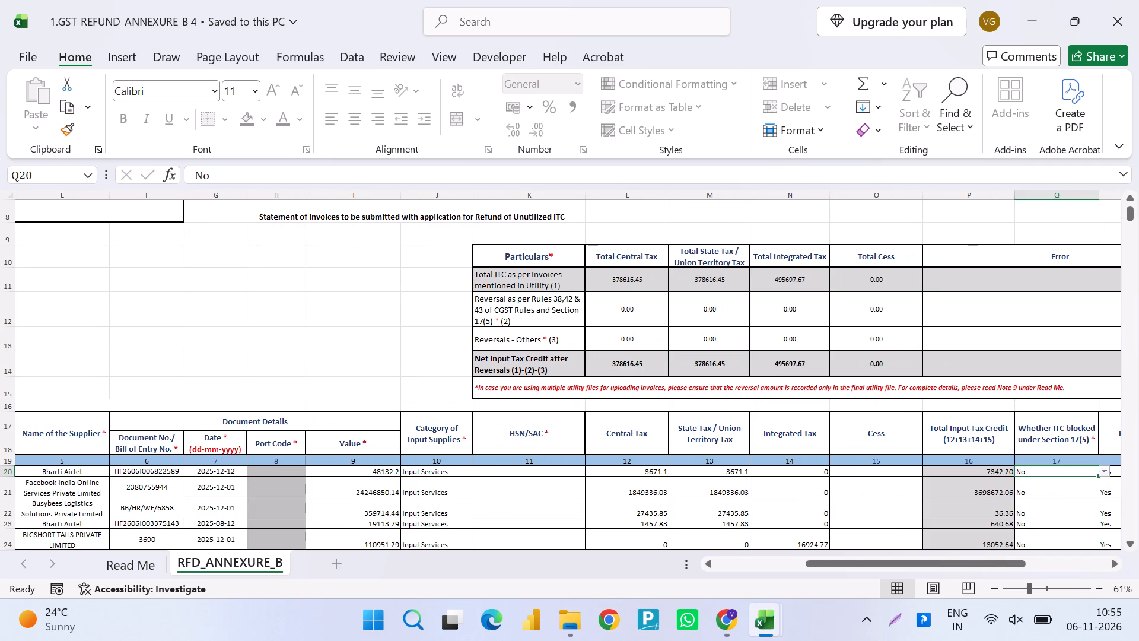
left_click(1138, 0)
Open the 2.GST_REFUND_ANNEXURE_B workbook from the Refund Working folder and enable editing.
key("alt+Tab")
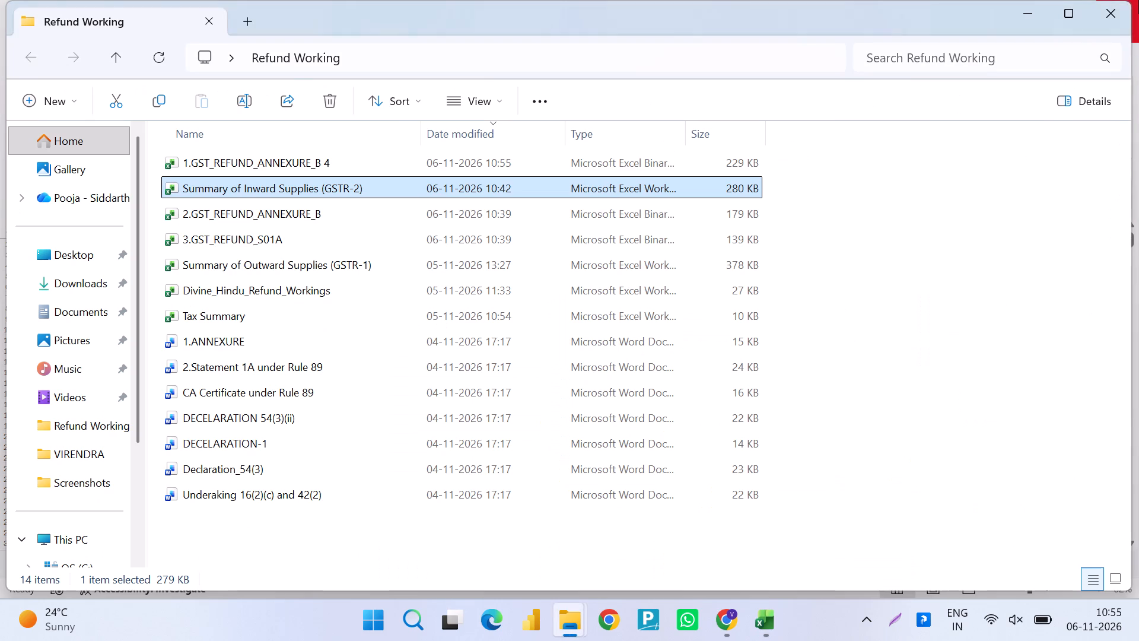
key("Down")
key("Down")
key("Up")
key("shift+Return")
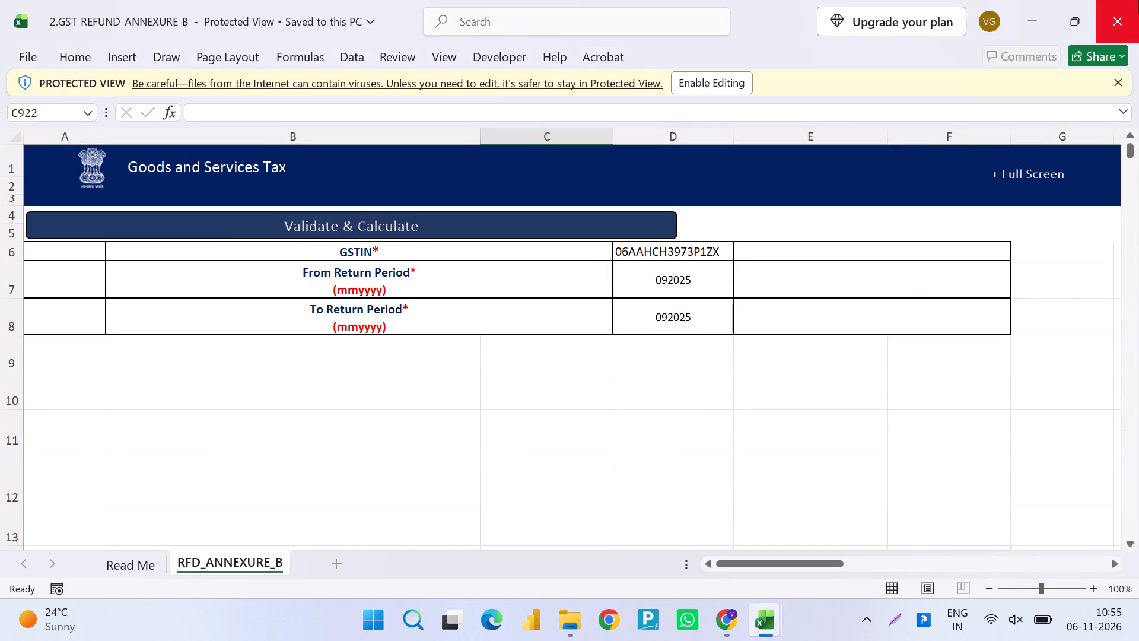
left_click(698, 77)
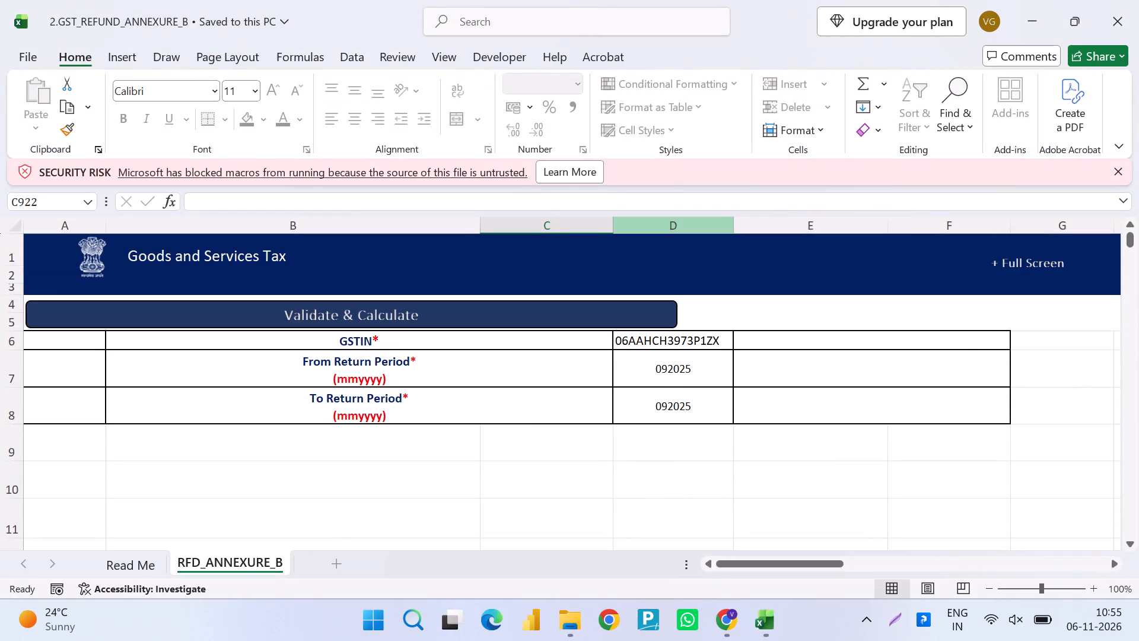
Examine the Central Tax entries of the invoice table from its first row down to the end.
scroll(673, 341, "down", 1)
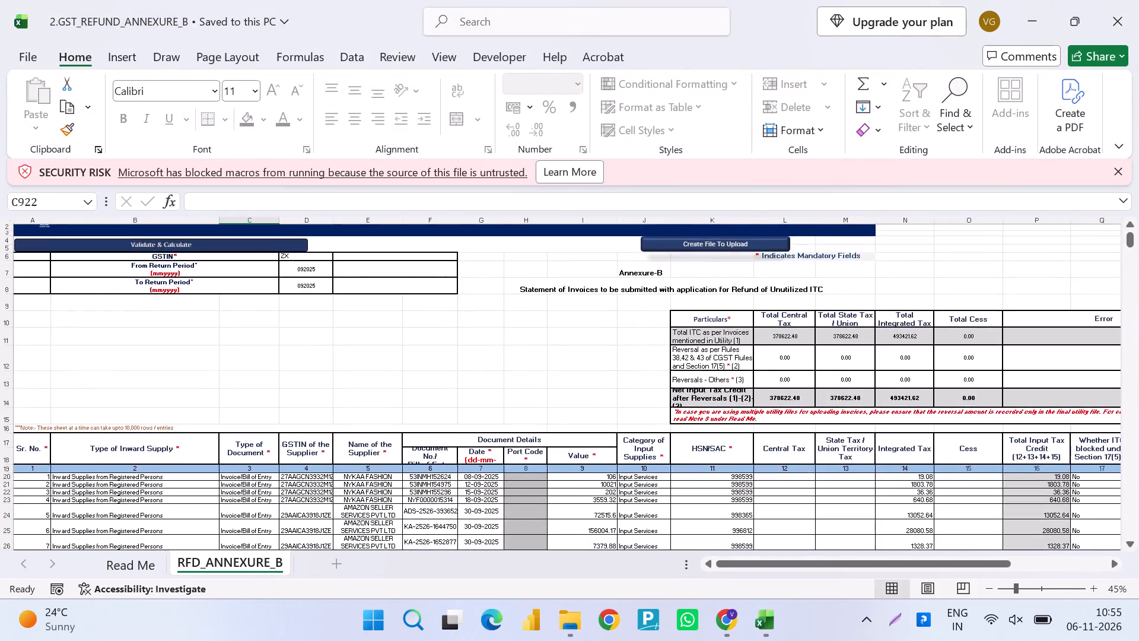
scroll(673, 341, "down", 2)
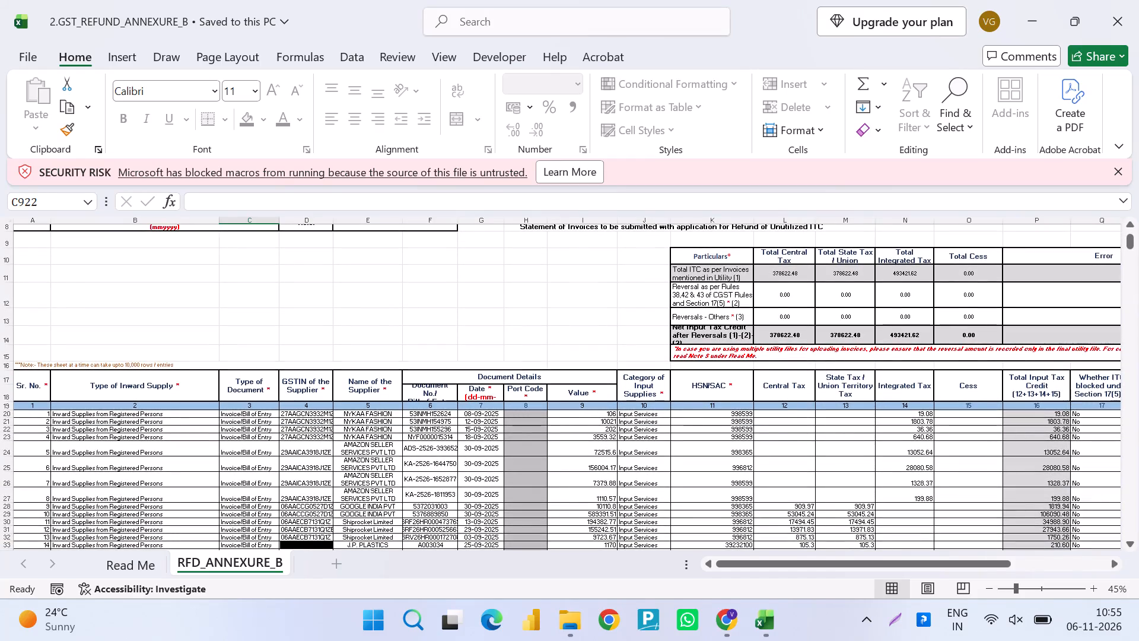
left_click(793, 423)
key("Up")
key("ctrl+shift+Down")
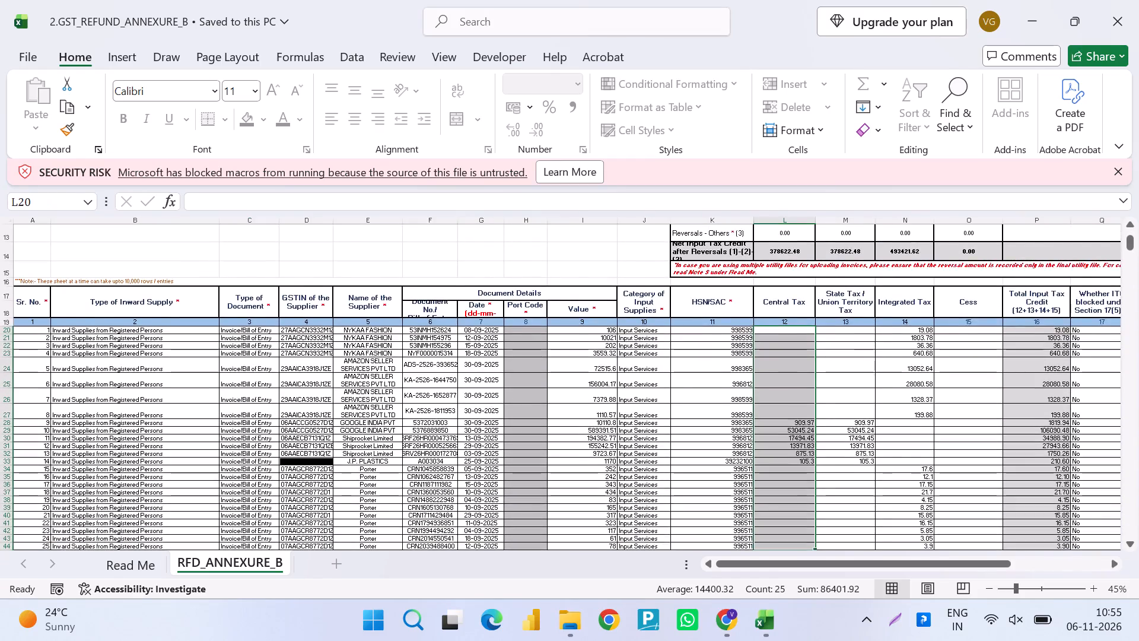
key("ctrl+shift+Down")
key("ctrl+shift+Down")
key("ctrl+shift+Up")
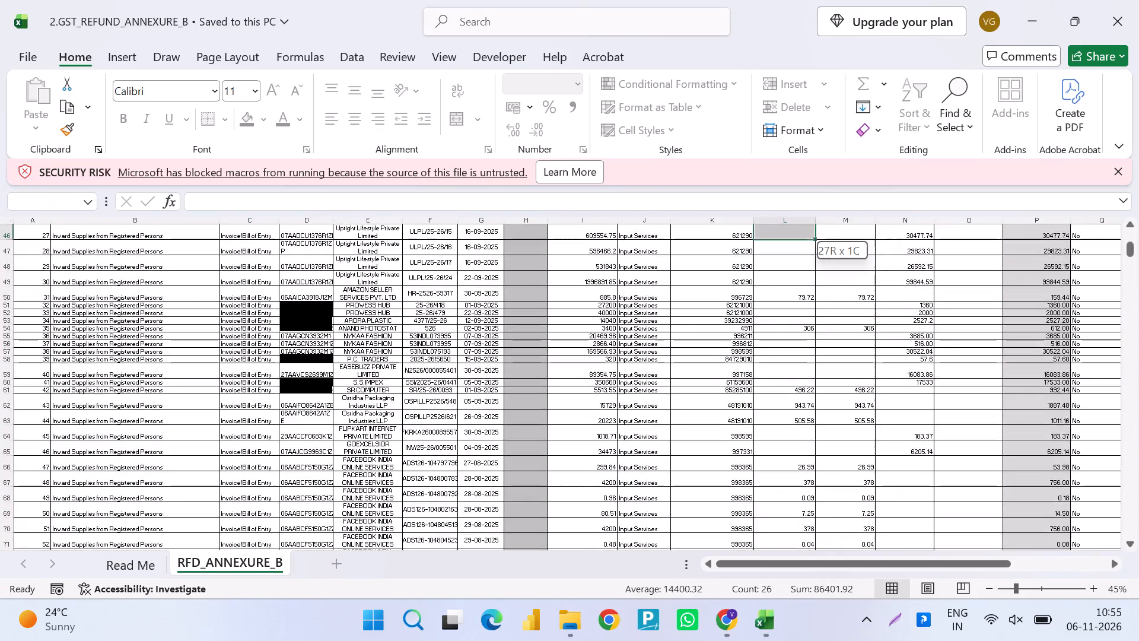
key("ctrl+shift+Down")
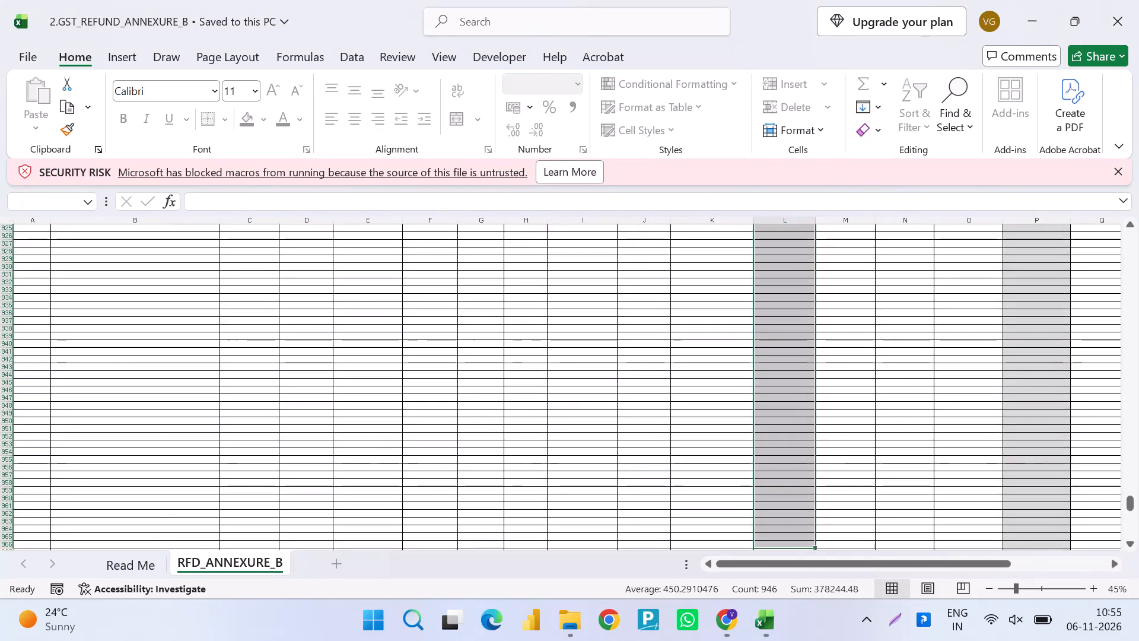
key("ctrl+Up")
key("Up")
key("ctrl+Up")
key("ctrl+Up")
key("ctrl+Up")
key("ctrl+Up")
key("Down")
key("Down")
key("Down")
key("Down")
key("Down")
key("Down")
key("Down")
key("Down")
key("Down")
key("Down")
key("Down")
key("Down")
key("Down")
key("Down")
key("Down")
key("Down")
key("Down")
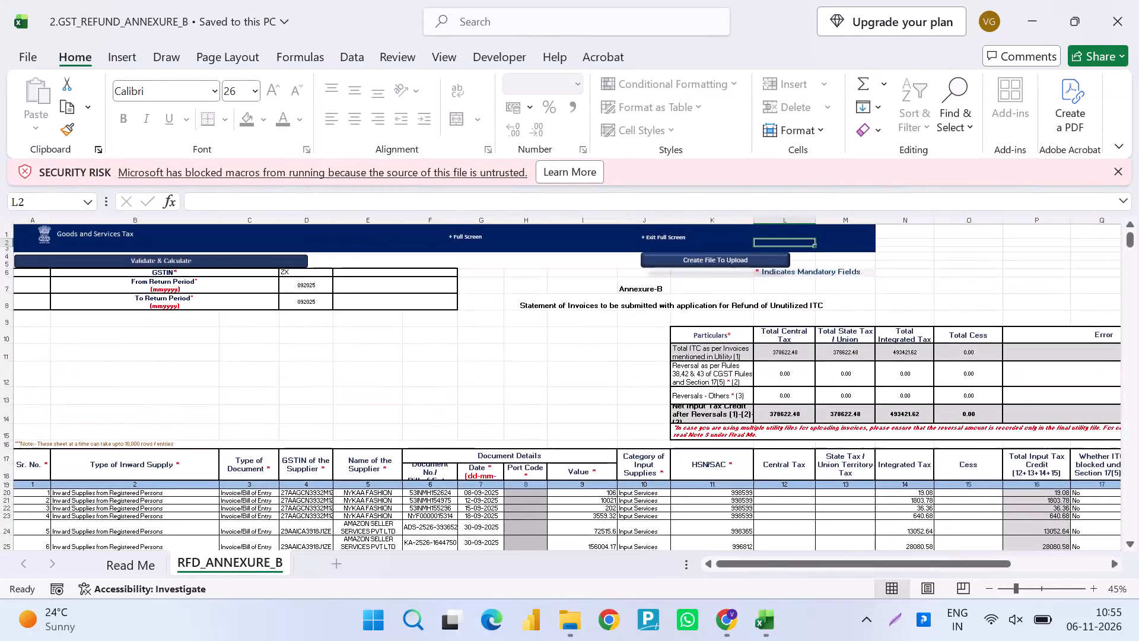
key("Down")
key("Down")
key("Down")
key("Up")
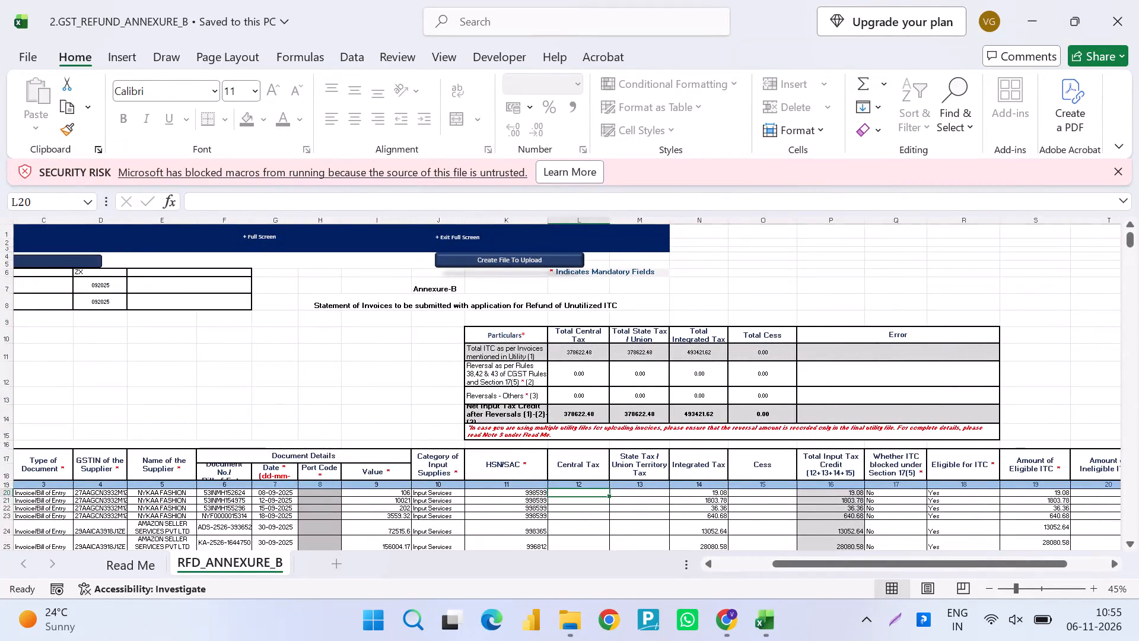
Check how far the existing invoice rows extend, using the Type of Inward Supply column from the first row.
key("ctrl+Left")
key("ctrl+Left")
key("ctrl+Left")
key("ctrl+Left")
key("ctrl+Left")
key("Right")
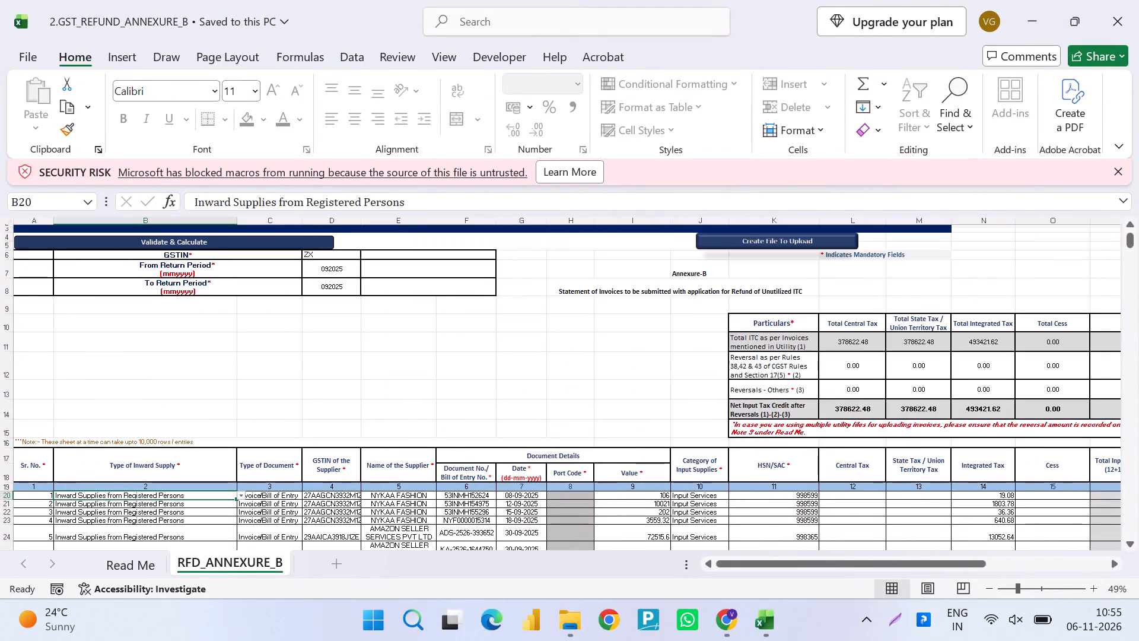
key("ctrl+shift+Down")
key("shift+space")
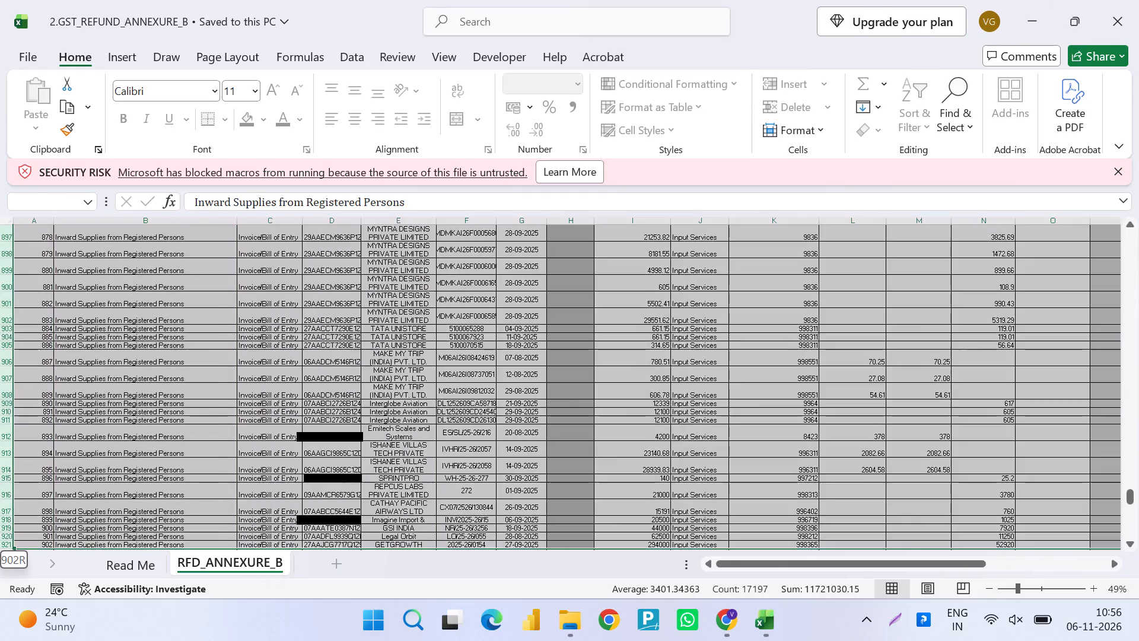
key("Up")
key("Down")
key("shift+space")
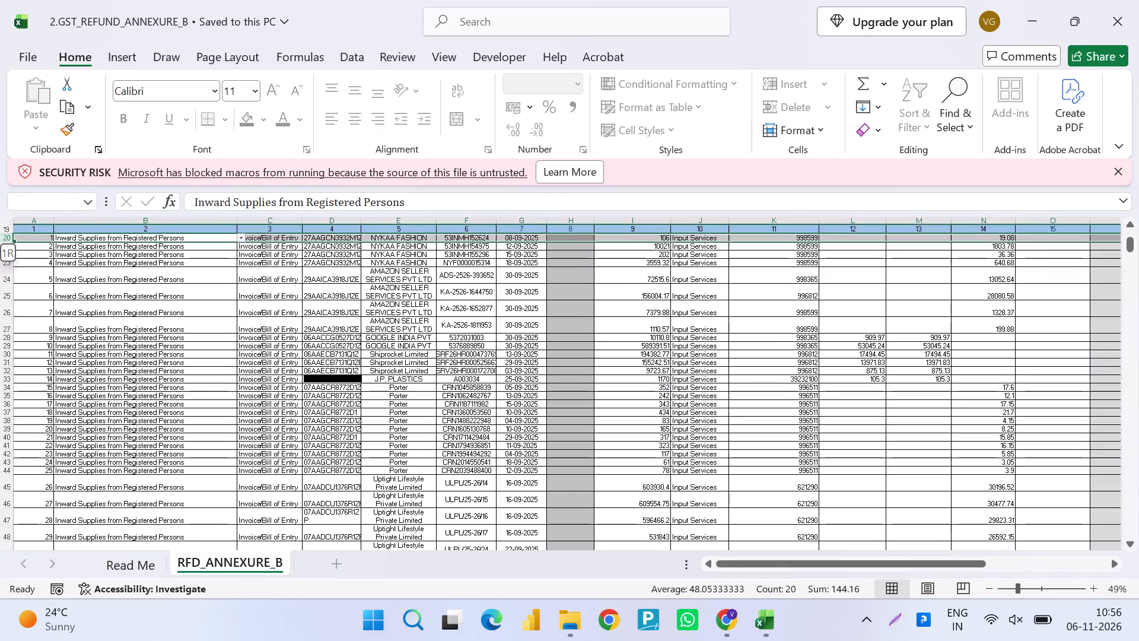
Save the 2.GST_REFUND_ANNEXURE_B workbook.
key("Up")
key("ctrl+Up")
key("ctrl+Up")
key("ctrl+Up")
key("ctrl+s")
key("Up")
key("Up")
key("Up")
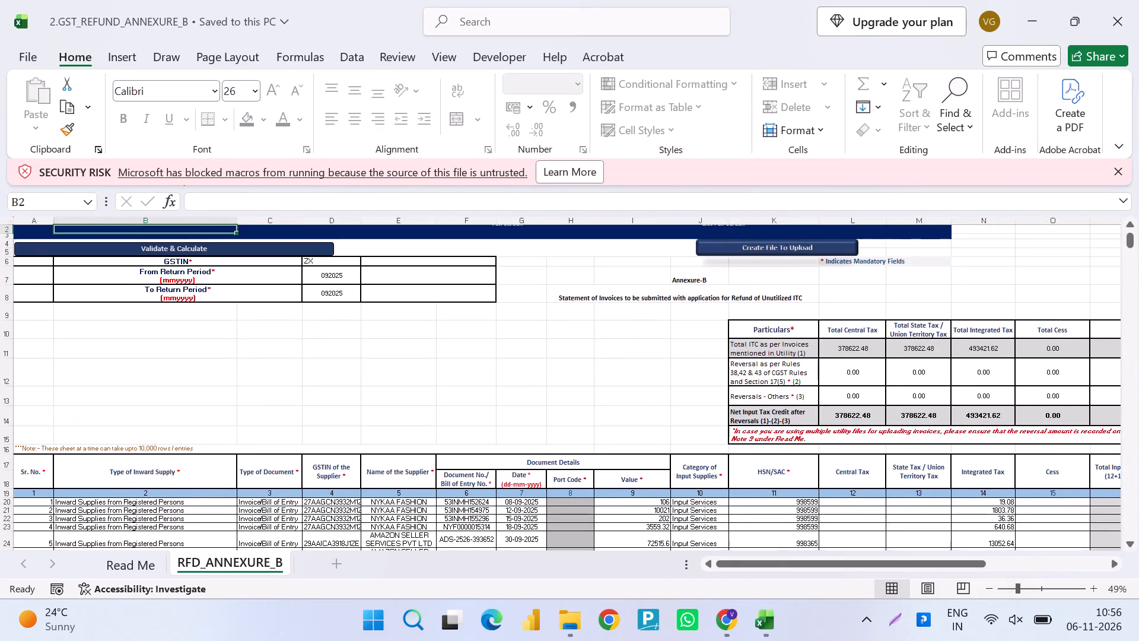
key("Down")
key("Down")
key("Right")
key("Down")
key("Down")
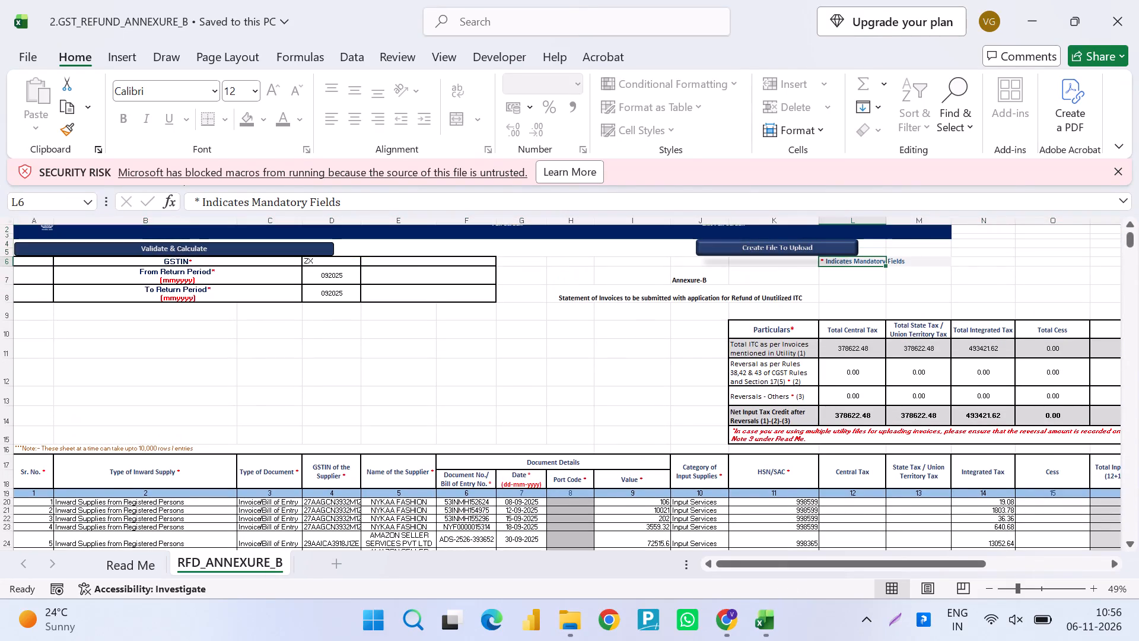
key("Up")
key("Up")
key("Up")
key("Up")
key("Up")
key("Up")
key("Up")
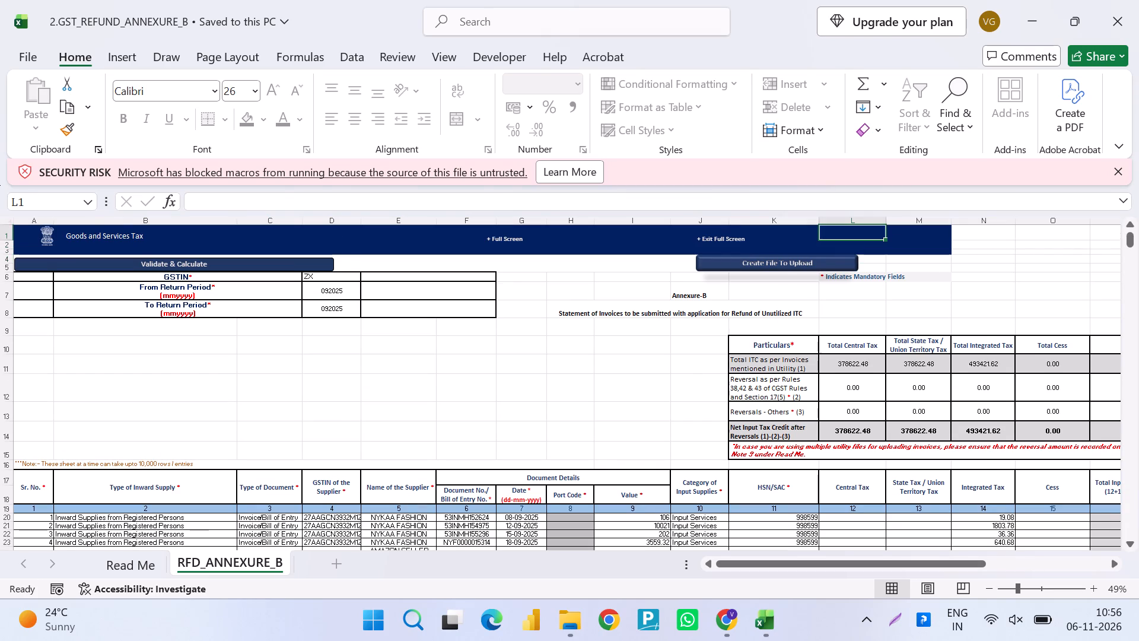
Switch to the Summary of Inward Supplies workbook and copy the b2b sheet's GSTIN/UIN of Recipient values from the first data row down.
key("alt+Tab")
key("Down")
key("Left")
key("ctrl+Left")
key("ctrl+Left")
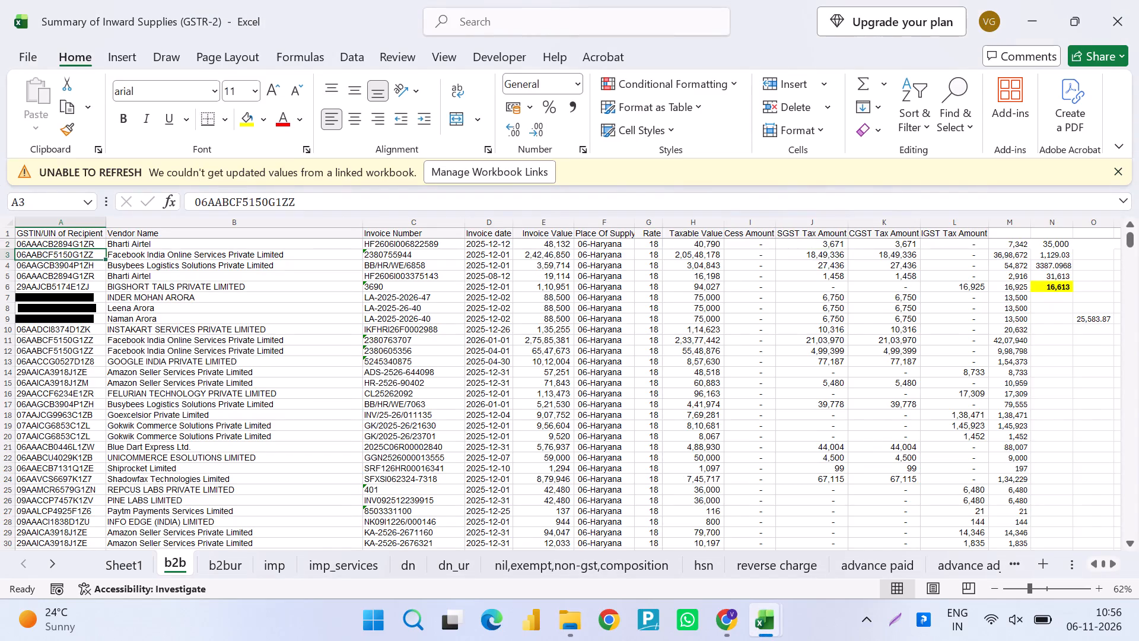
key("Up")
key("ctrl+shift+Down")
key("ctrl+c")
Return to the 2.GST_REFUND_ANNEXURE_B workbook and look over the first invoice row's columns, from the tax columns back to Type of Document.
key("alt+Tab")
key("Up")
key("Down")
key("Down")
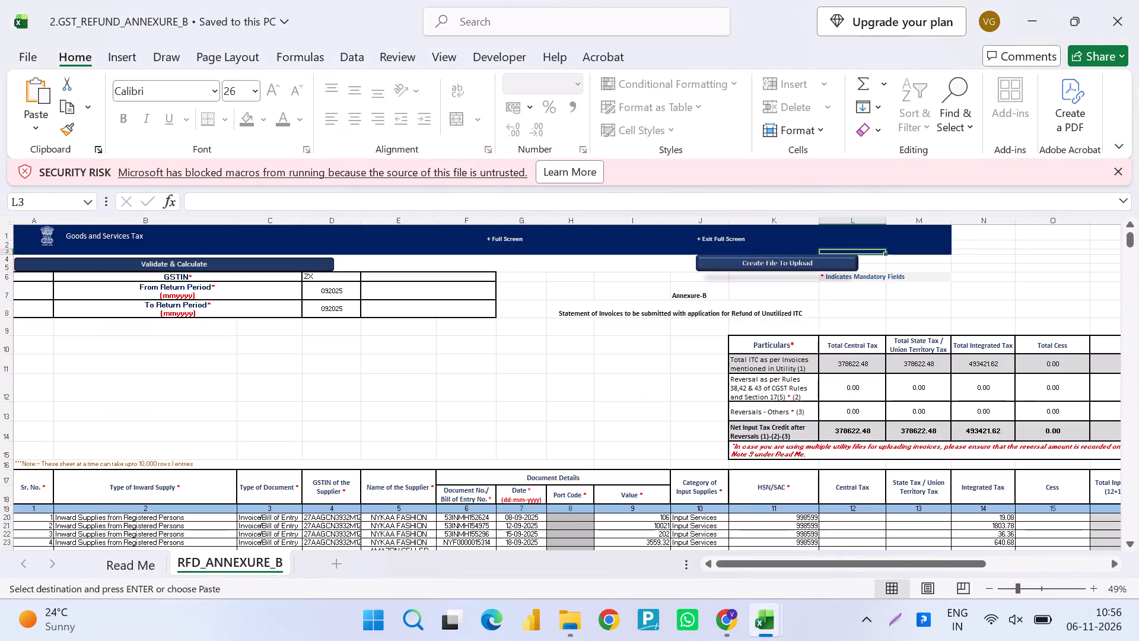
key("Down")
key("Down")
key("Down")
key("Down")
key("Down")
key("Down")
key("Down")
key("Down")
key("Down")
key("Down")
key("Down")
key("Down")
key("Down")
key("Down")
key("Down")
key("Down")
key("Down")
key("Left")
key("Left")
key("Left")
key("Left")
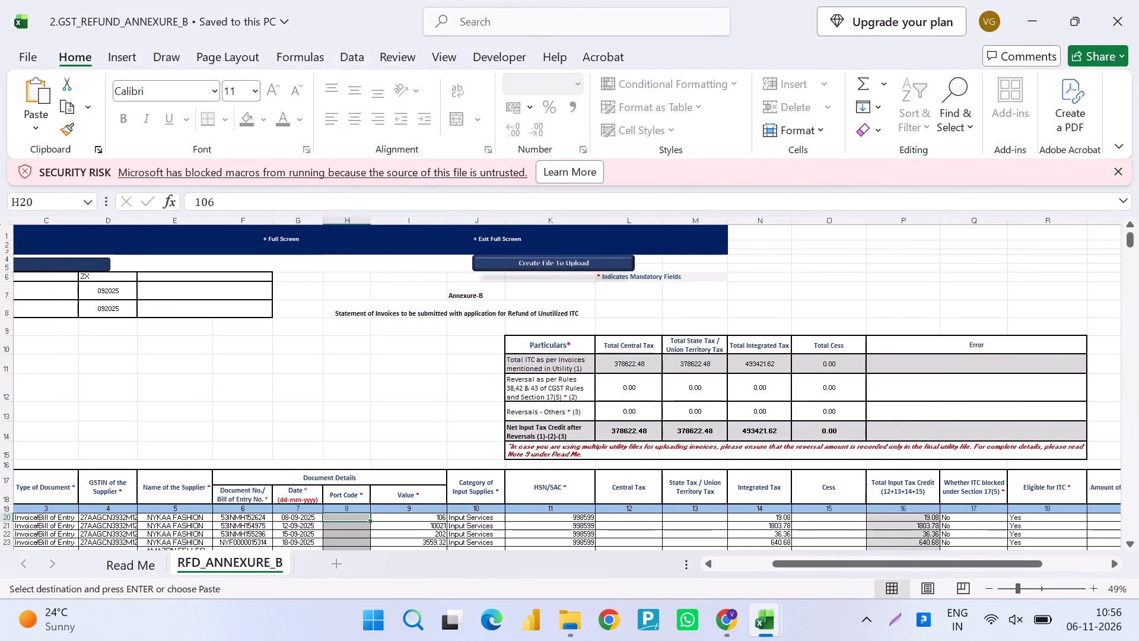
key("Left")
key("Left")
key("Left")
key("Left")
key("Left")
key("Left")
key("Left")
key("Left")
key("Left")
key("Left")
key("Left")
key("Left")
key("Left")
key("Left")
key("Left")
key("Left")
key("Left")
key("Right")
key("Right")
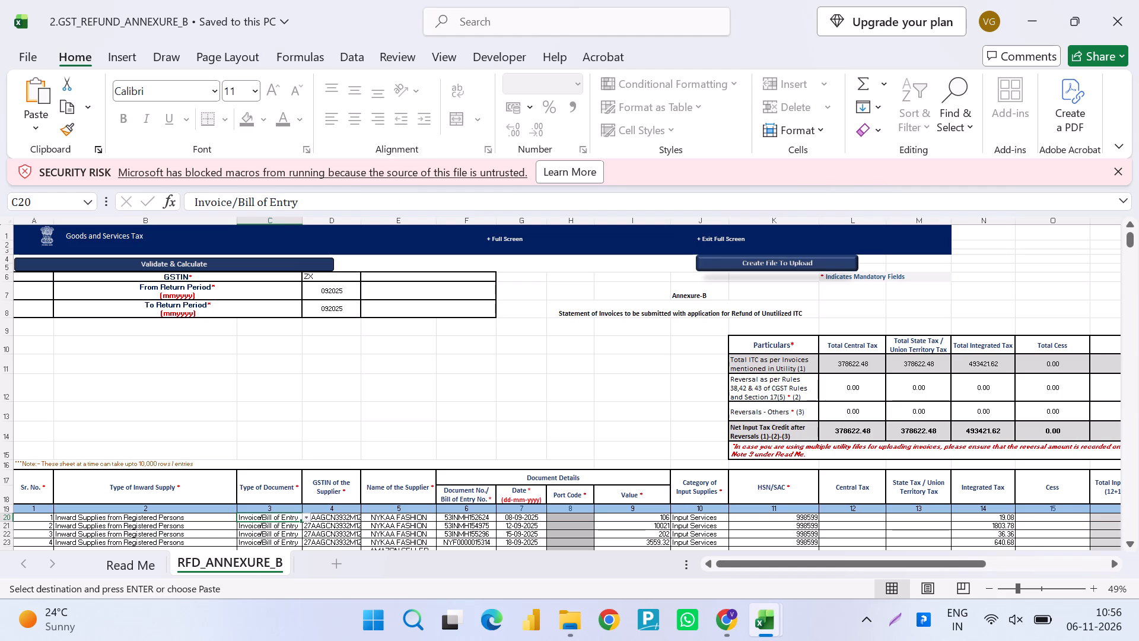
Close the 2.GST_REFUND_ANNEXURE_B workbook.
left_click(360, 62)
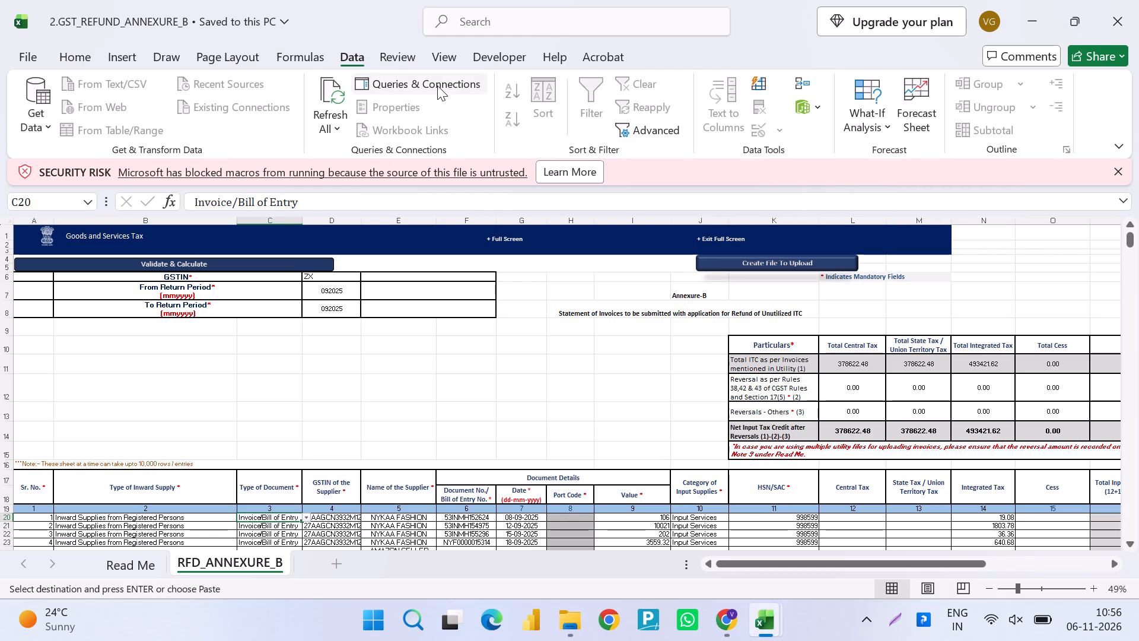
left_click(1138, 8)
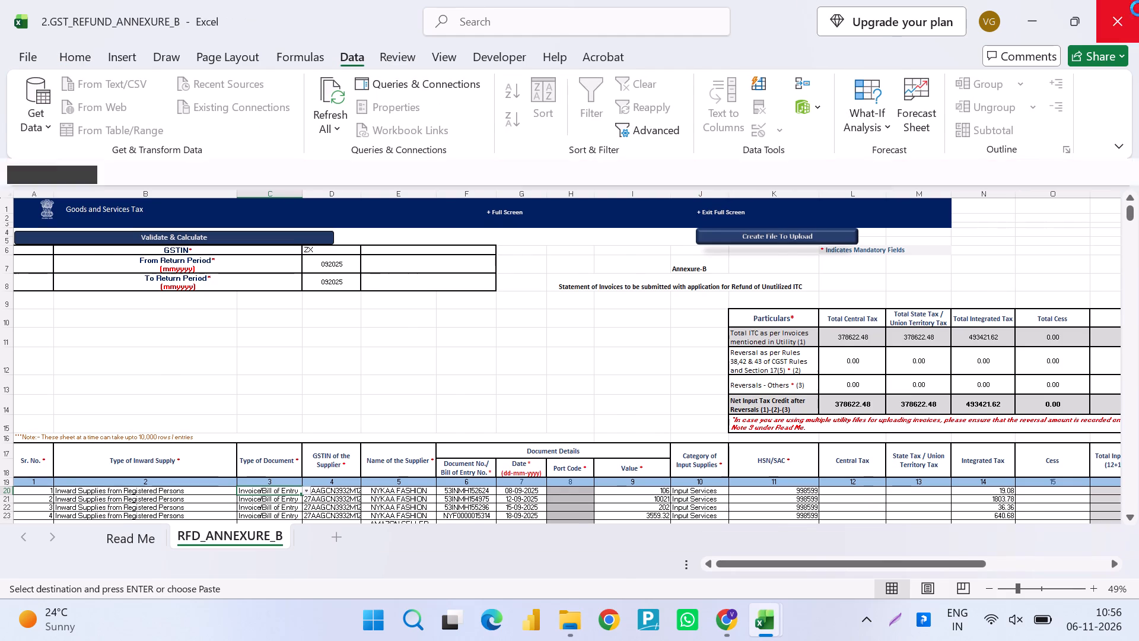
Unblock the 3.GST_REFUND_S01A file in its properties from the Refund Working folder and apply the change.
key("alt+Tab")
key("Down")
key("shift+Up")
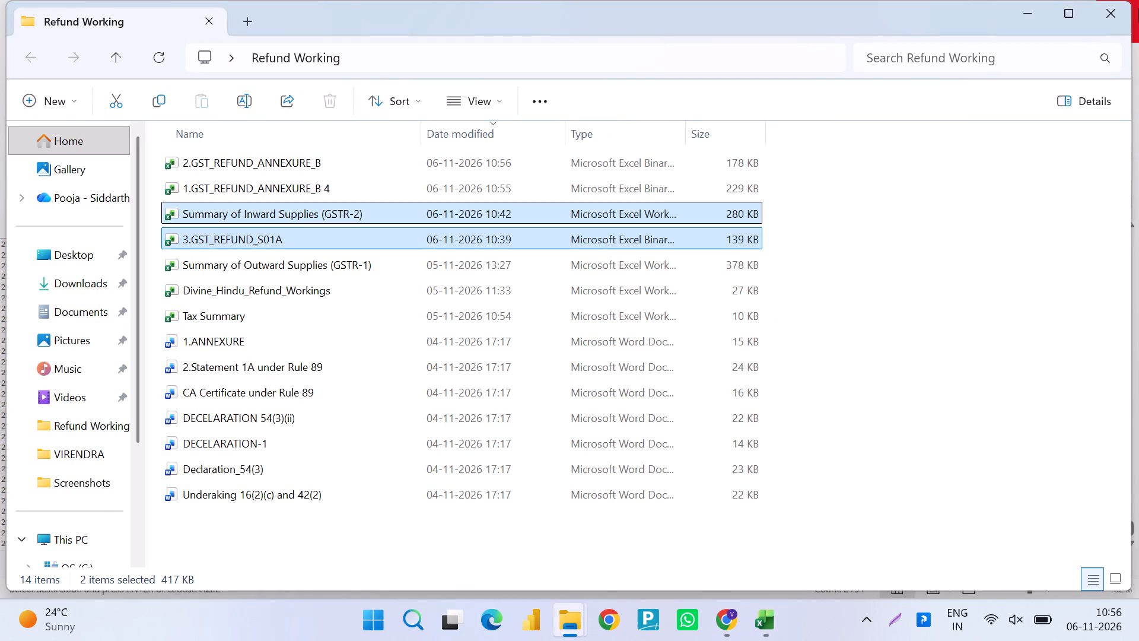
key("Up")
key("Down")
key("Down")
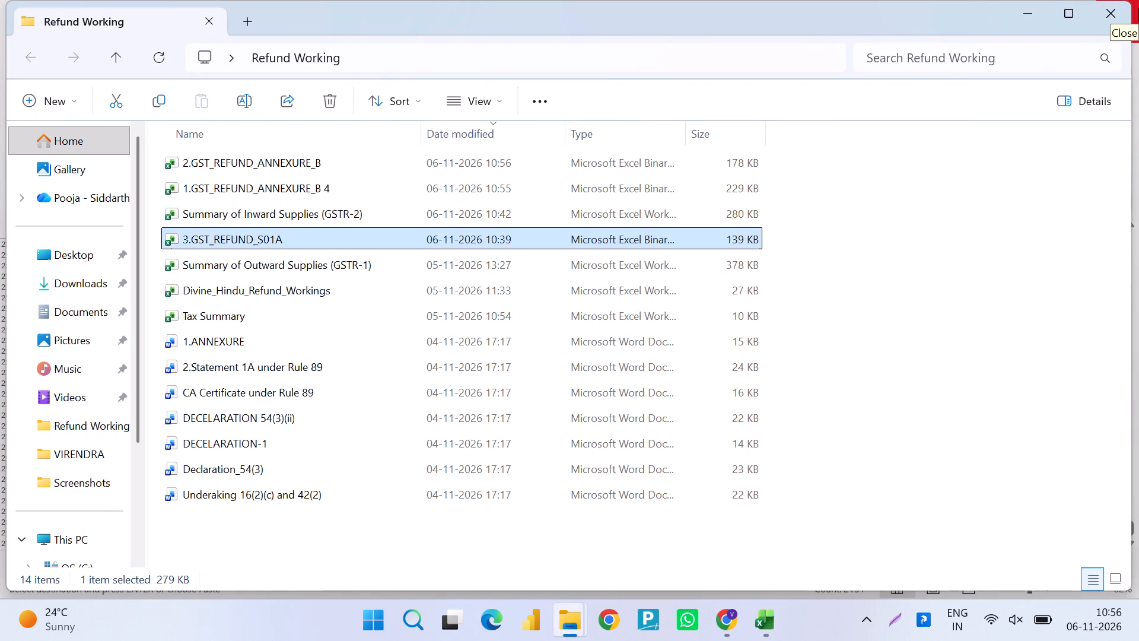
right_click(393, 236)
left_click(518, 519)
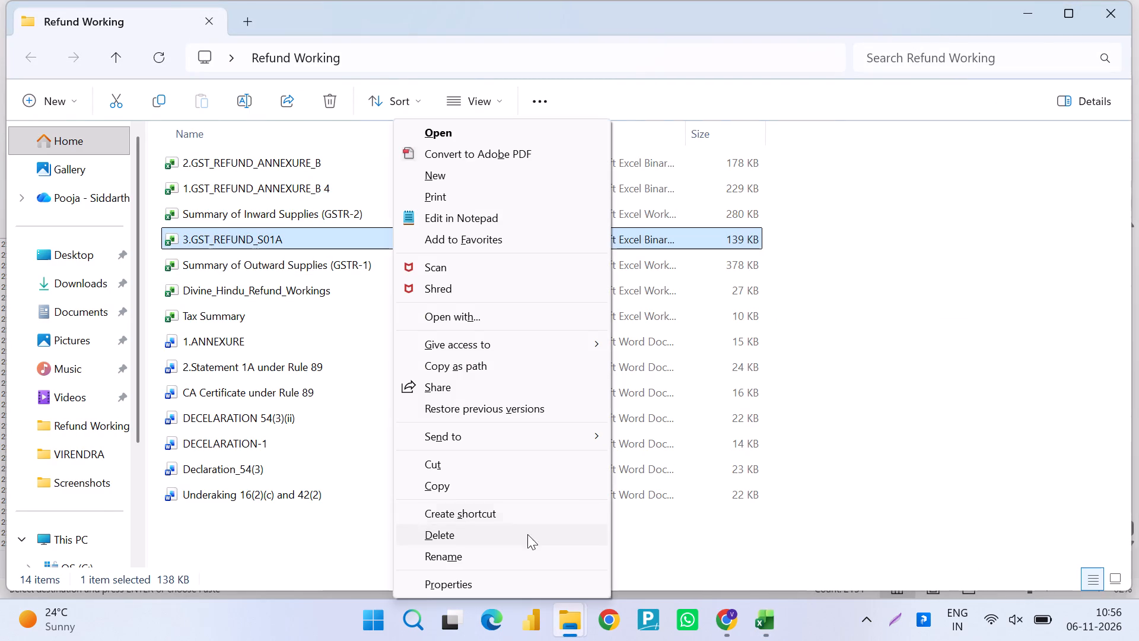
left_click(475, 584)
left_click(657, 505)
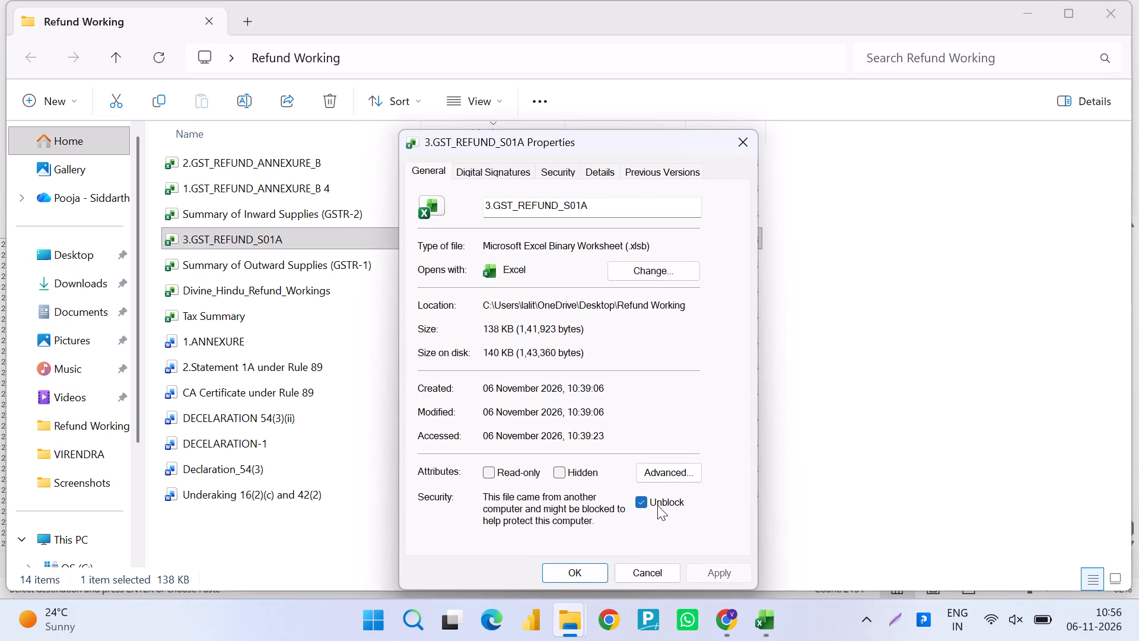
left_click(707, 575)
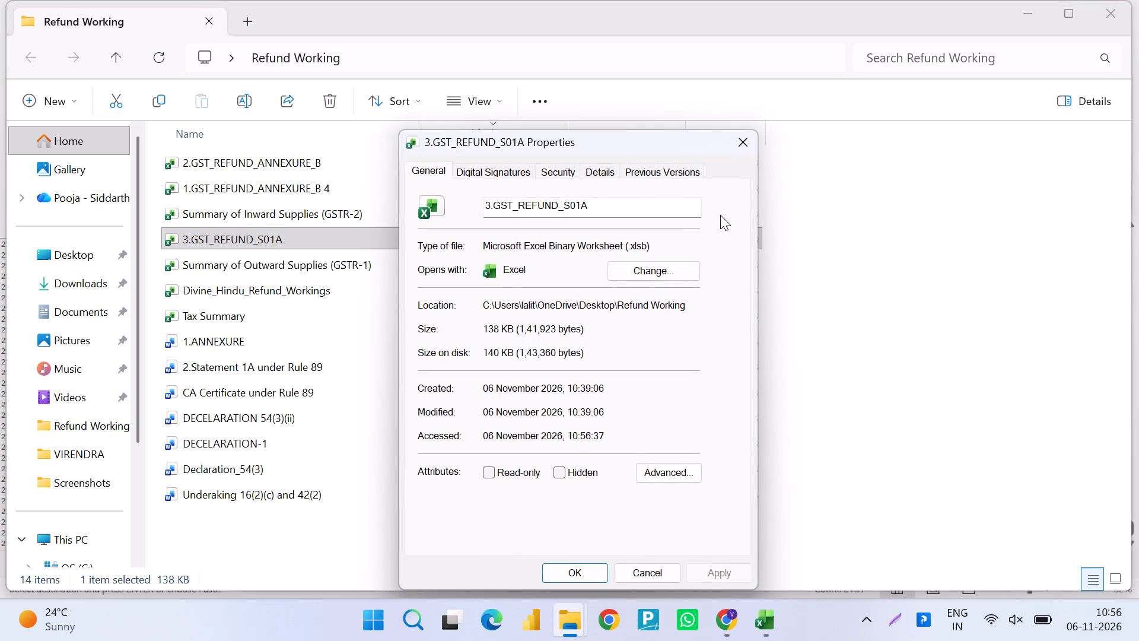
left_click(734, 135)
Open the 3.GST_REFUND_S01A workbook, leave its full-screen view and maximize its window.
double_click(236, 238)
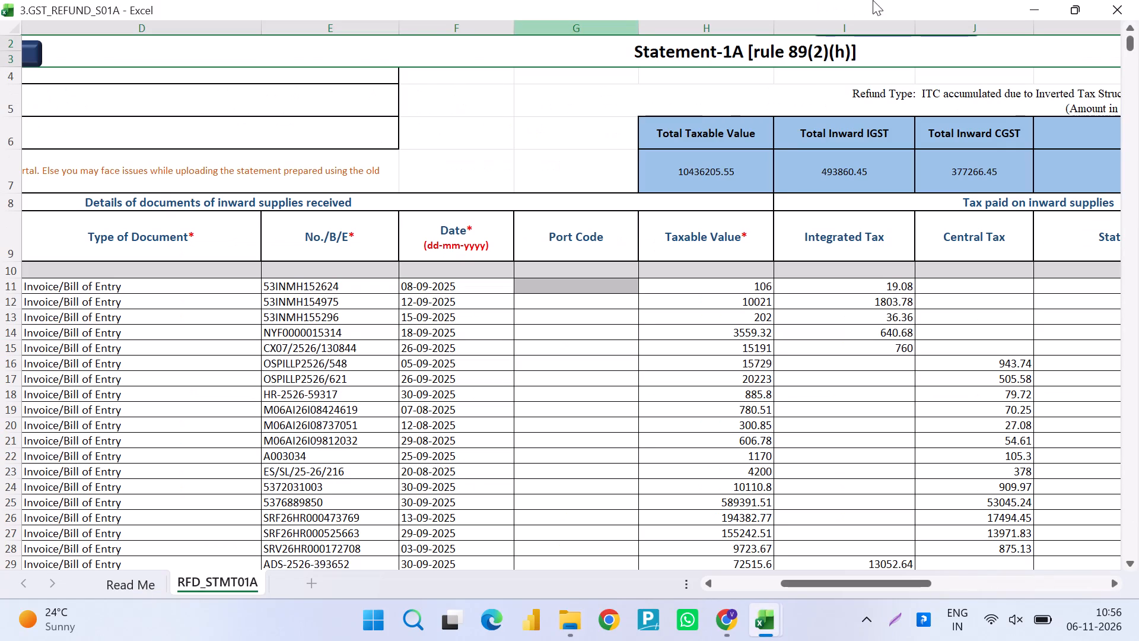
left_click(1077, 5)
scroll(540, 372, "down", 1)
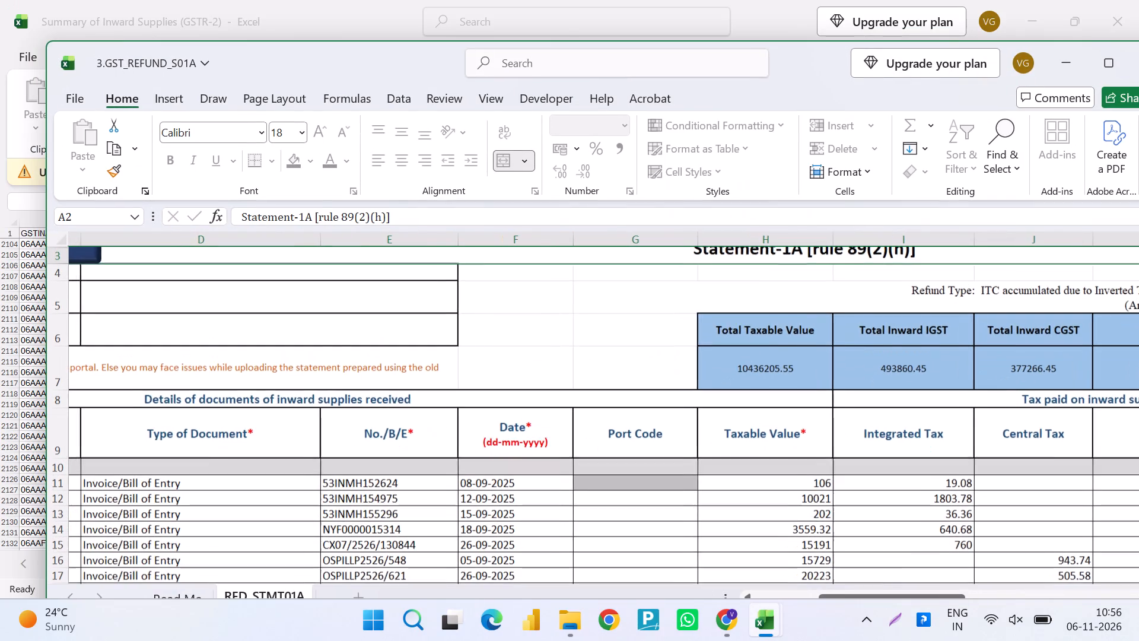
key("super+Right")
key("super+Up")
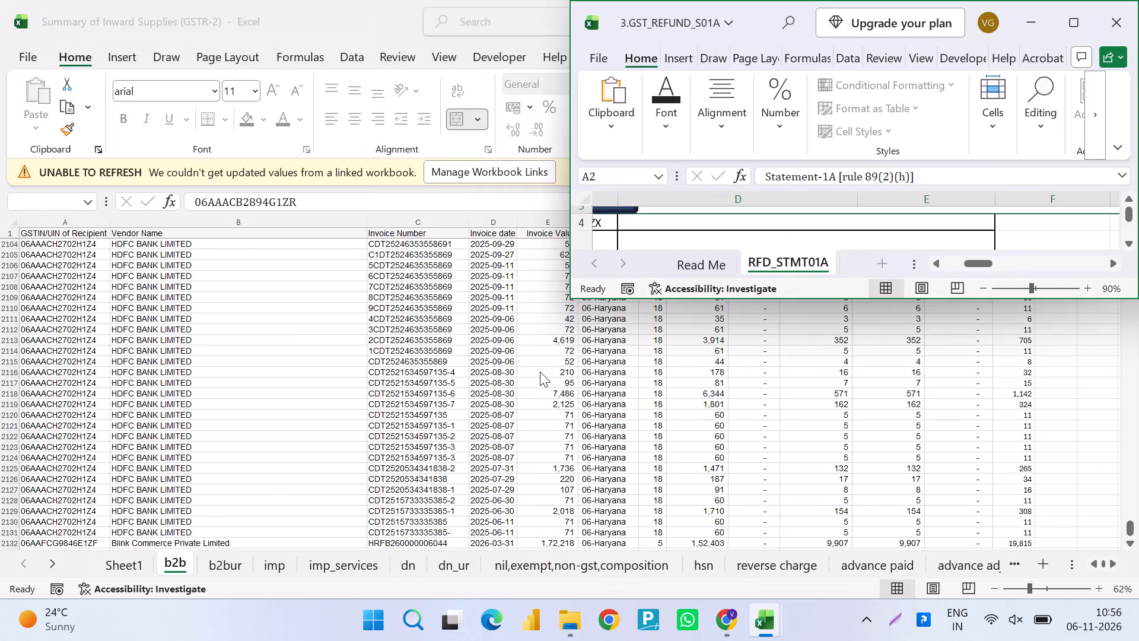
key("super+Up")
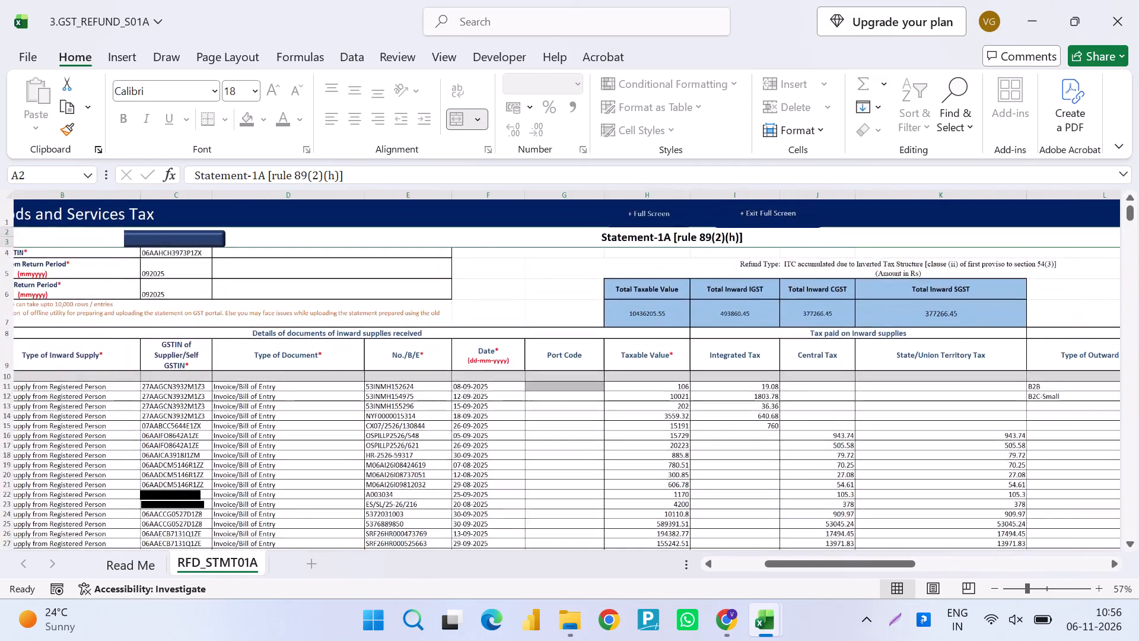
Switch to the GSTR-2 summary and extend the b2b selection from the GSTIN column through the Invoice date column.
key("Left")
key("Left")
key("Left")
key("Left")
key("Left")
key("Left")
key("Left")
key("alt+Tab")
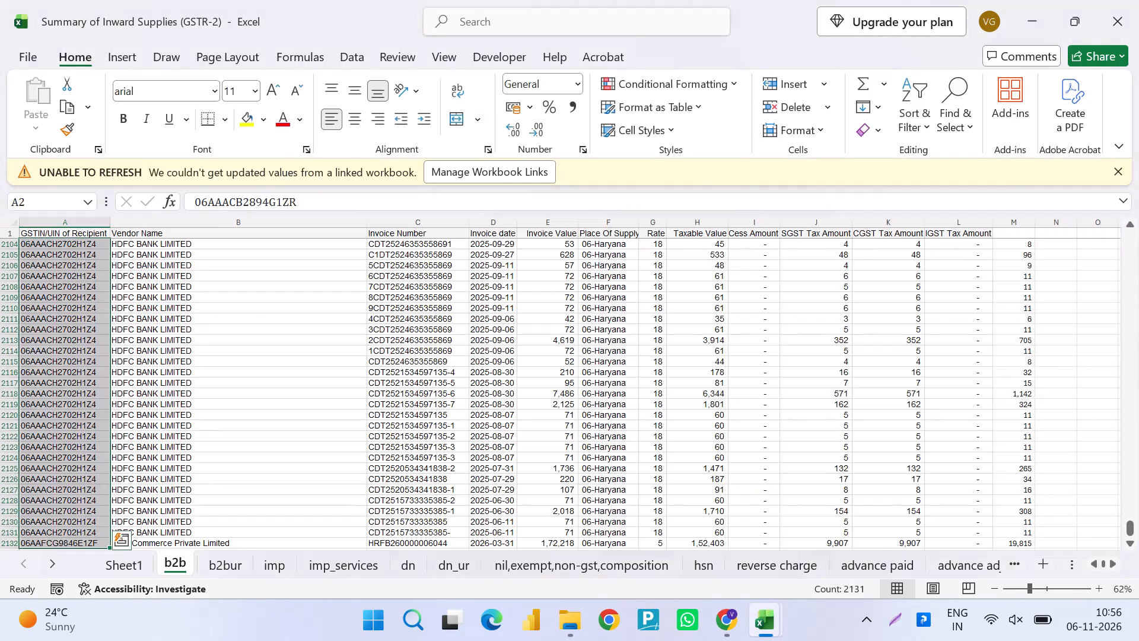
key("shift+Right")
key("shift+Right")
key("shift+Right")
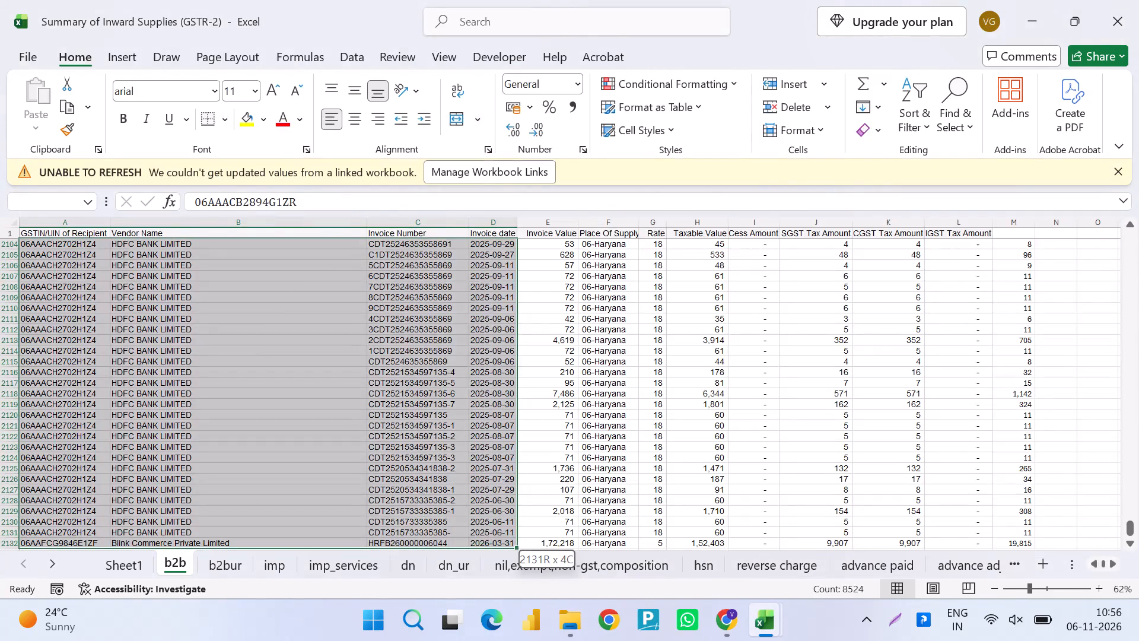
Return to 3.GST_REFUND_S01A and examine the Statement-1A table's inward and outward supply columns up to the Error column.
key("alt+Tab")
key("Down")
key("Down")
key("Down")
key("ctrl+Left")
key("ctrl+Left")
key("ctrl+Left")
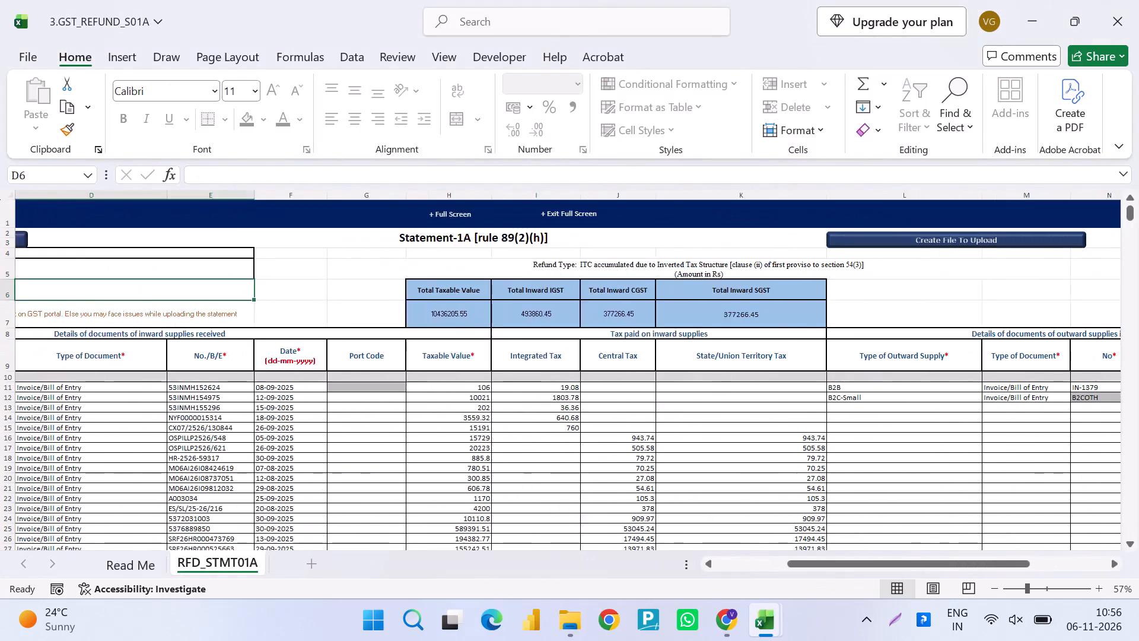
key("ctrl+Left")
key("ctrl+Left")
key("Down")
key("Down")
key("Down")
key("Down")
key("Down")
key("Down")
key("Down")
key("Right")
key("Right")
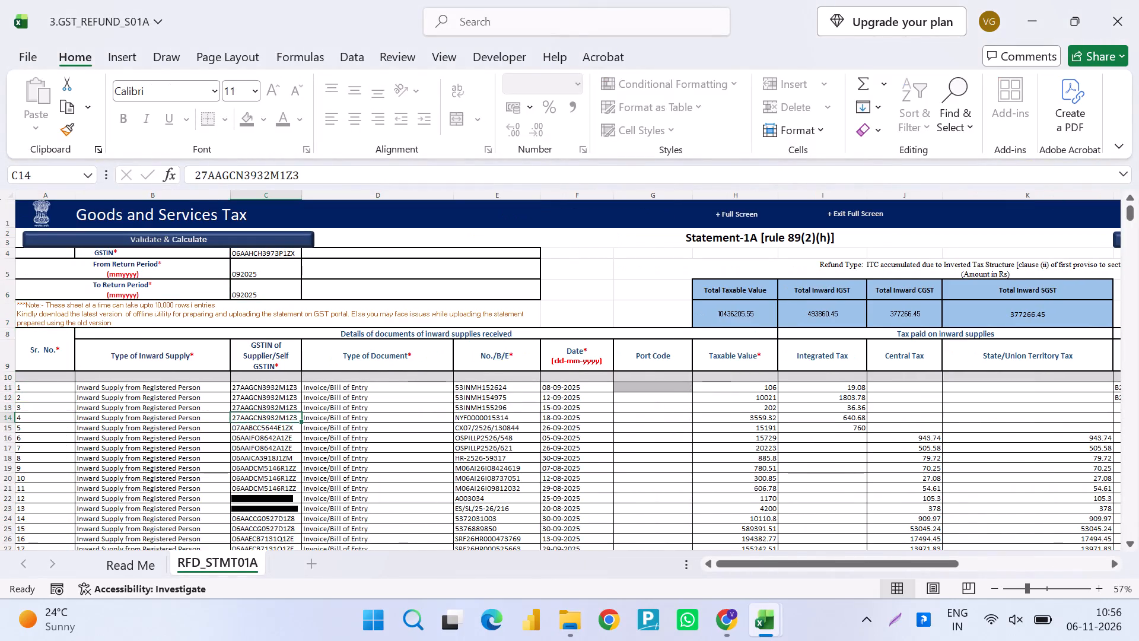
key("Right")
key("Right")
key("Right")
key("Right")
key("Right")
key("Right")
key("Right")
key("Right")
key("Right")
key("Right")
key("Right")
key("Right")
key("Right")
key("Right")
key("Right")
key("Right")
key("Right")
key("Right")
key("Right")
key("Right")
key("Right")
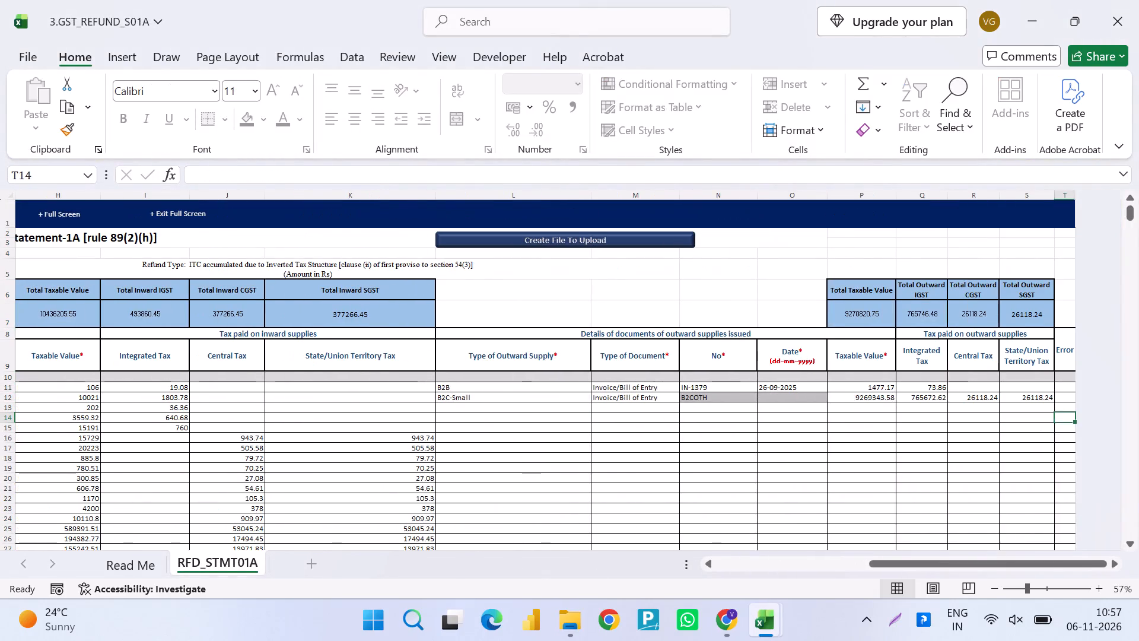
key("Left")
key("Left")
key("Left")
key("Left")
key("Up")
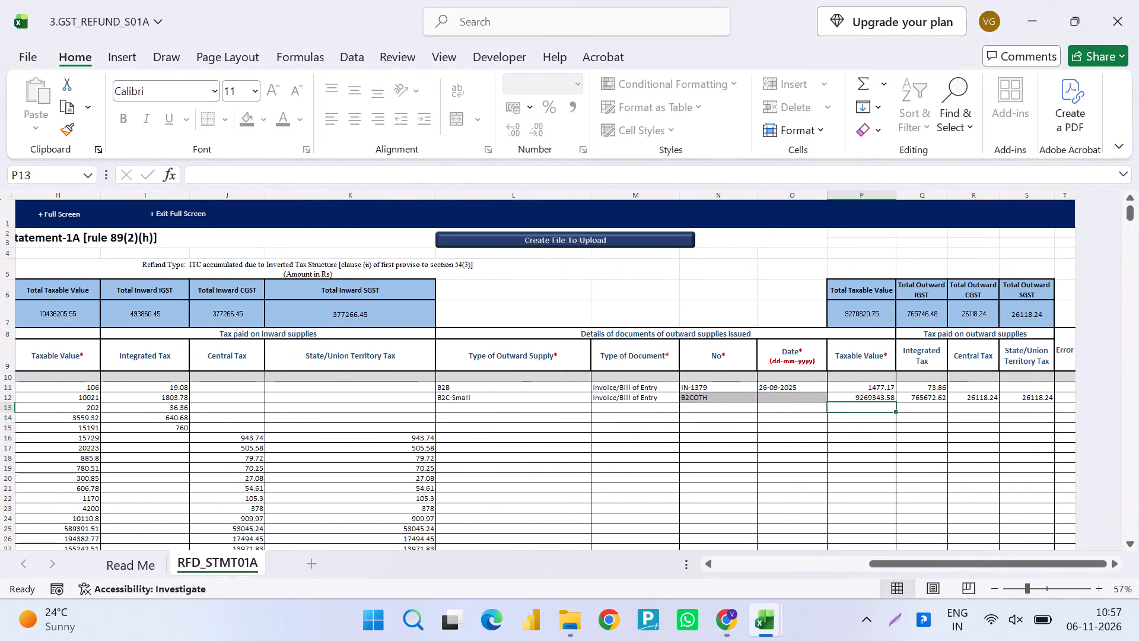
Check how far the inward supplies' Integrated Tax entries extend, selecting them from the first data row down.
key("Left")
key("Up")
key("Left")
key("Left")
key("Left")
key("Left")
key("Left")
key("Left")
key("Up")
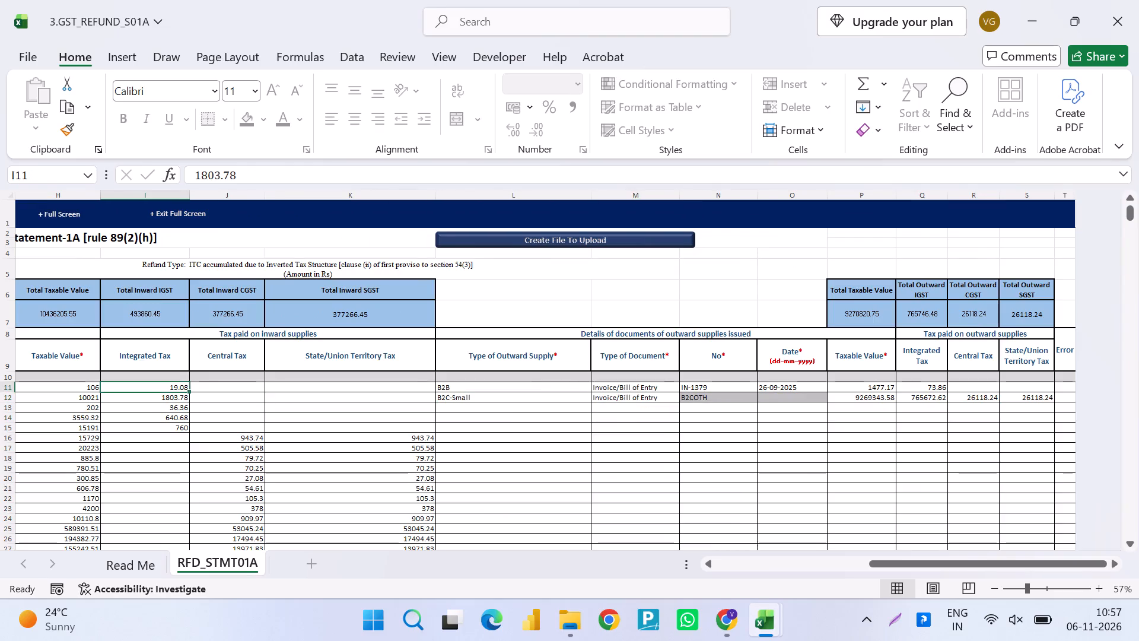
scroll(393, 469, "right", 5)
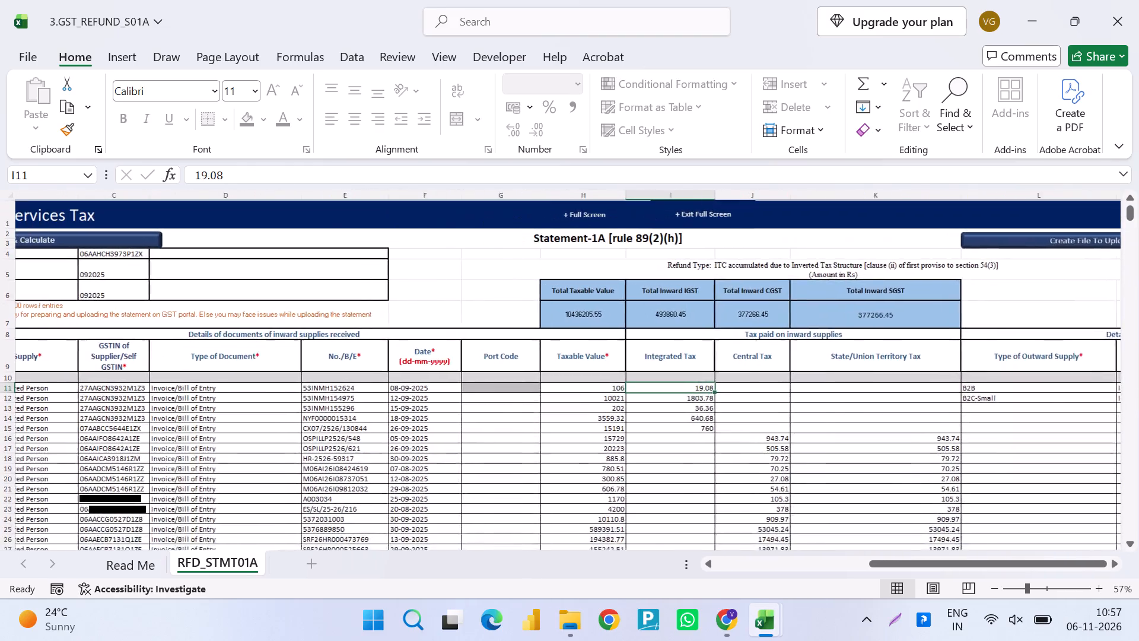
scroll(393, 469, "right", 2)
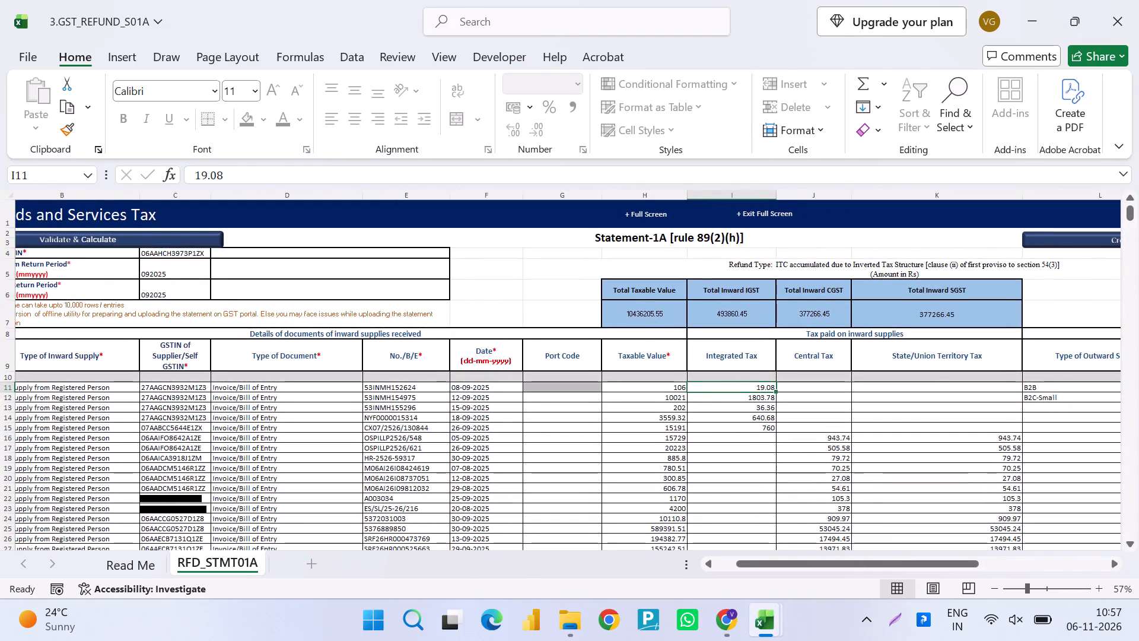
key("ctrl+shift+Down")
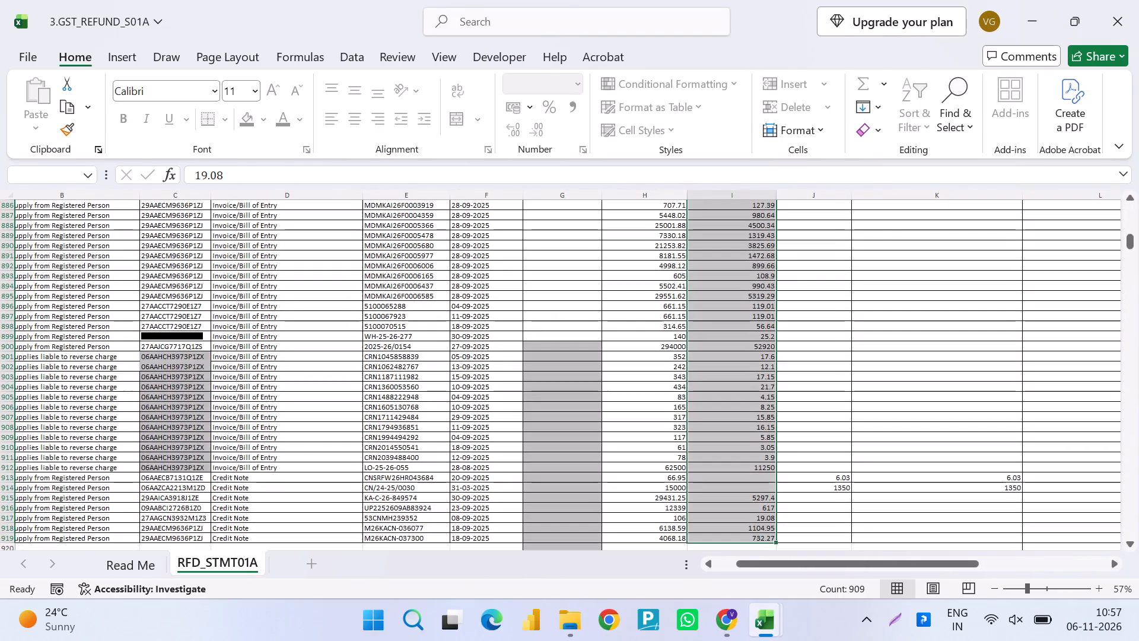
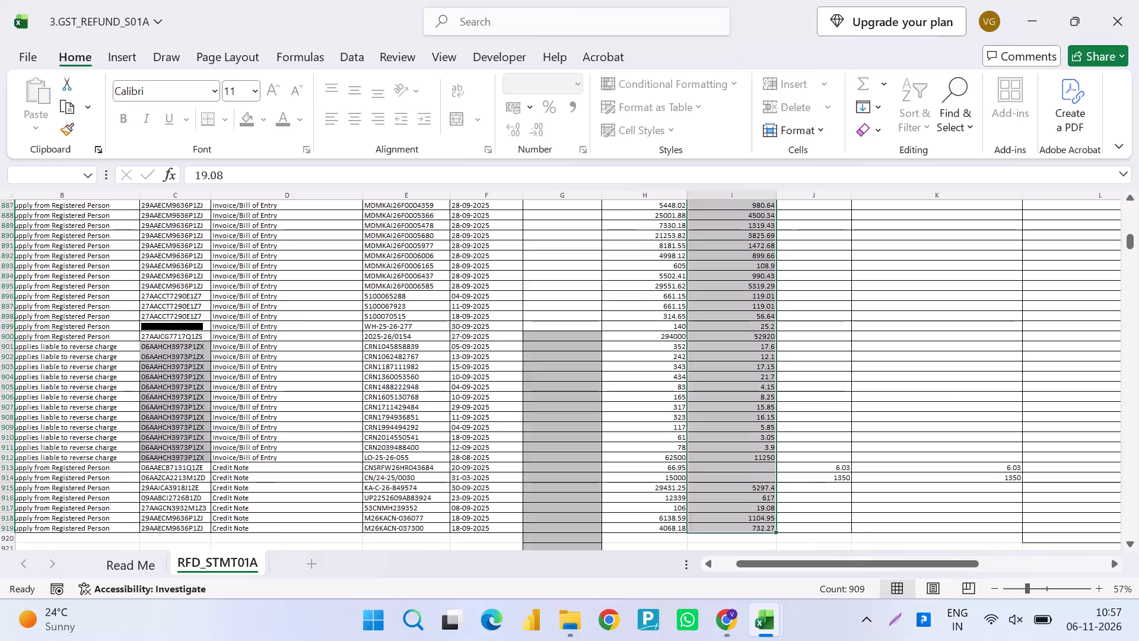
Return to the totals above the Statement-1A table and save the 3.GST_REFUND_S01A workbook.
key("Down")
key("Up")
key("ctrl+Up")
key("ctrl+Up")
key("ctrl+Up")
key("ctrl+Up")
key("ctrl+Up")
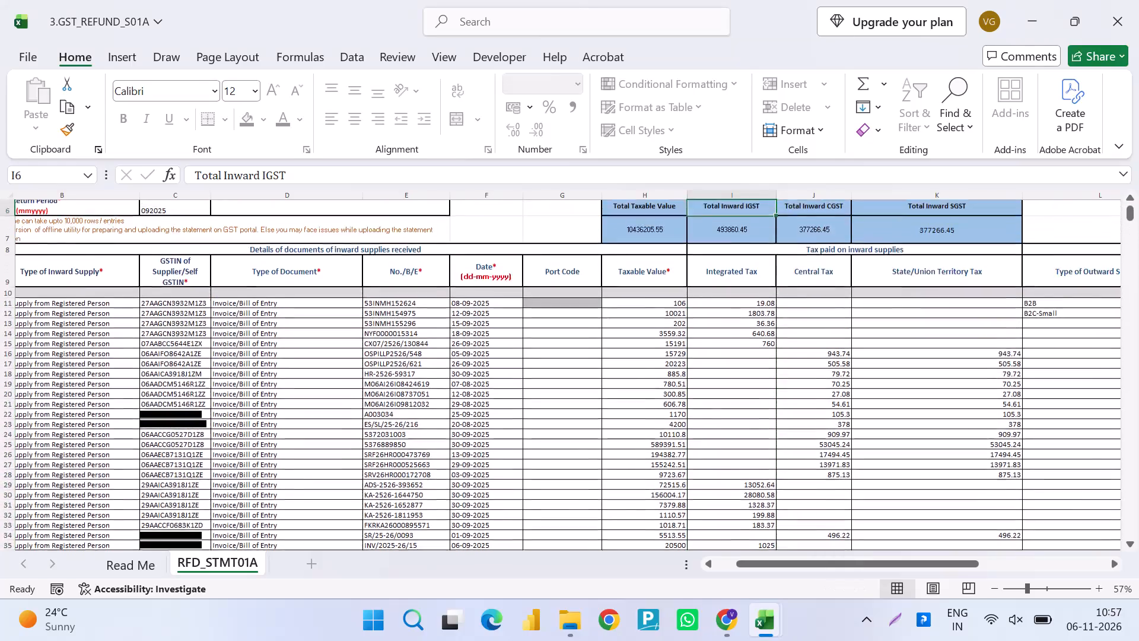
key("ctrl+s")
Check how far the inward supplies' Central Tax entries extend, selecting them from the first data row down.
key("Down")
key("Down")
key("Right")
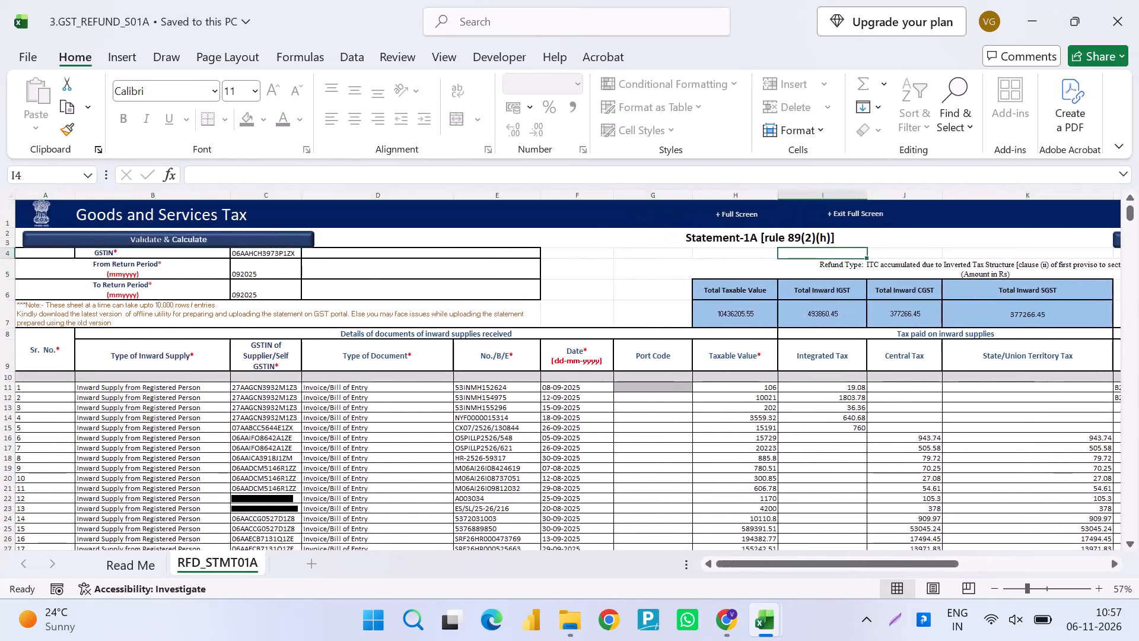
key("Down")
key("Down")
key("Down")
key("Down")
key("Down")
key("Down")
key("Down")
key("Down")
key("Down")
key("Up")
key("Up")
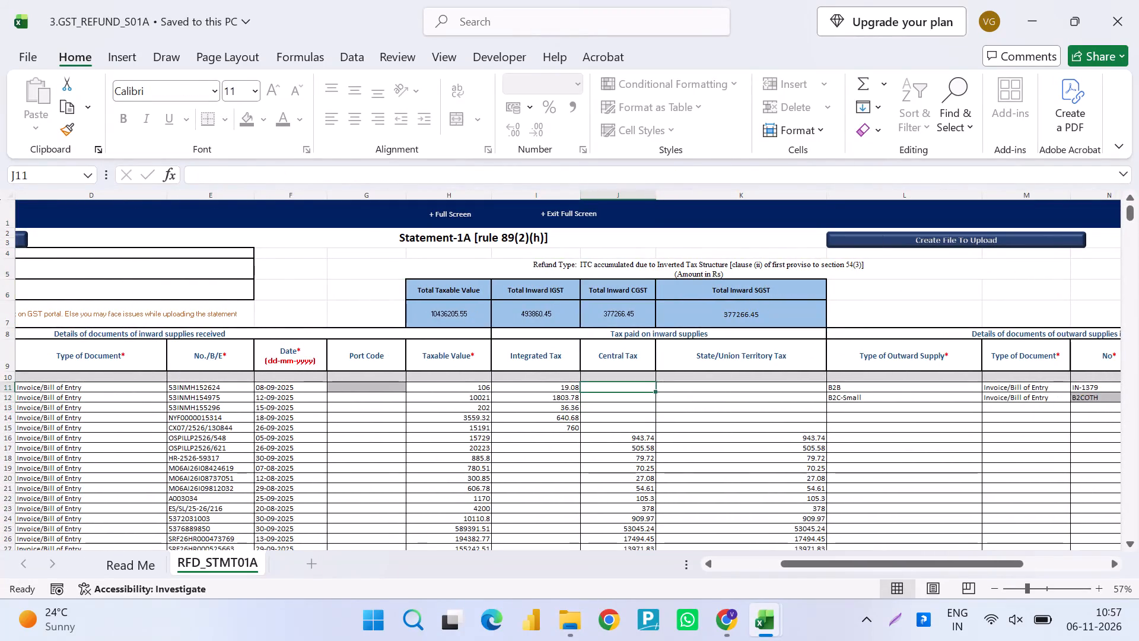
key("Up")
key("ctrl+shift+Down")
key("ctrl+shift+Down")
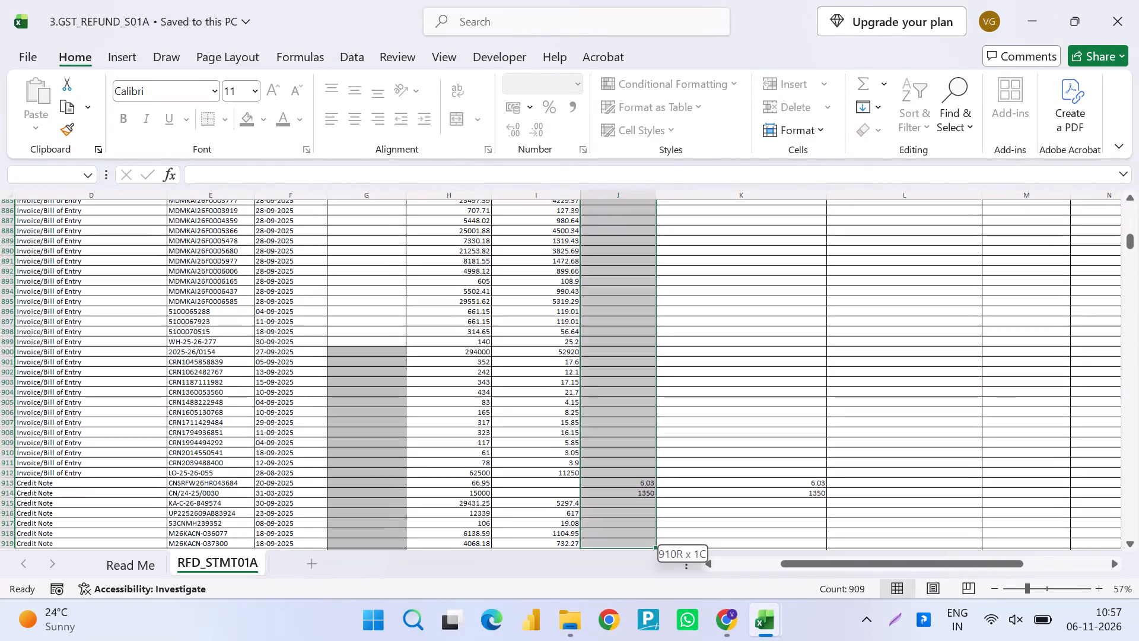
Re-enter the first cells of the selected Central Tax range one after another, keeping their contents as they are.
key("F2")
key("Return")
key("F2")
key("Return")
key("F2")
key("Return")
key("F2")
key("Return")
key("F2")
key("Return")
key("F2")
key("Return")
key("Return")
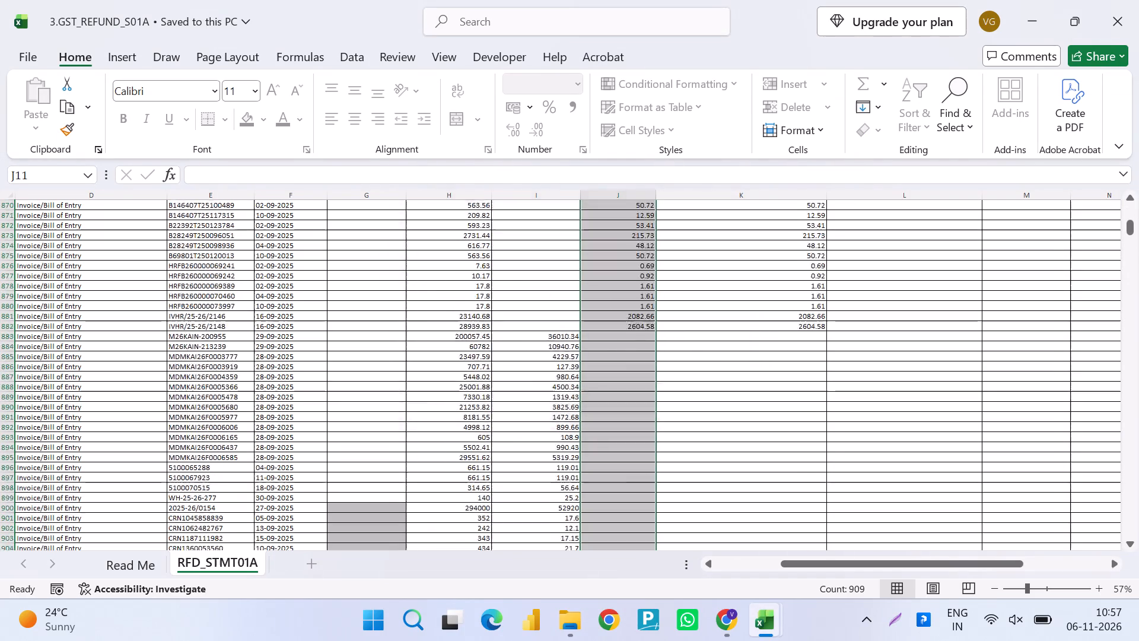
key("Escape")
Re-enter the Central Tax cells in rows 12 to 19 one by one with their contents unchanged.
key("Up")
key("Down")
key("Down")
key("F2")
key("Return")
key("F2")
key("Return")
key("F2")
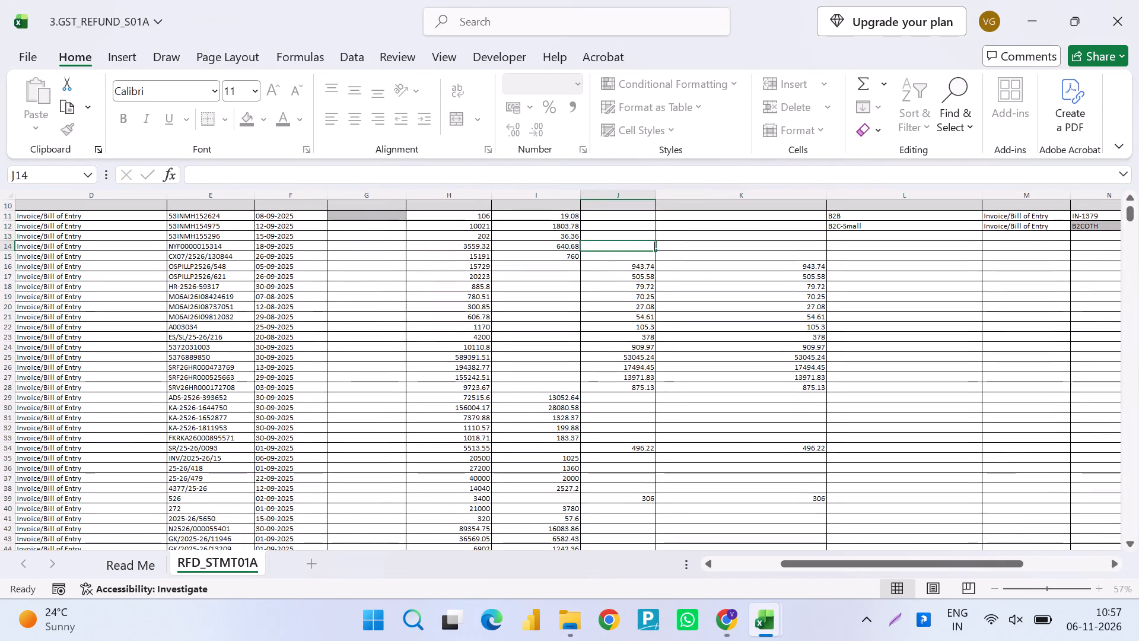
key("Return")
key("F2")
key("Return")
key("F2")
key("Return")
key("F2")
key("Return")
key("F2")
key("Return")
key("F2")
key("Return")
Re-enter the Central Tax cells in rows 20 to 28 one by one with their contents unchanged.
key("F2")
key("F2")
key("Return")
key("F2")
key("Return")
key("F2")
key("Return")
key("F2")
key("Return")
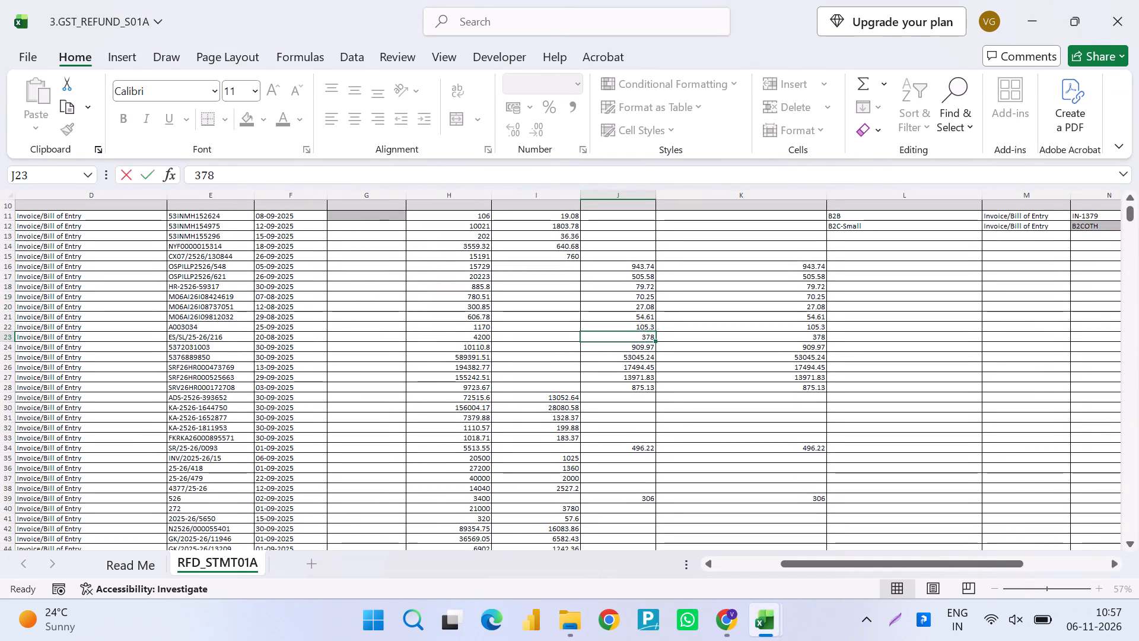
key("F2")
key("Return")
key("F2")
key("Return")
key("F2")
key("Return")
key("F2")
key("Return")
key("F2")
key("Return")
Examine the Central Tax column's filled blocks and the inward and outward supply totals across the Statement-1A table.
key("ctrl+Down")
key("ctrl+Up")
key("ctrl+Down")
key("ctrl+Up")
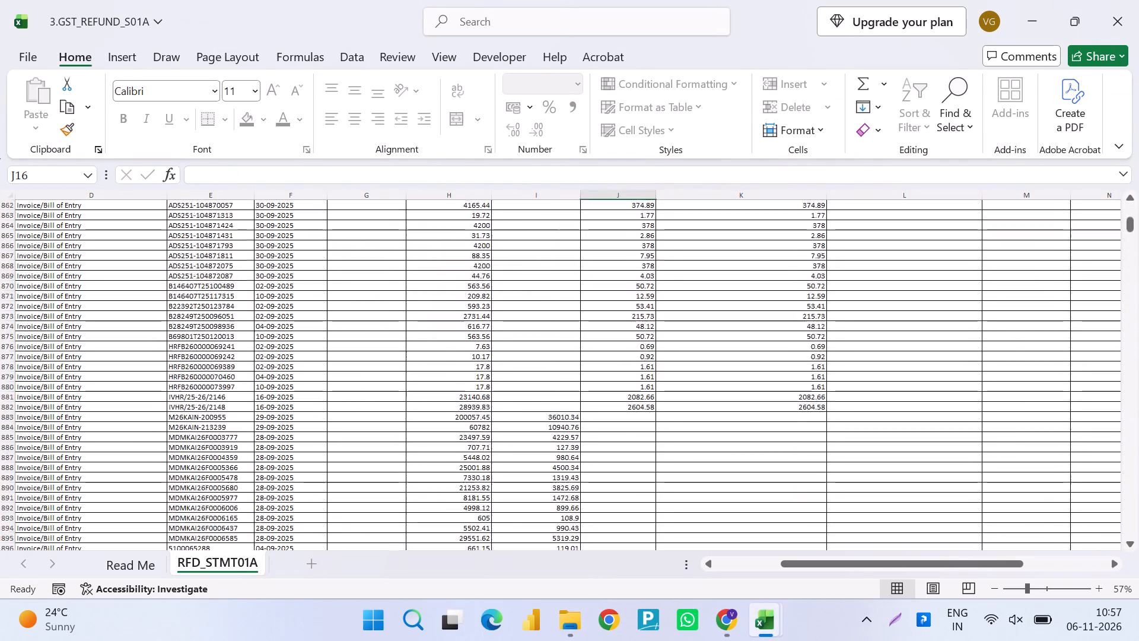
key("ctrl+Up")
key("ctrl+Up")
key("ctrl+Up")
key("ctrl+Up")
key("ctrl+Up")
key("ctrl+Up")
key("Down")
key("Down")
key("Down")
key("Down")
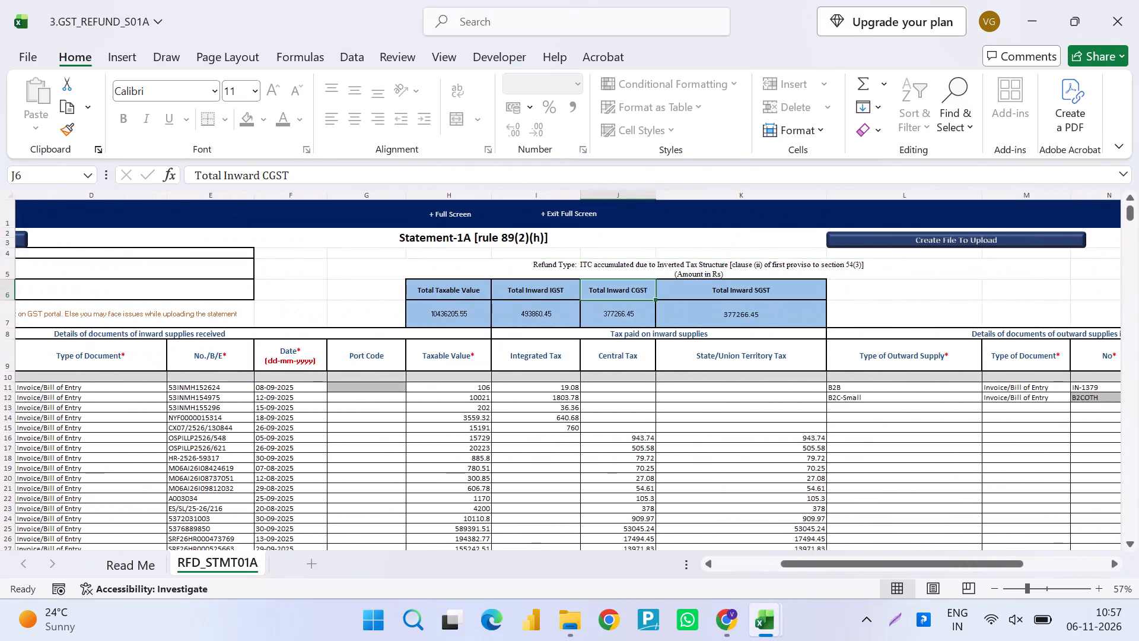
scroll(800, 401, "left", 2)
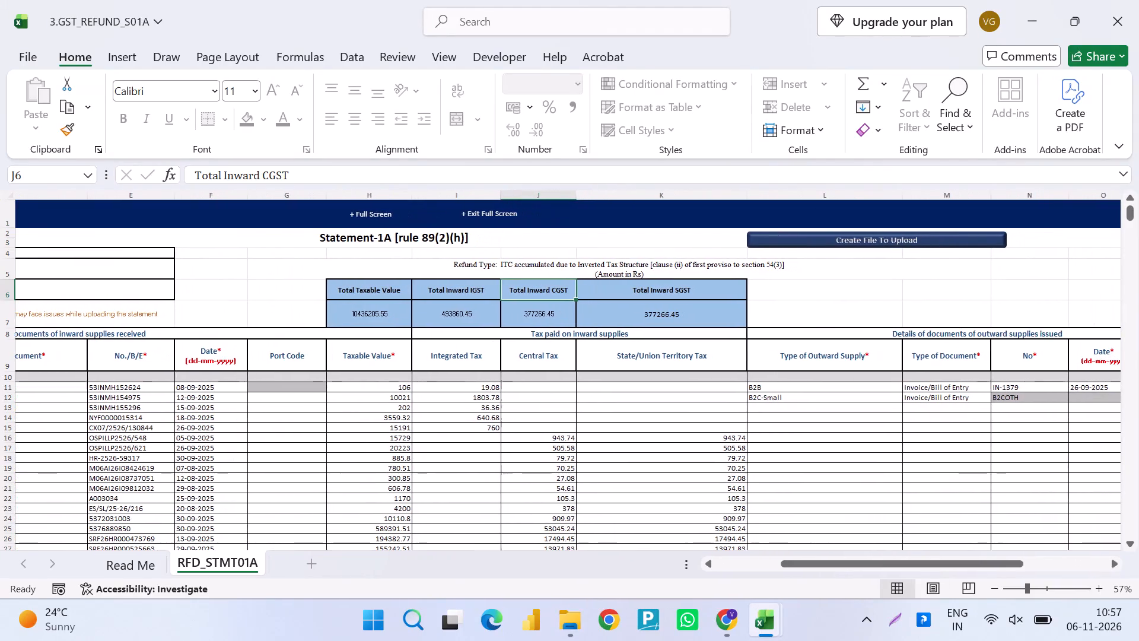
scroll(800, 401, "left", 3)
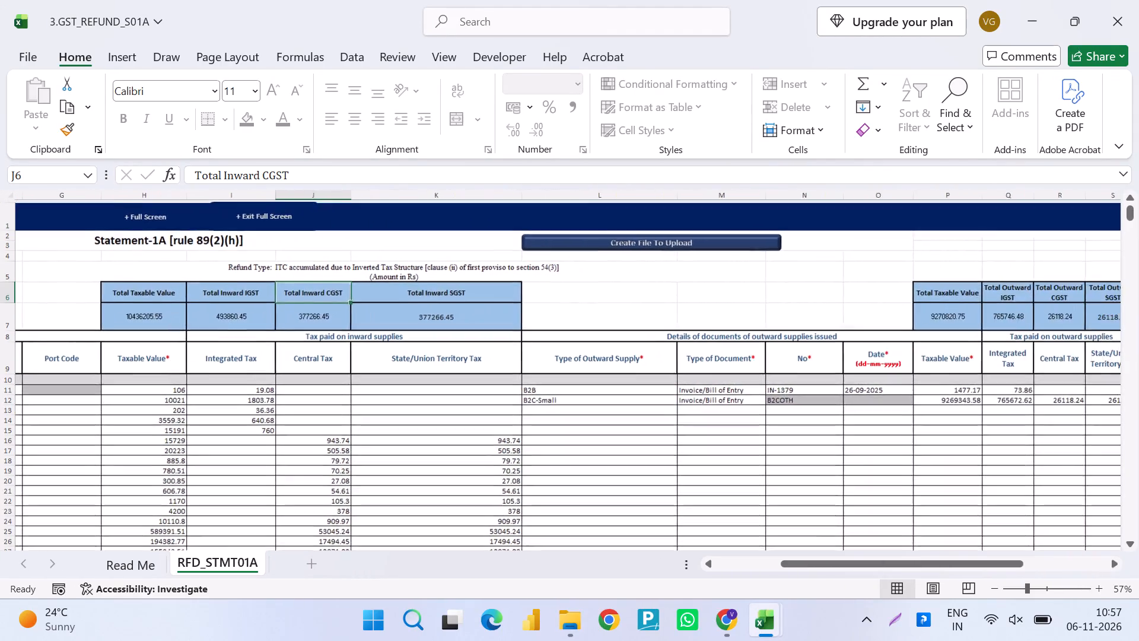
scroll(800, 401, "left", 1)
scroll(800, 401, "down", 1)
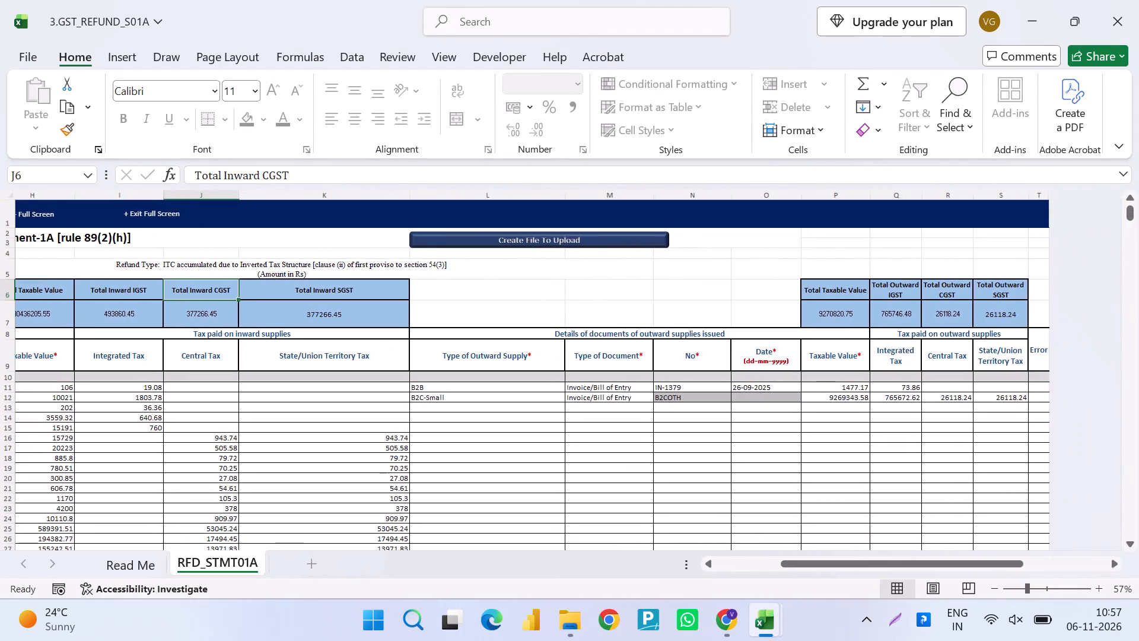
scroll(800, 401, "down", 1)
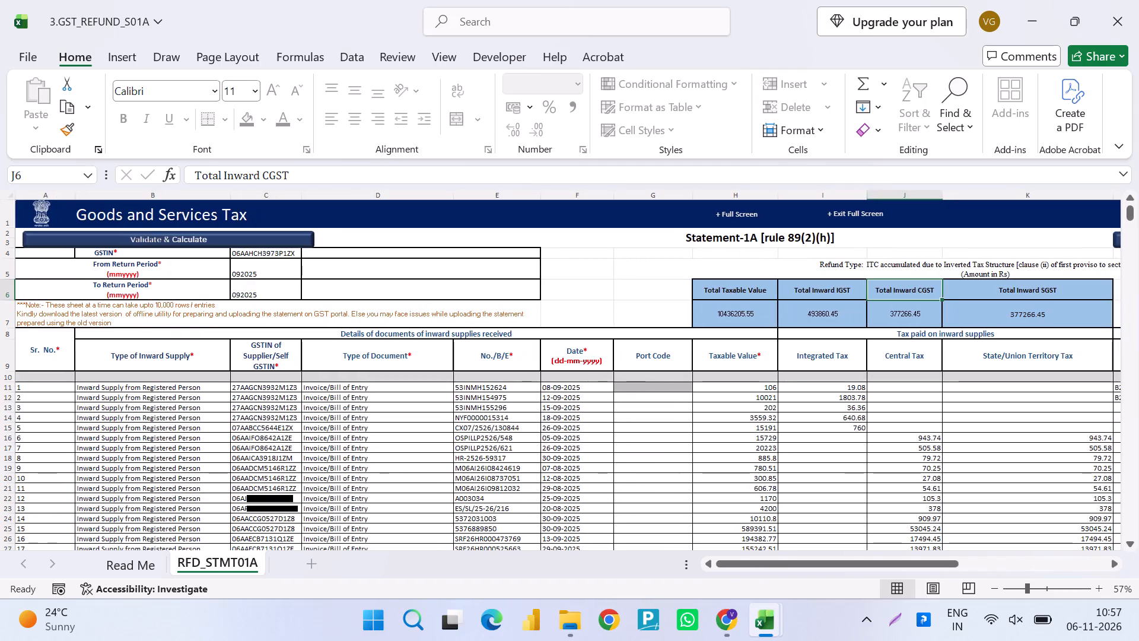
Close the 3.GST_REFUND_S01A workbook without saving its changes.
key("alt+F4")
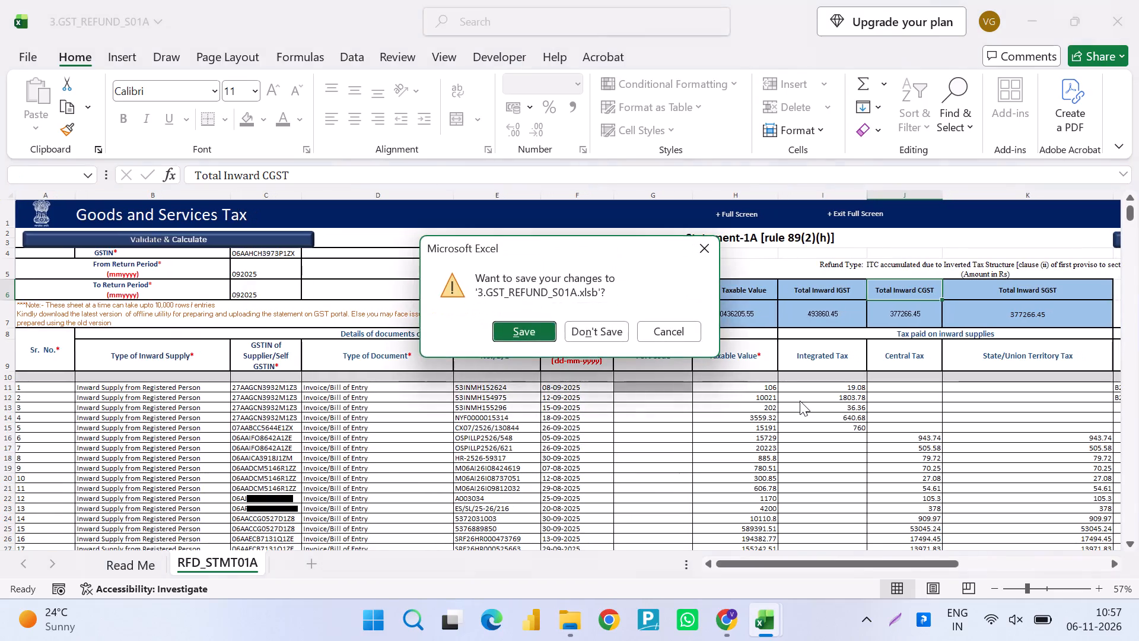
key("Tab")
key("Return")
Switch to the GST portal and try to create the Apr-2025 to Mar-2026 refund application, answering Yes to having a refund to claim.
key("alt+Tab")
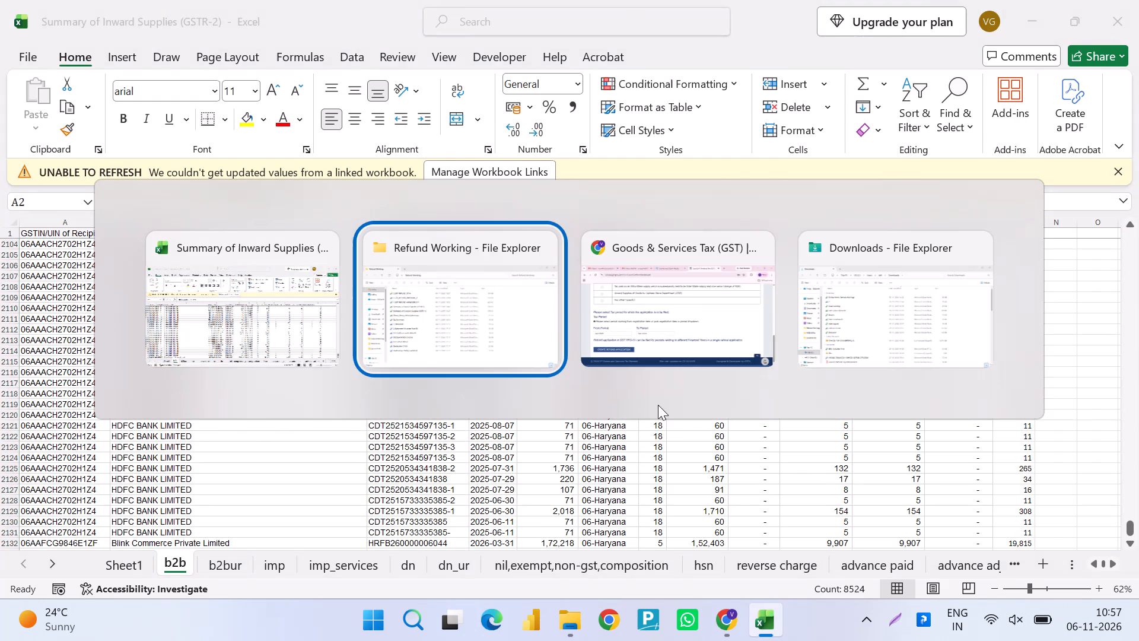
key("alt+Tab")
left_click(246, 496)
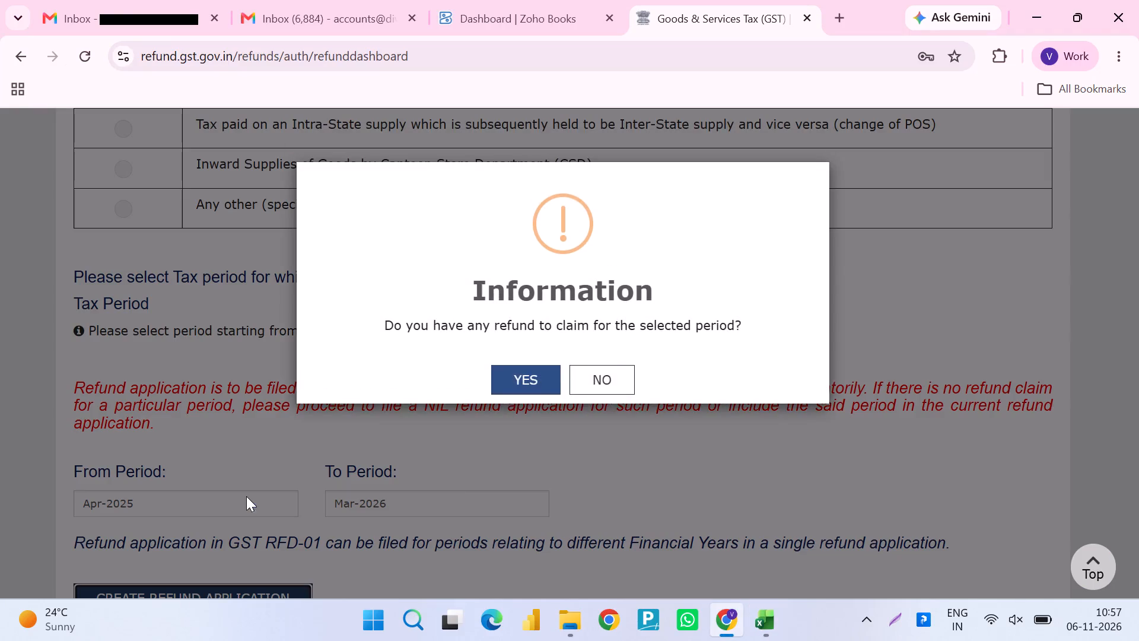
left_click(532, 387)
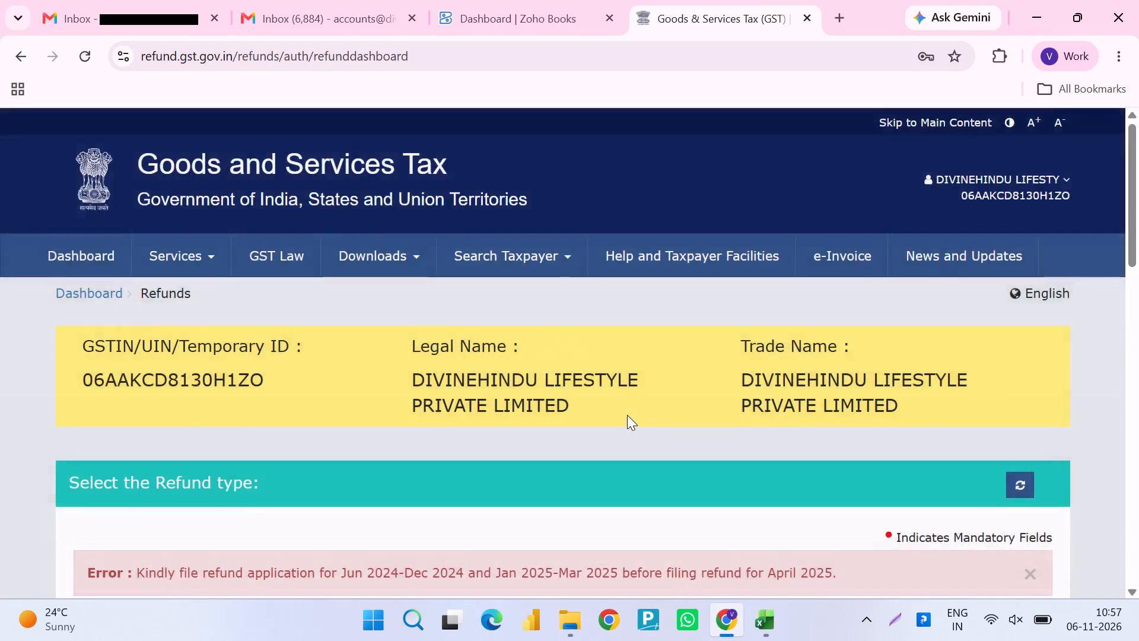
Examine the refund type list and the tax period section of the refund form.
scroll(627, 415, "down", 3)
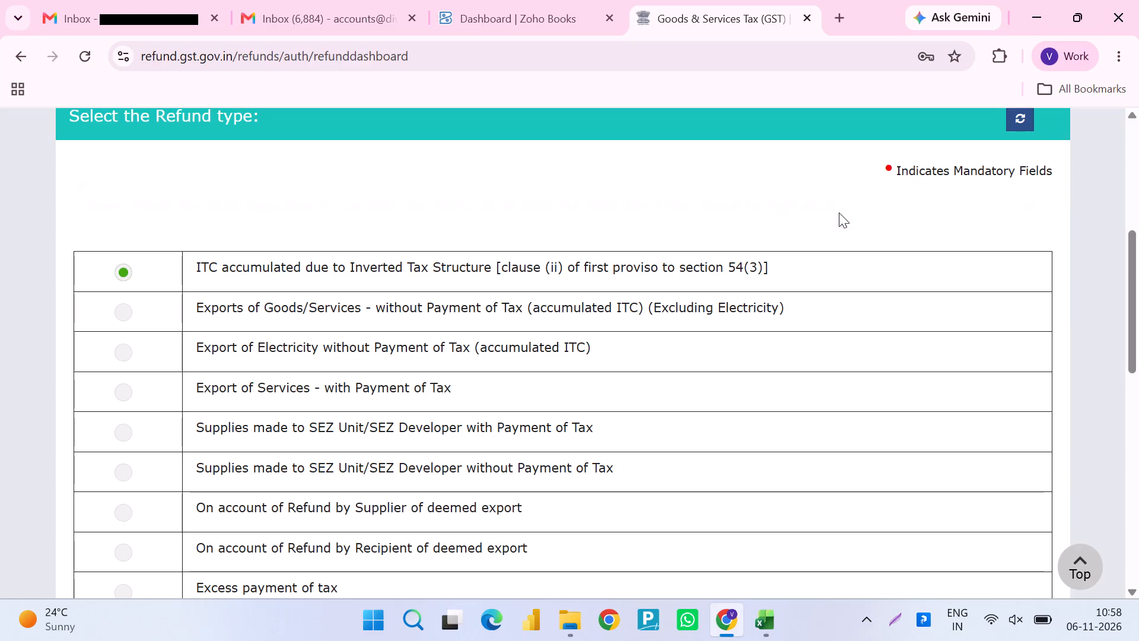
scroll(839, 212, "down", 5)
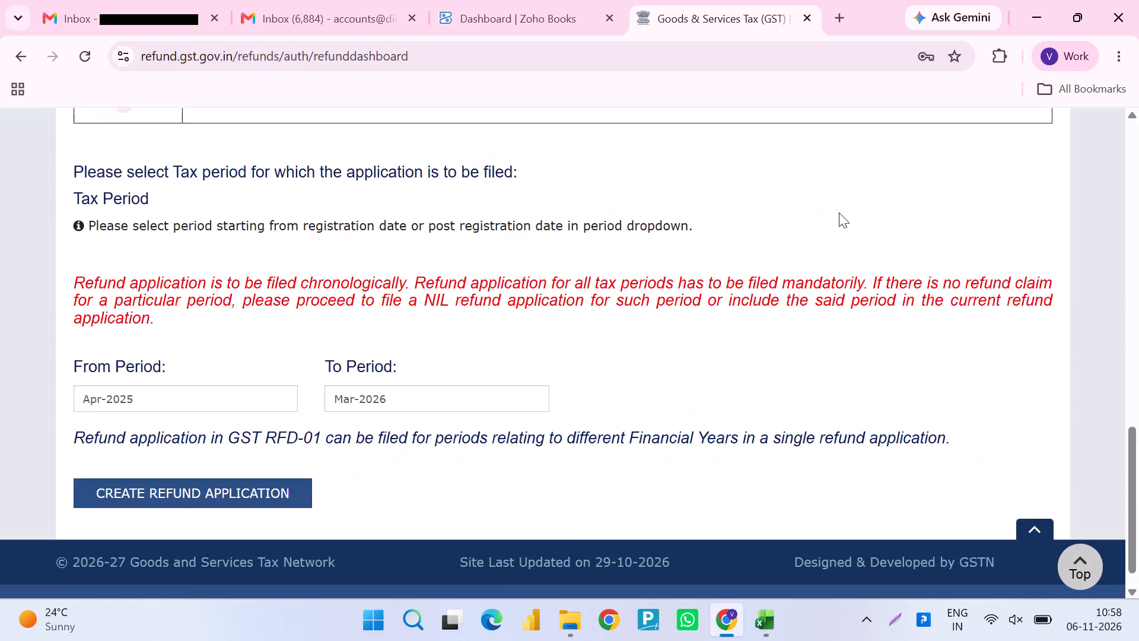
scroll(839, 212, "down", 1)
scroll(839, 212, "up", 5)
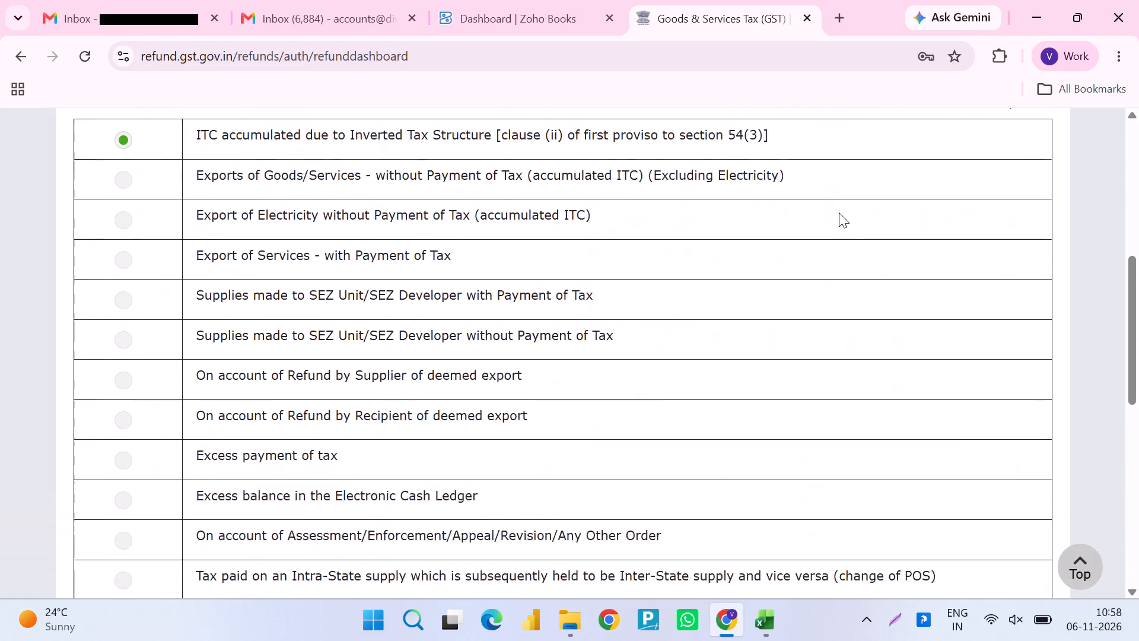
scroll(839, 212, "up", 3)
scroll(839, 212, "down", 2)
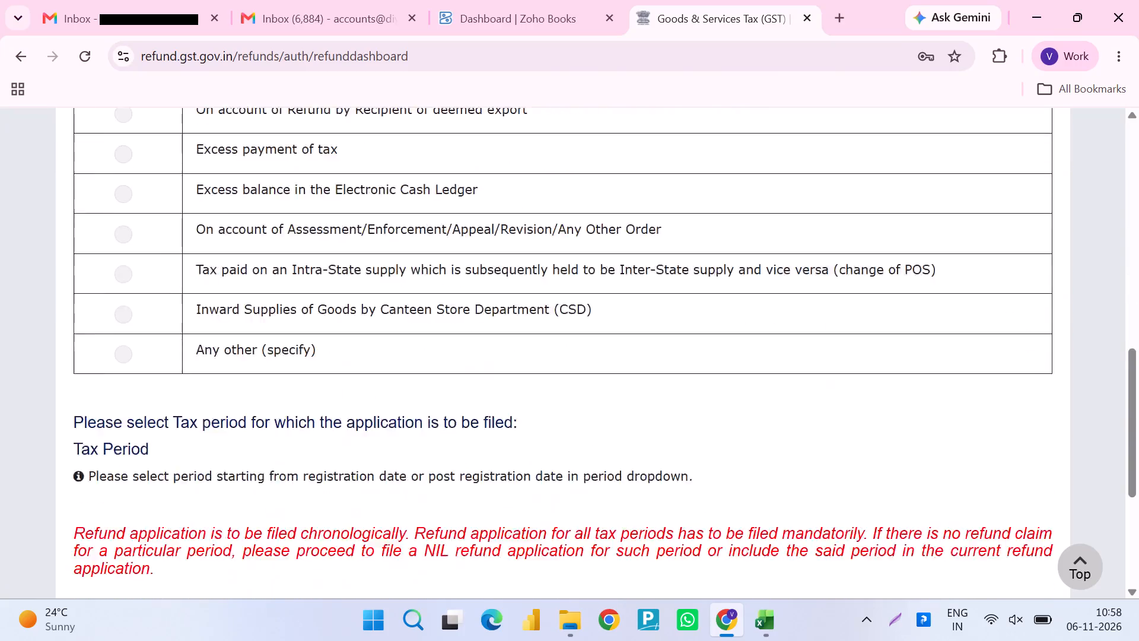
Resubmit the Apr-2025 to Mar-2026 refund application with a refund to claim and reduce the page zoom to 75%.
scroll(839, 212, "down", 3)
left_click(245, 512)
scroll(336, 400, "up", 4)
key("ctrl+minus")
key("ctrl+minus")
key("ctrl+minus")
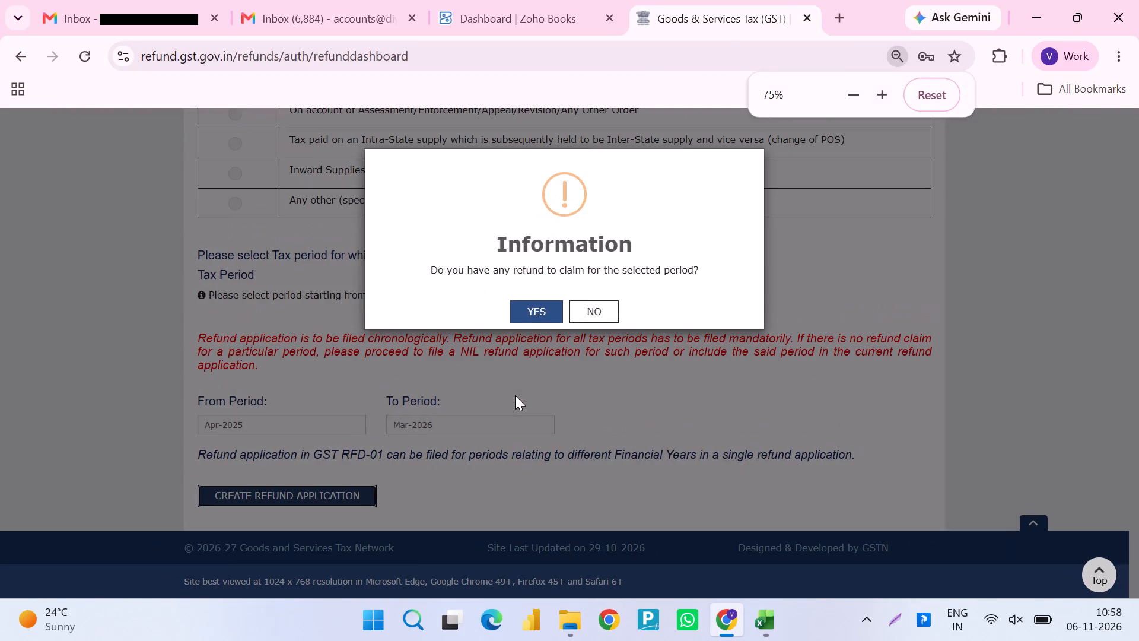
left_click(538, 309)
Capture a screenshot of the refund page area covering the taxpayer details, the error message and the first refund types.
key("shift+super+s")
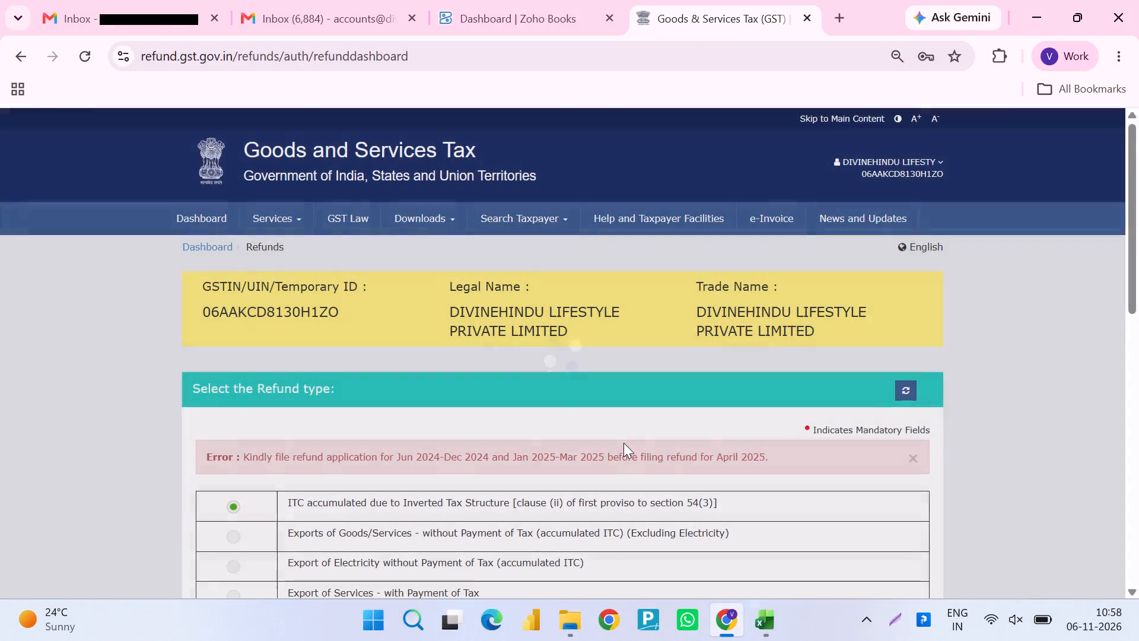
left_click_drag(152, 187, 950, 564)
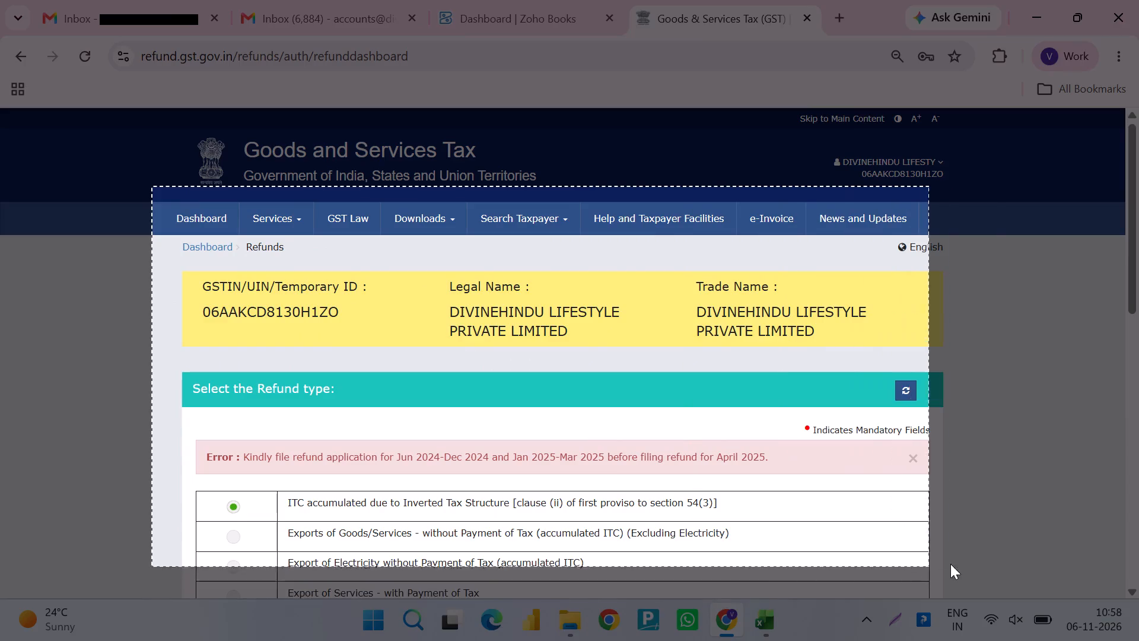
left_click_drag(950, 564, 1020, 595)
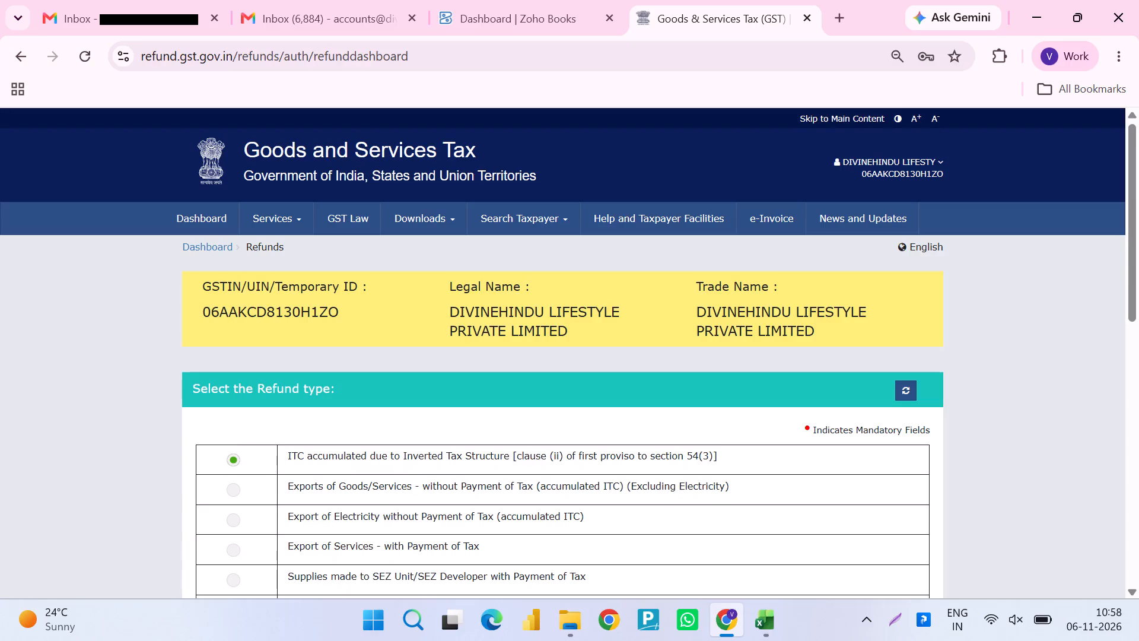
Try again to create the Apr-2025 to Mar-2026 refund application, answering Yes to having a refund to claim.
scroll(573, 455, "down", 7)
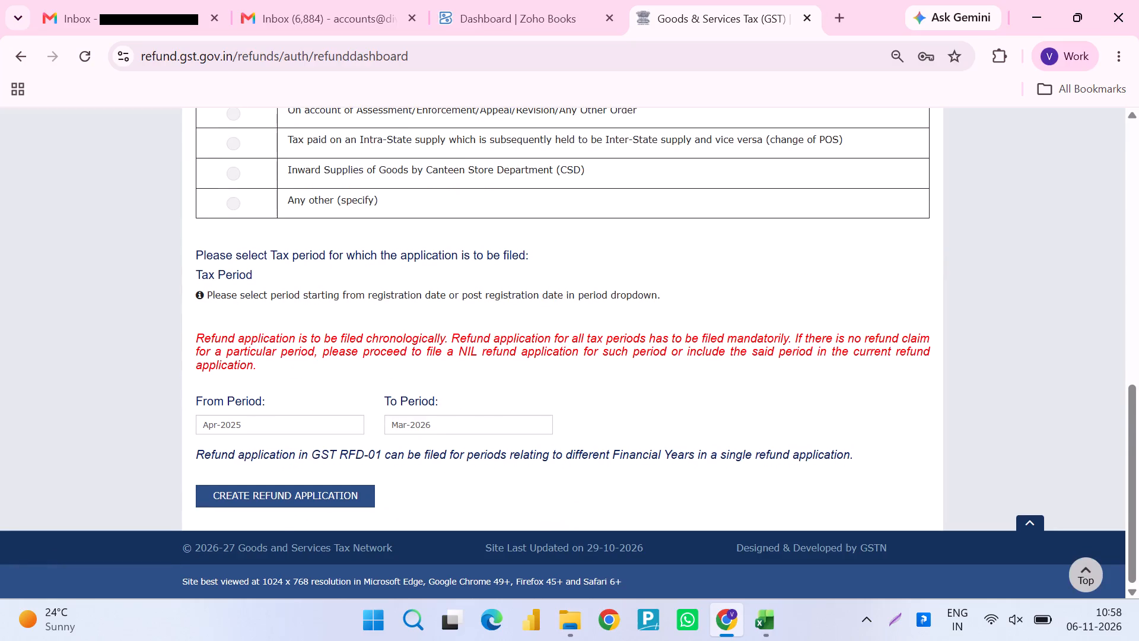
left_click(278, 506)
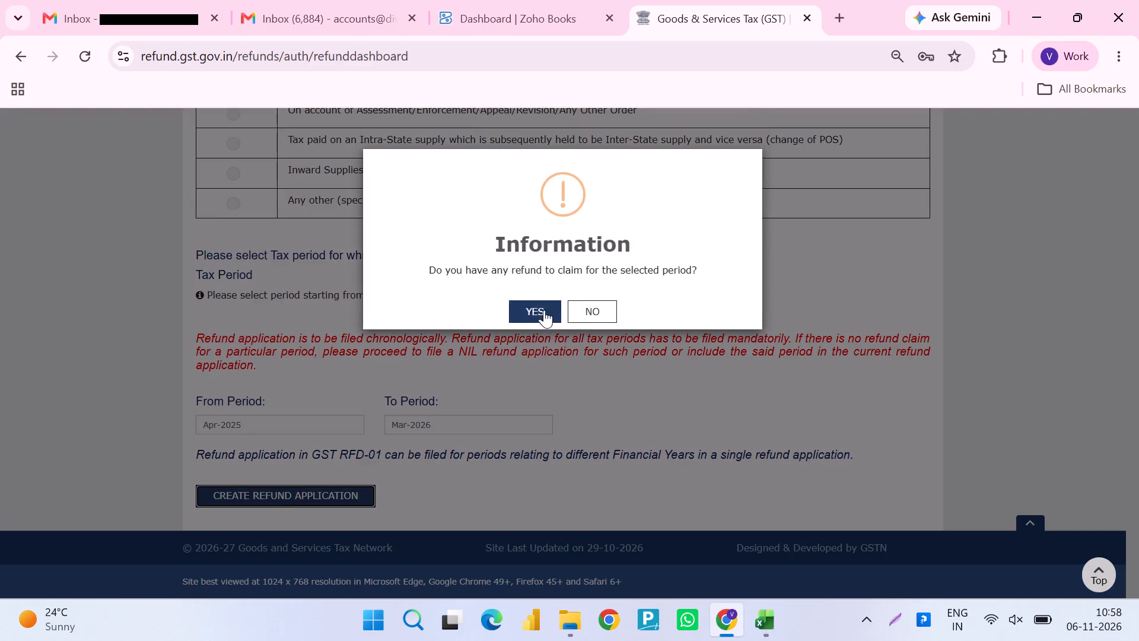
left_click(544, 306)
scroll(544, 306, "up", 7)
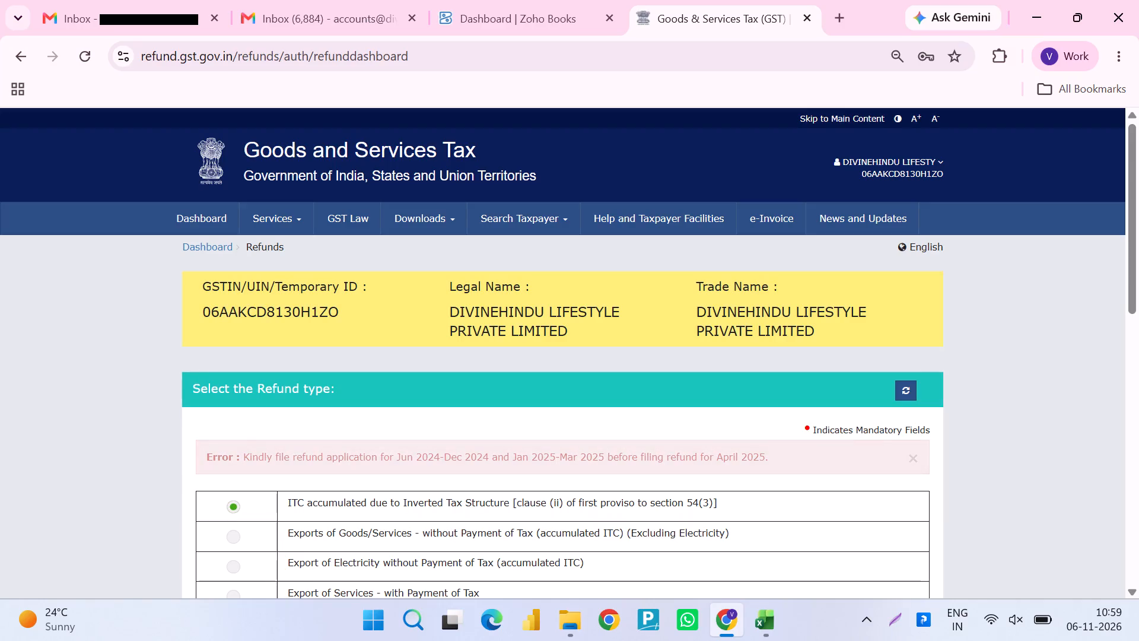
Switch to the Summary of Inward Supplies (GSTR-2) workbook and close it without saving its changes.
key("Tab")
key("alt+Tab")
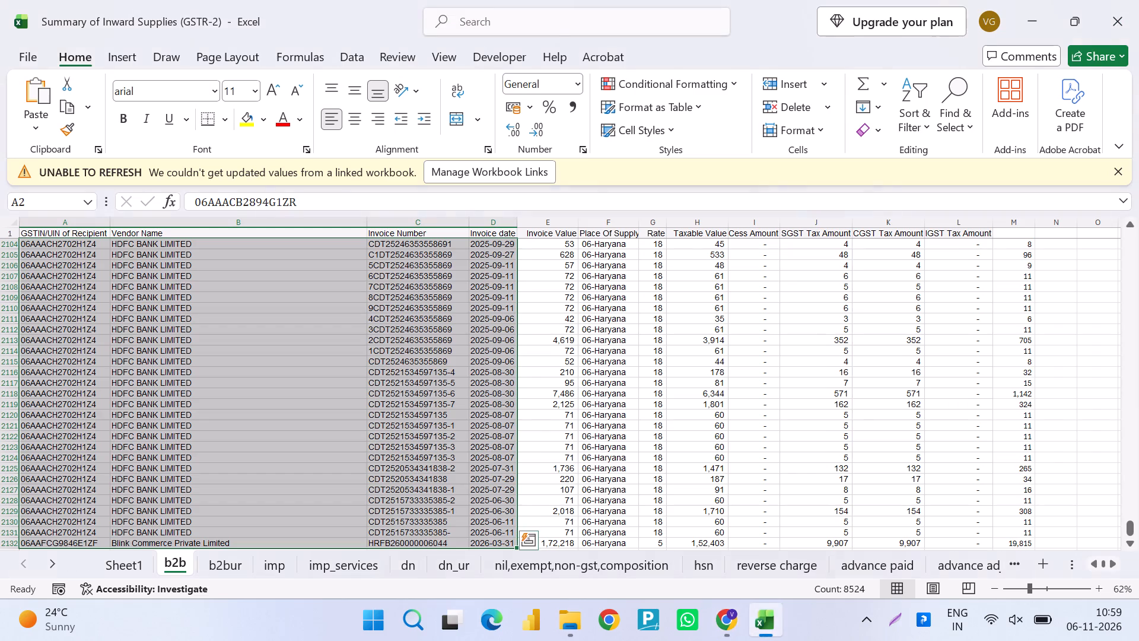
left_click(1138, 0)
key("Tab")
key("Return")
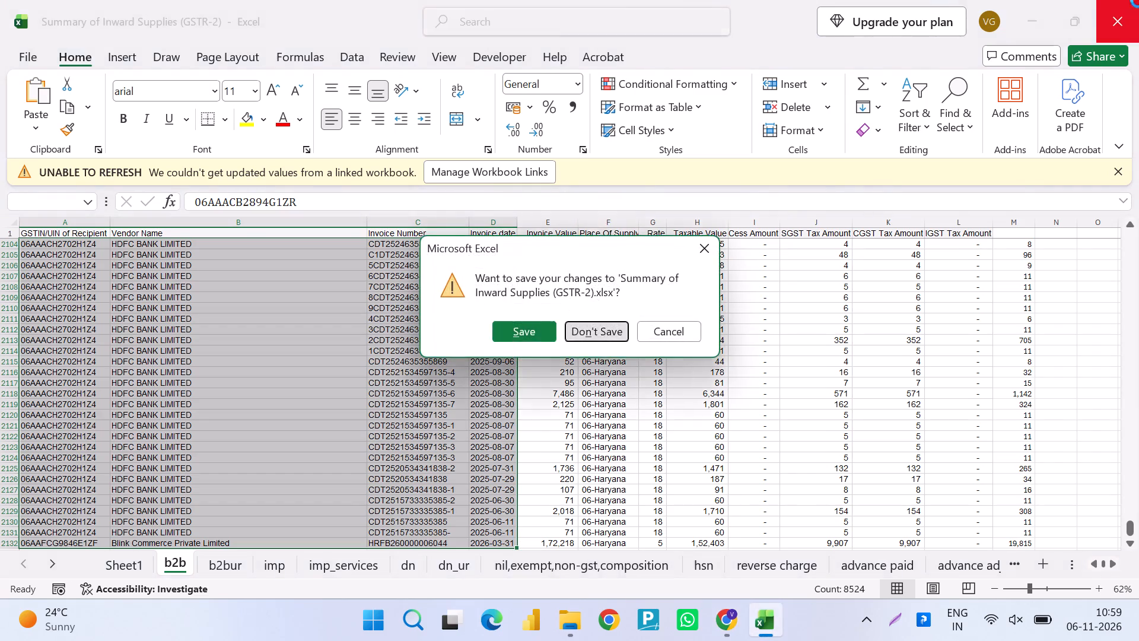
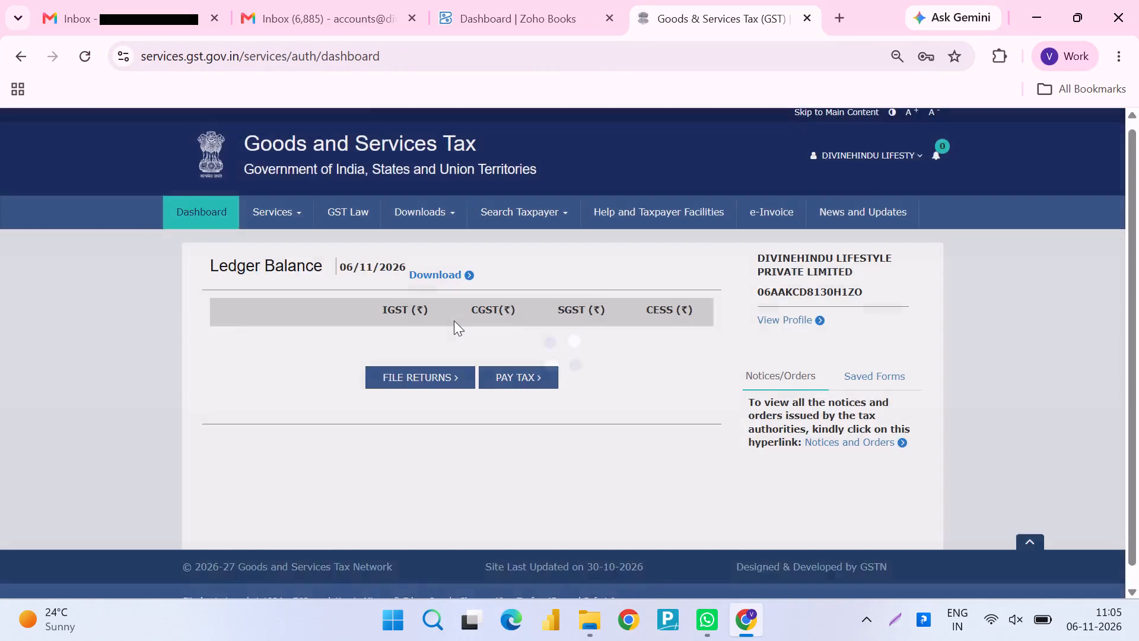
scroll(454, 320, "down", 2)
left_click(437, 495)
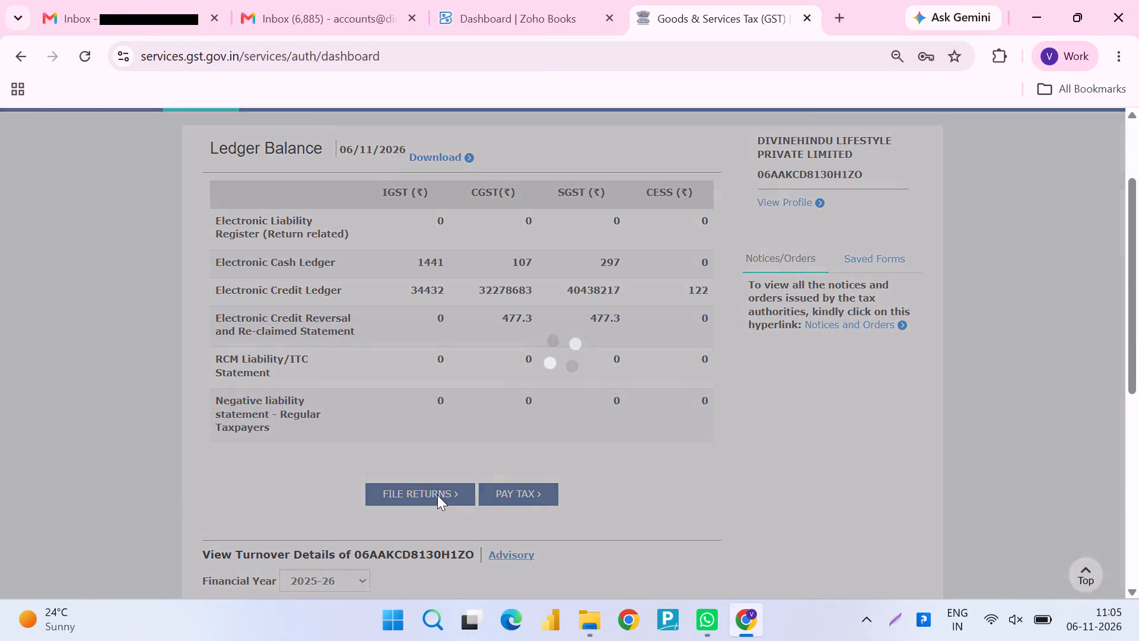
left_click(437, 495)
left_click(437, 495)
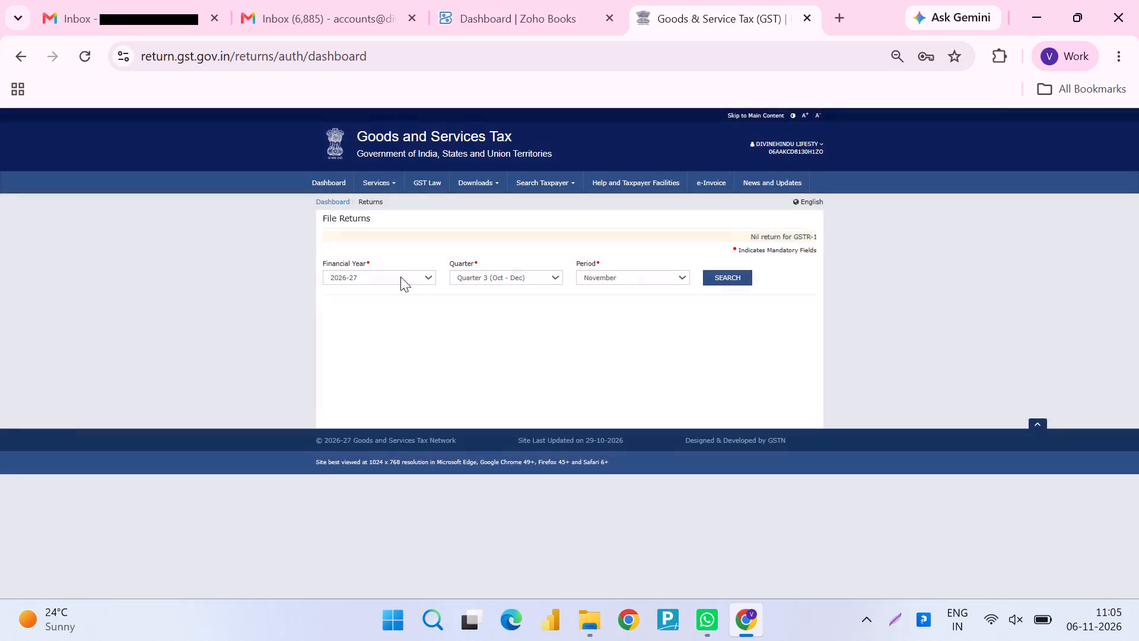
left_click(377, 177)
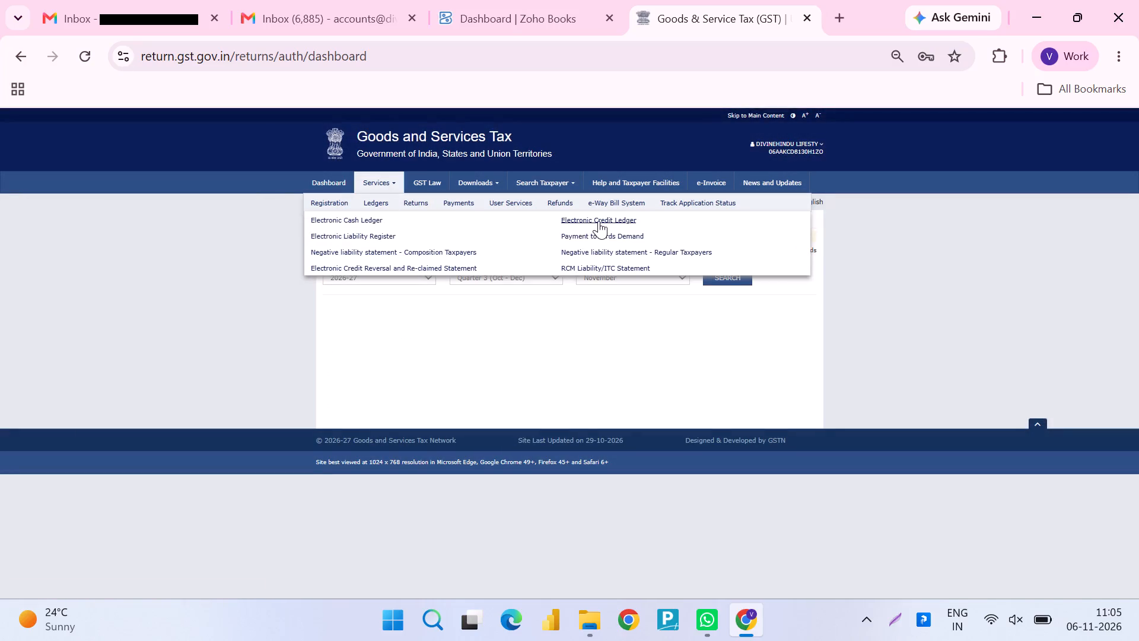
left_click(599, 221)
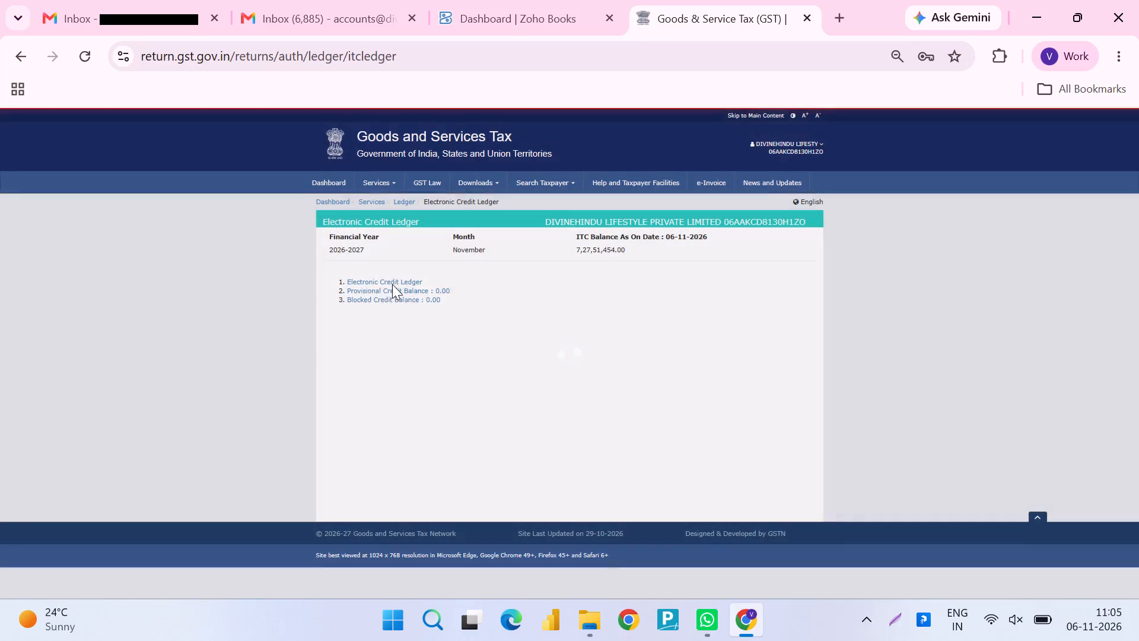
left_click(394, 283)
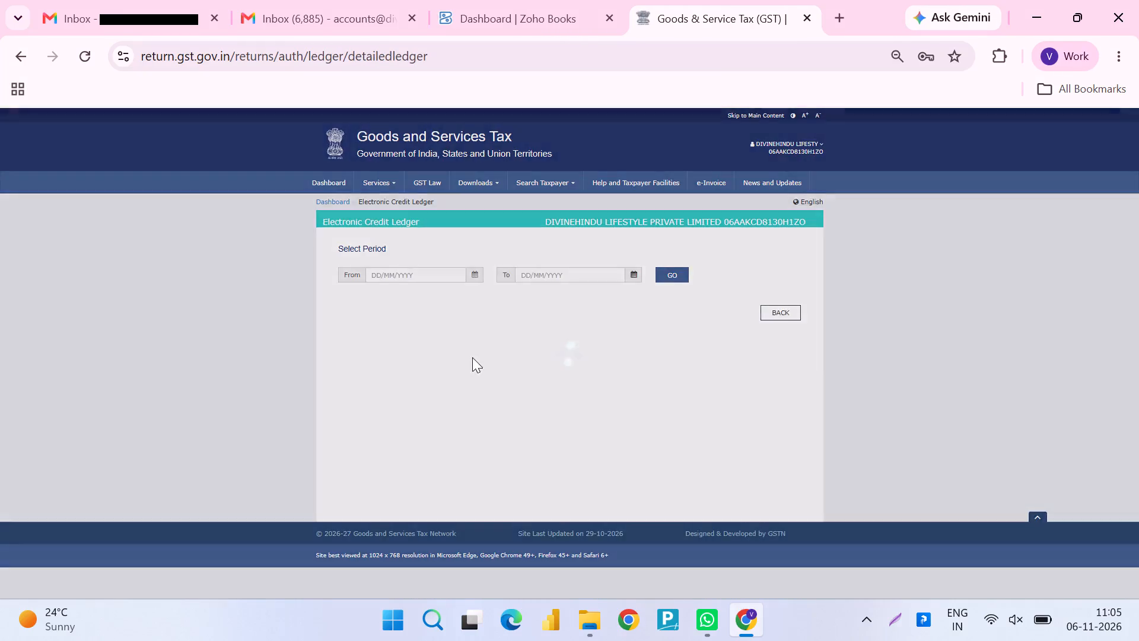
Display the Electronic Credit Ledger entries for the period from 01/06/2024 to 31/03/2025.
left_click(432, 280)
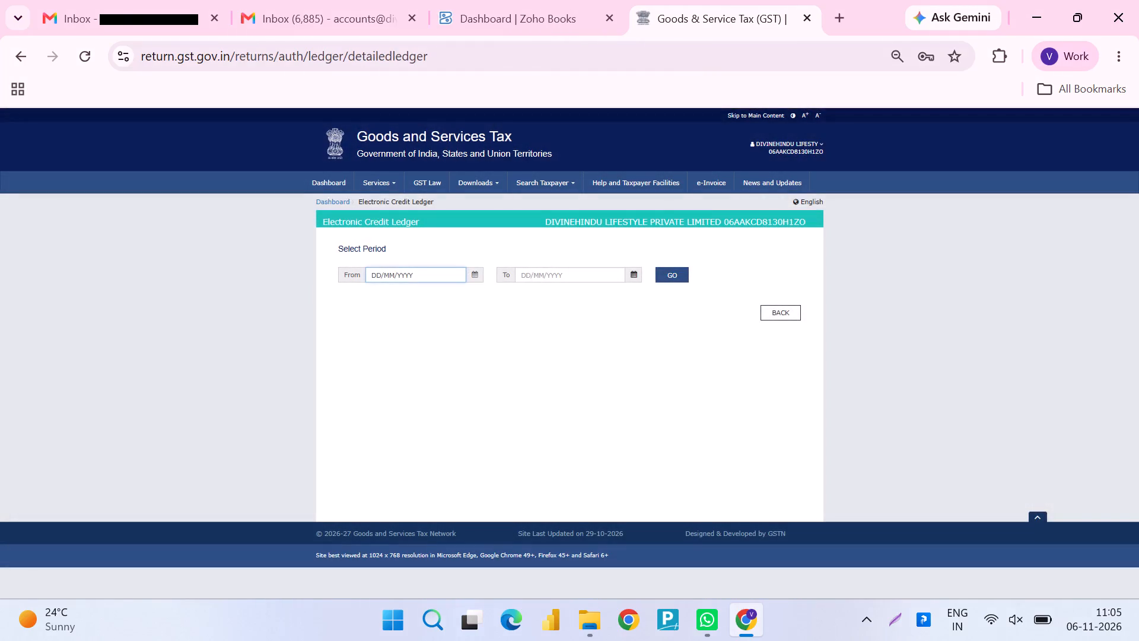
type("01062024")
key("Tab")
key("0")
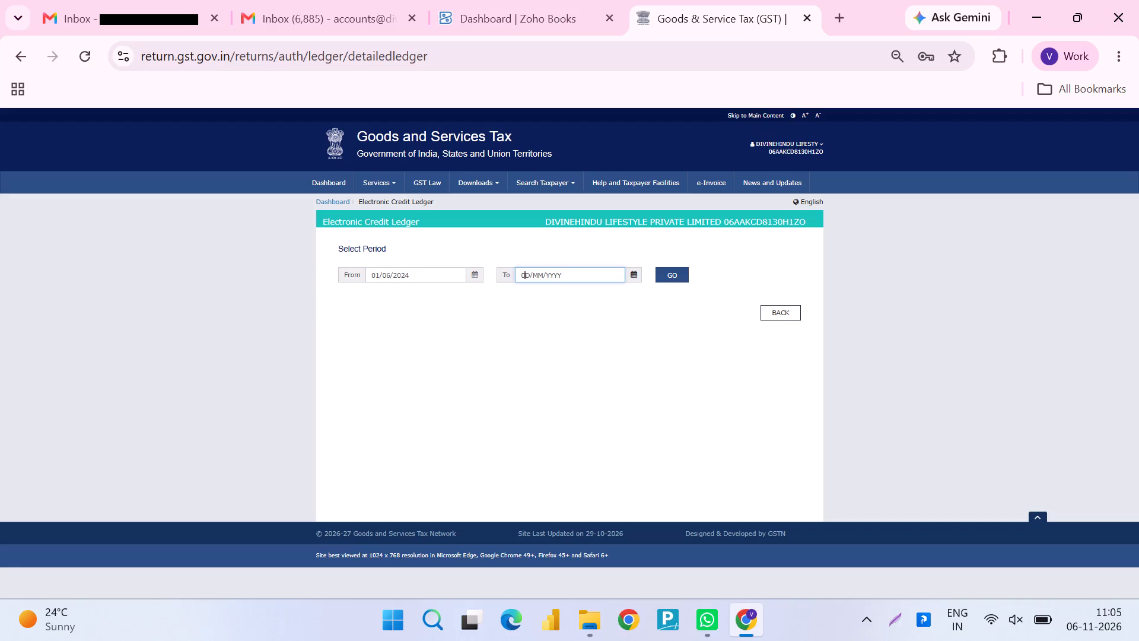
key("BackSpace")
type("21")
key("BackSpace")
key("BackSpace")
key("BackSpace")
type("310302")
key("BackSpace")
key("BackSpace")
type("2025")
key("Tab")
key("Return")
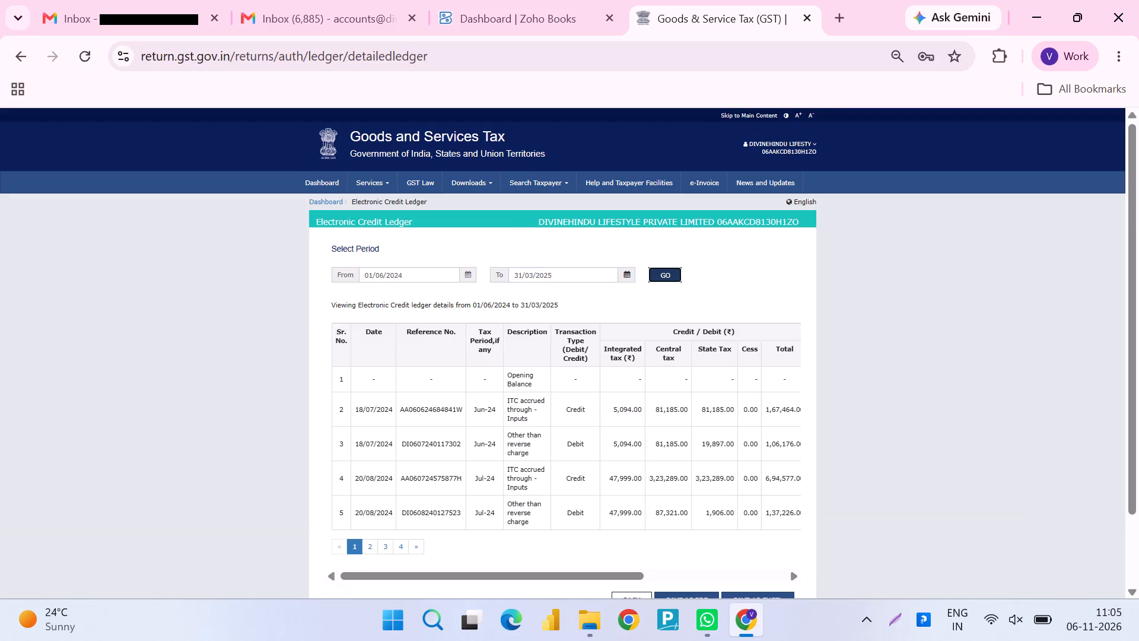
Review the balance columns on page 4 of the ledger entries and save the ledger as an Excel file.
left_click(402, 546)
scroll(702, 424, "left", 11)
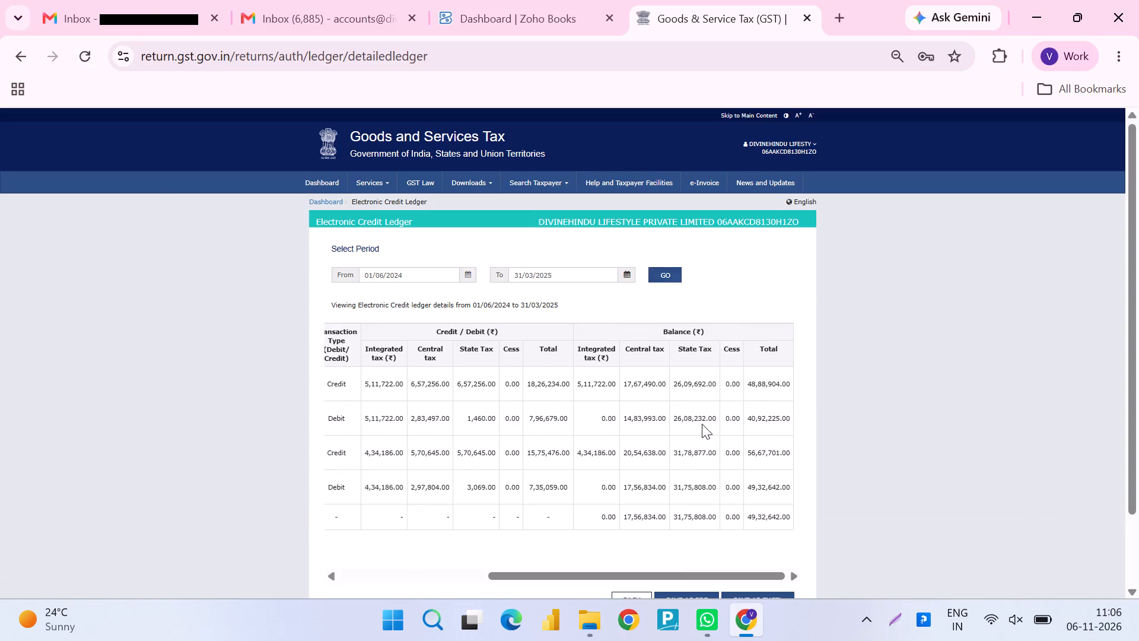
scroll(702, 424, "down", 1)
left_click(759, 512)
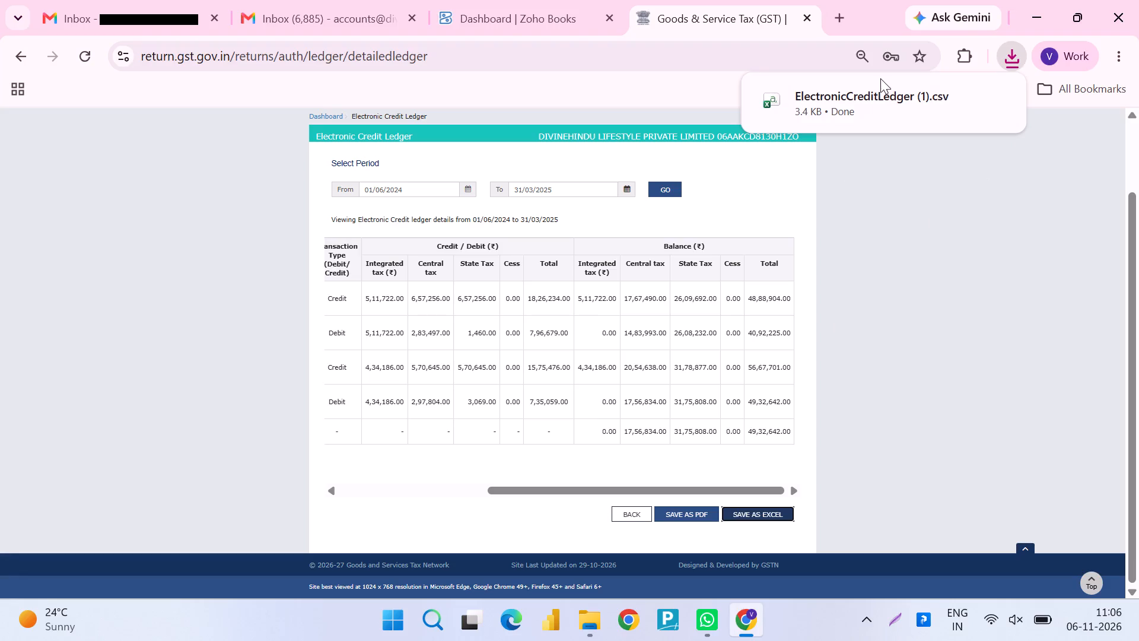
Open the downloaded ElectronicCreditLedger (1).csv in Excel and autofit the width of all its columns.
left_click(853, 94)
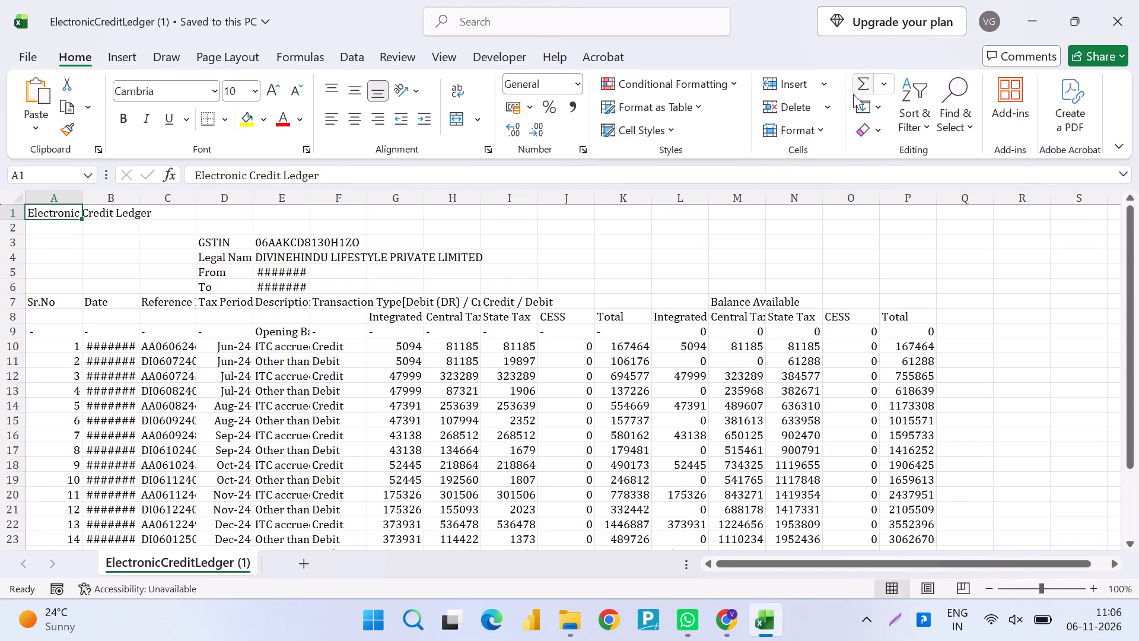
key("ctrl+a")
key("ctrl+a")
key("alt+h")
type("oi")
scroll(595, 364, "right", 1)
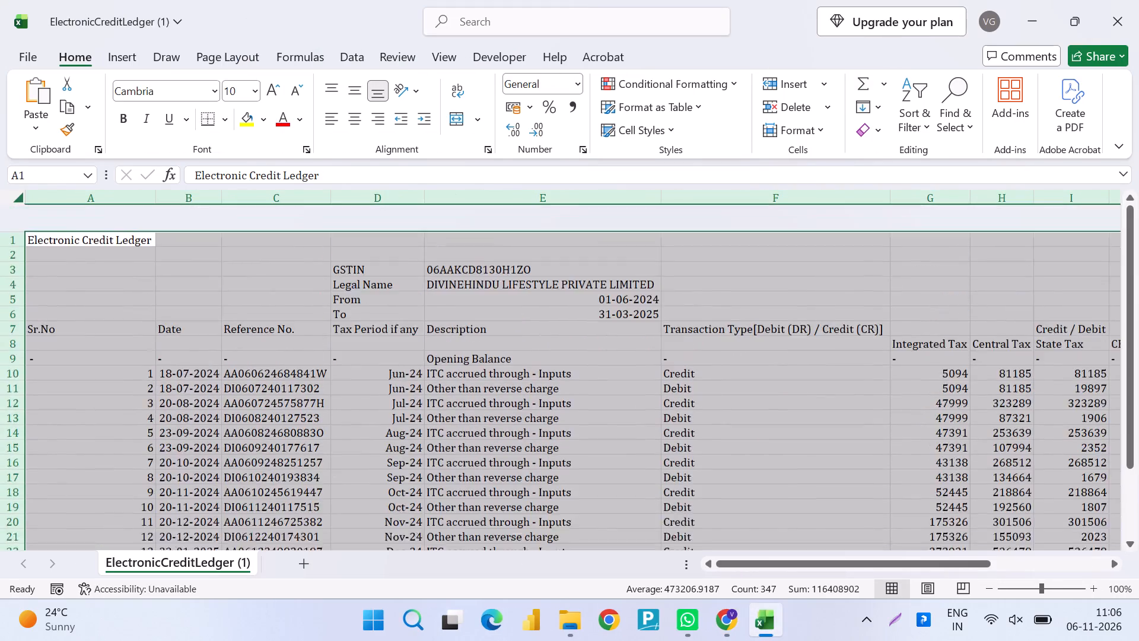
scroll(595, 364, "right", 1)
Narrow column A of the ledger sheet so it just fits the Sr.No entries.
left_click(157, 201)
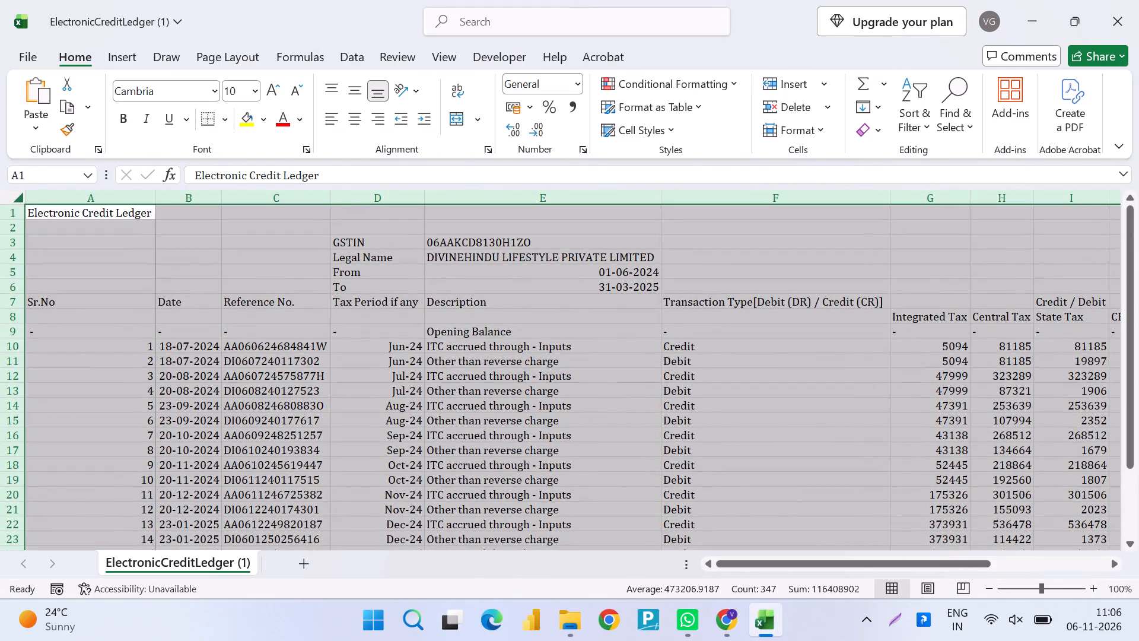
left_click(171, 253)
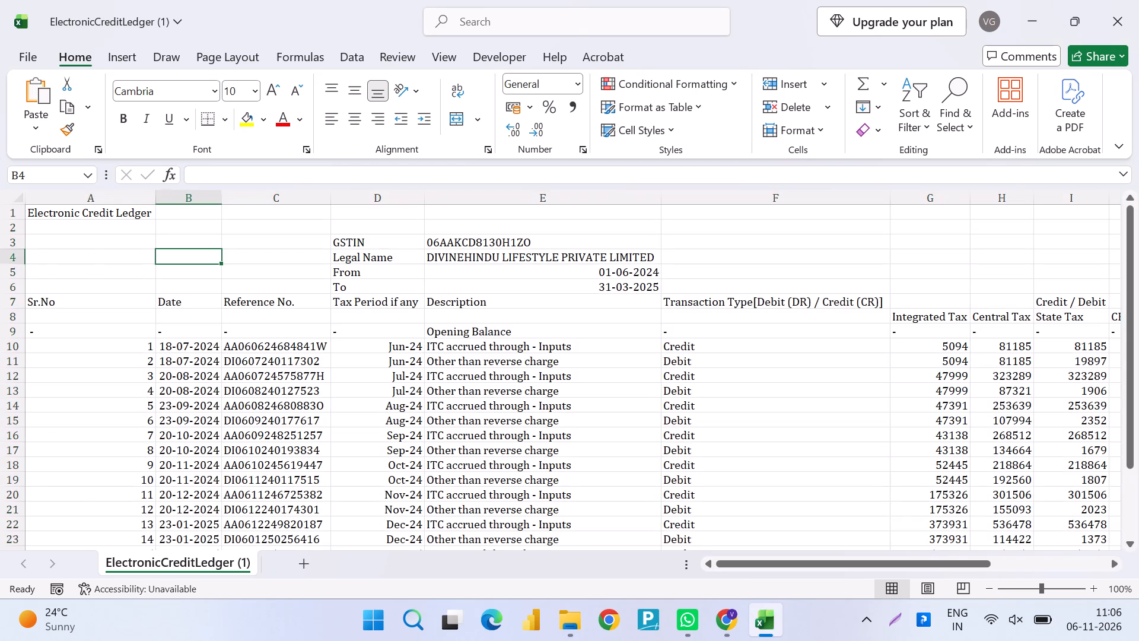
left_click_drag(155, 195, 59, 215)
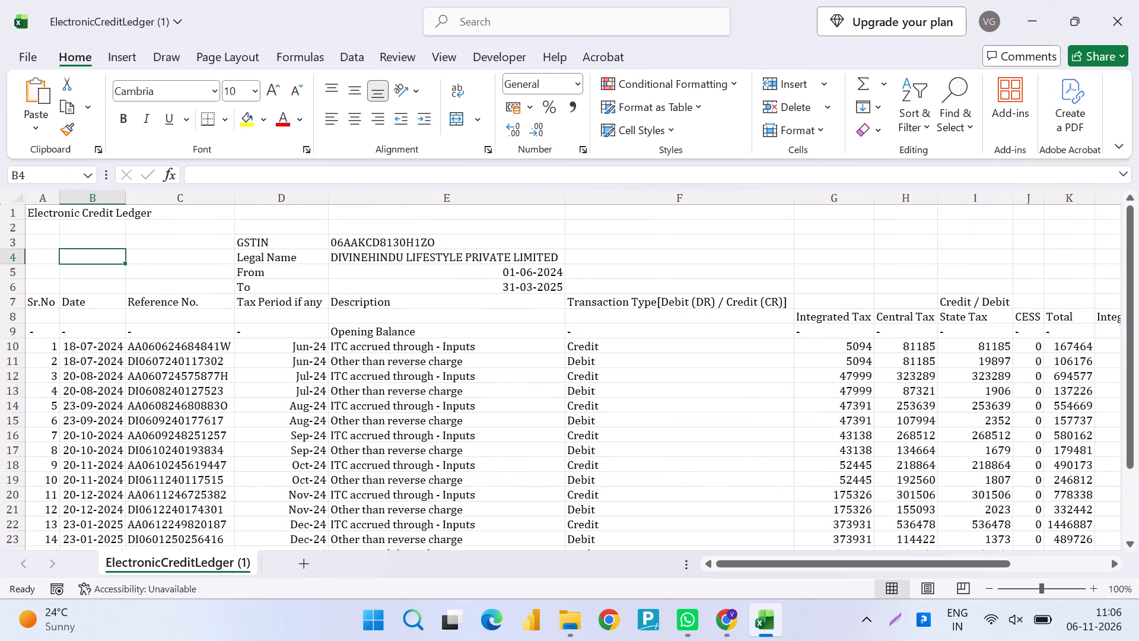
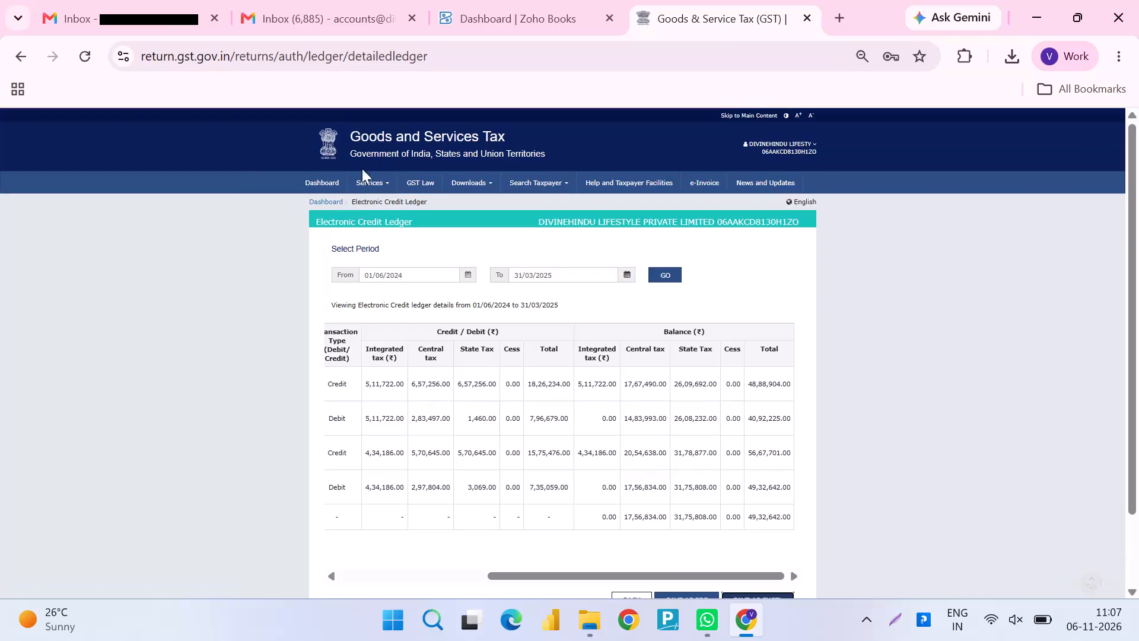
Leave the Electronic Credit Ledger and return to the GST portal dashboard.
left_click(329, 188)
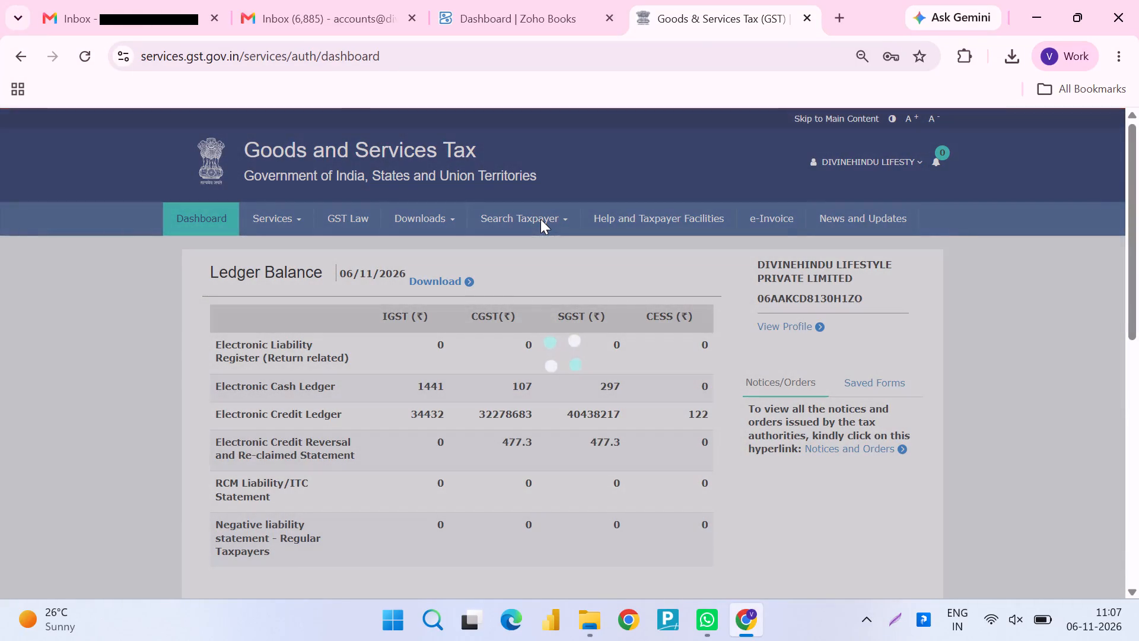
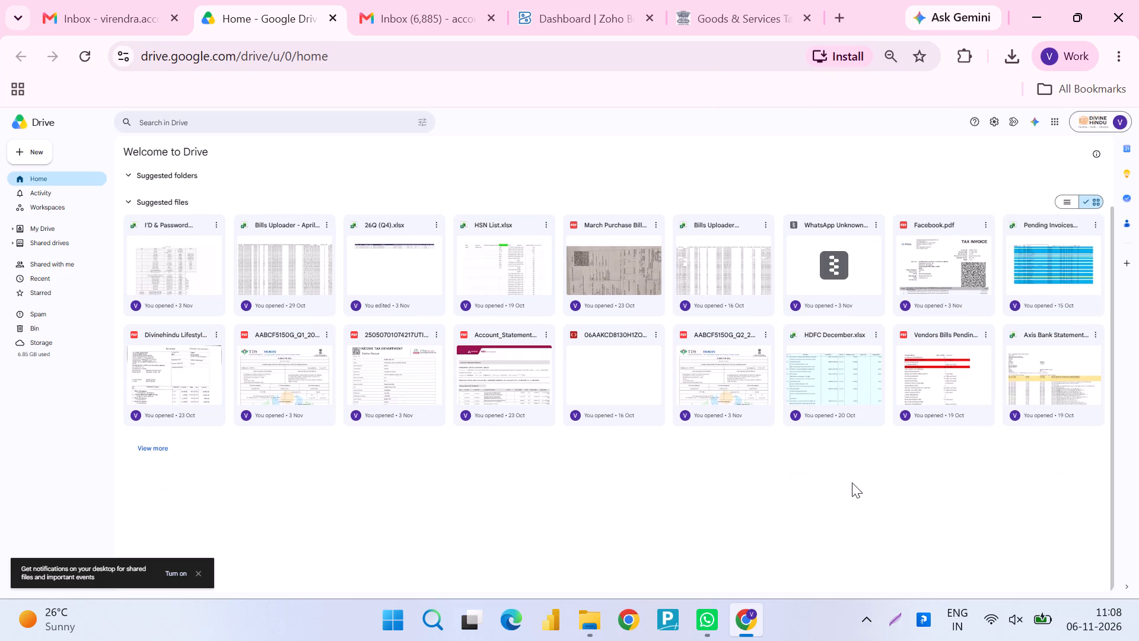
Expand the suggested files on the Google Drive home page and look through the additional files.
left_click(154, 451)
scroll(441, 399, "down", 1)
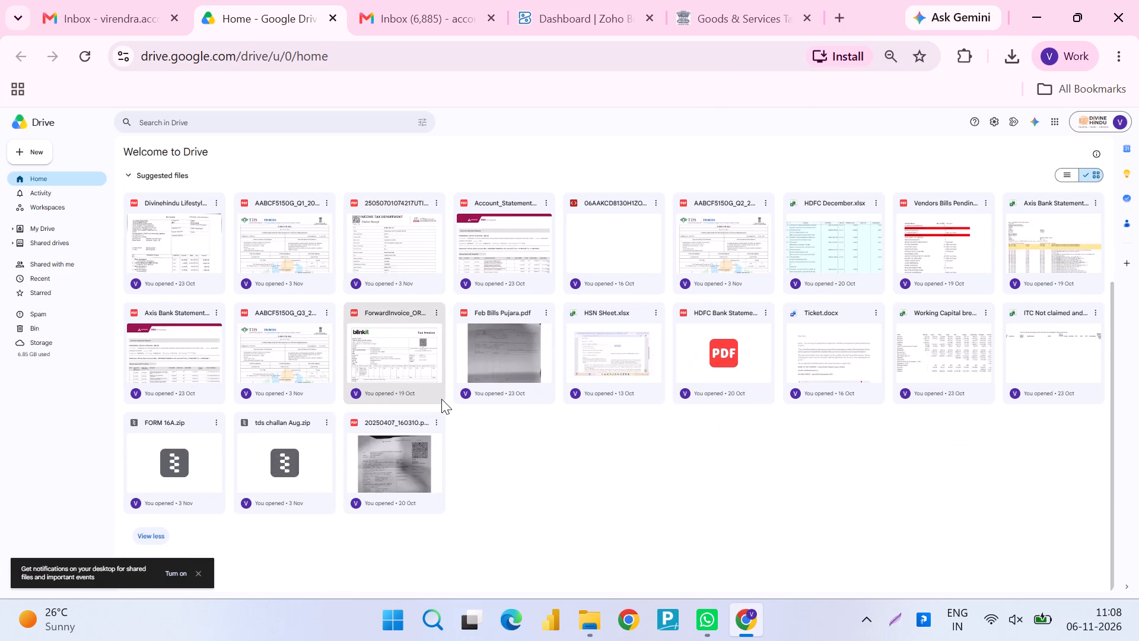
Open the GST REFUND folder inside the shared gst folder's GST subfolder in Google Drive.
scroll(441, 399, "down", 1)
scroll(441, 399, "up", 6)
scroll(441, 399, "down", 4)
scroll(441, 399, "up", 7)
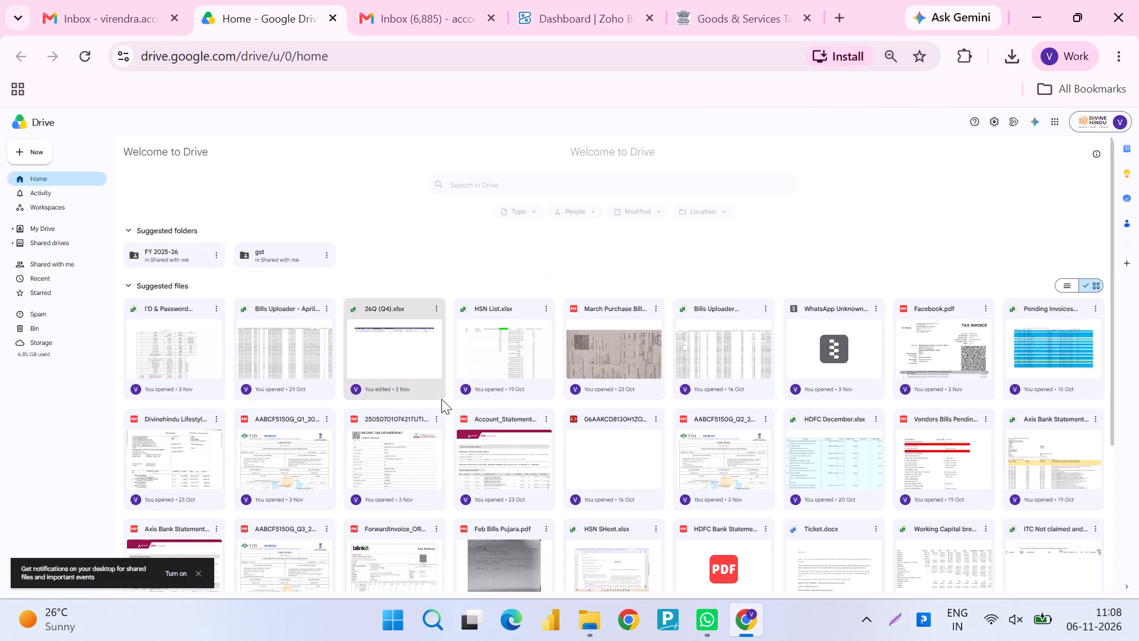
double_click(278, 247)
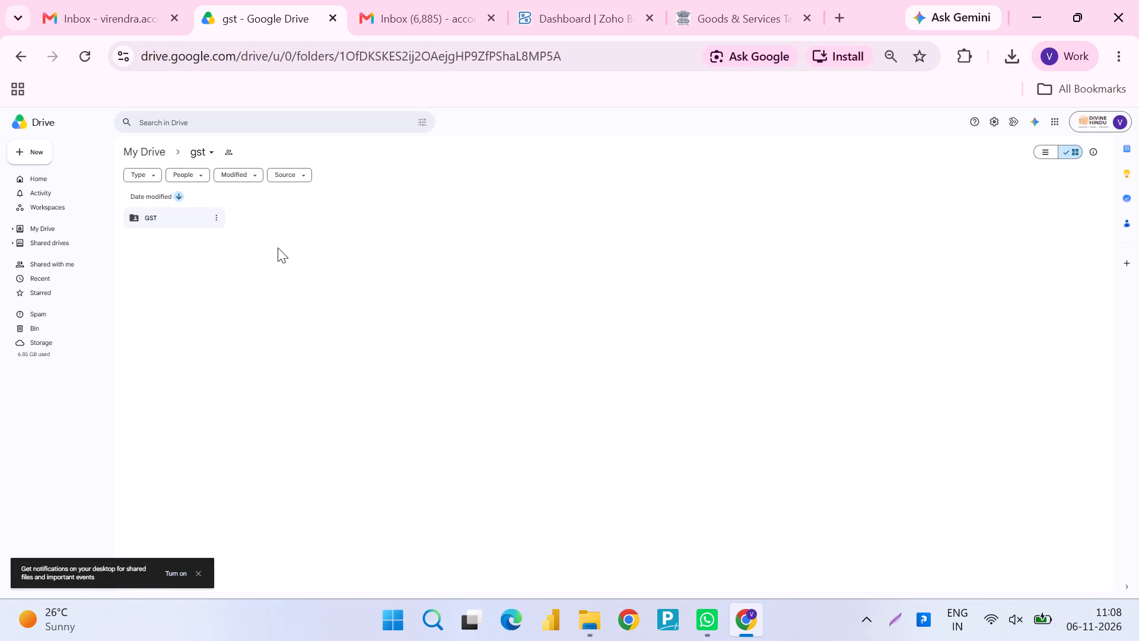
double_click(171, 220)
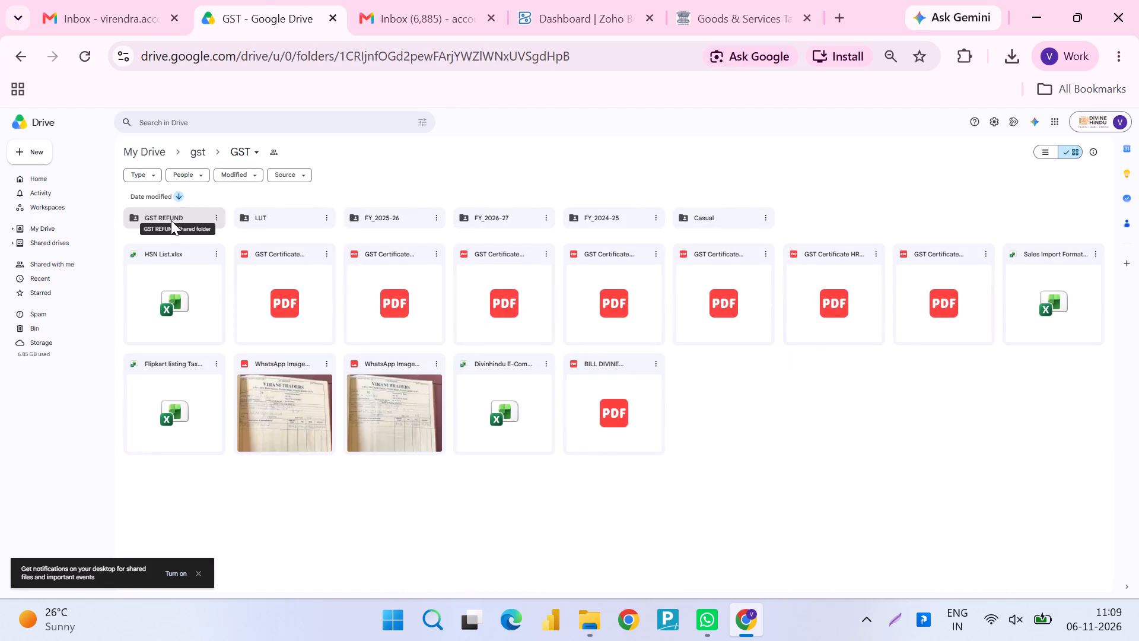
double_click(171, 220)
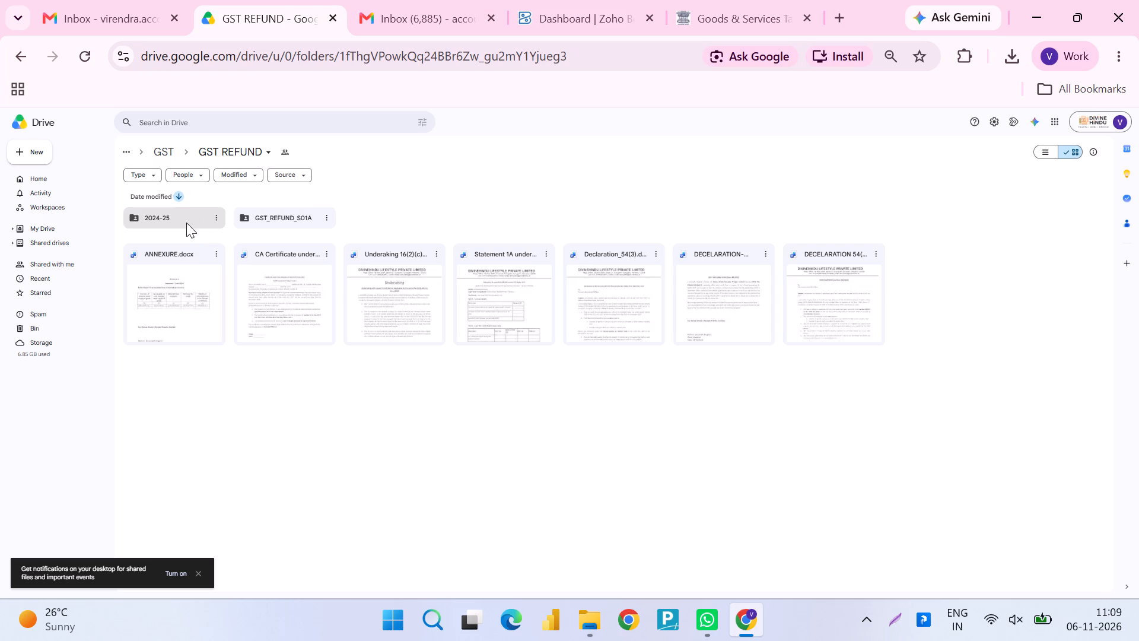
Open the Underaking 16(2)(c) and 42(2) document, read through the undertaking text and its refund period, and close it.
double_click(402, 302)
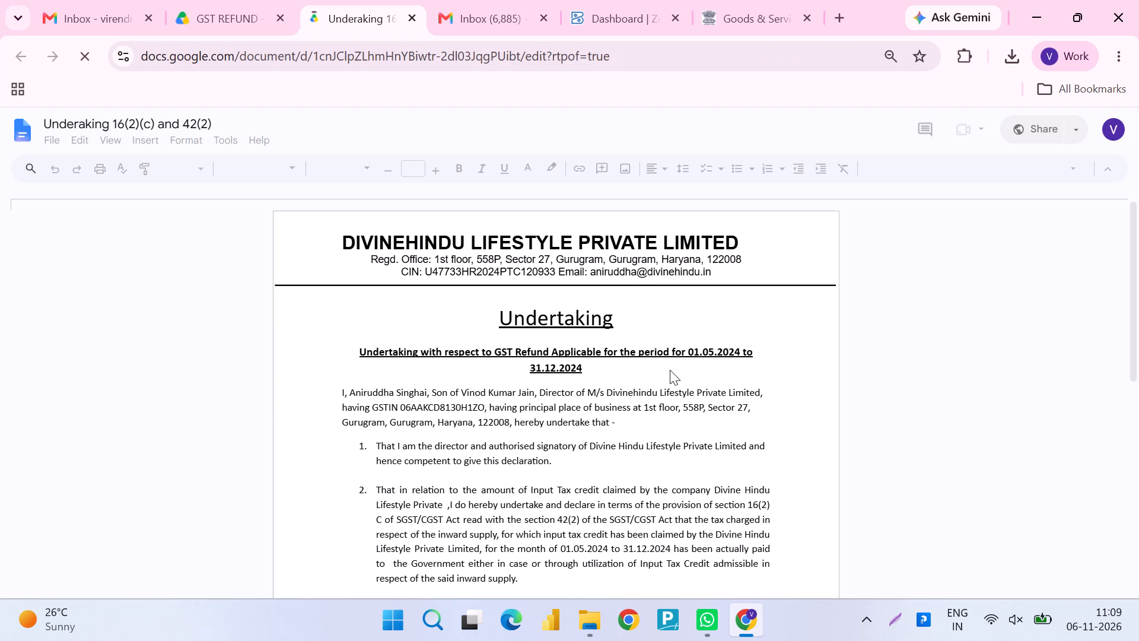
scroll(670, 370, "down", 1)
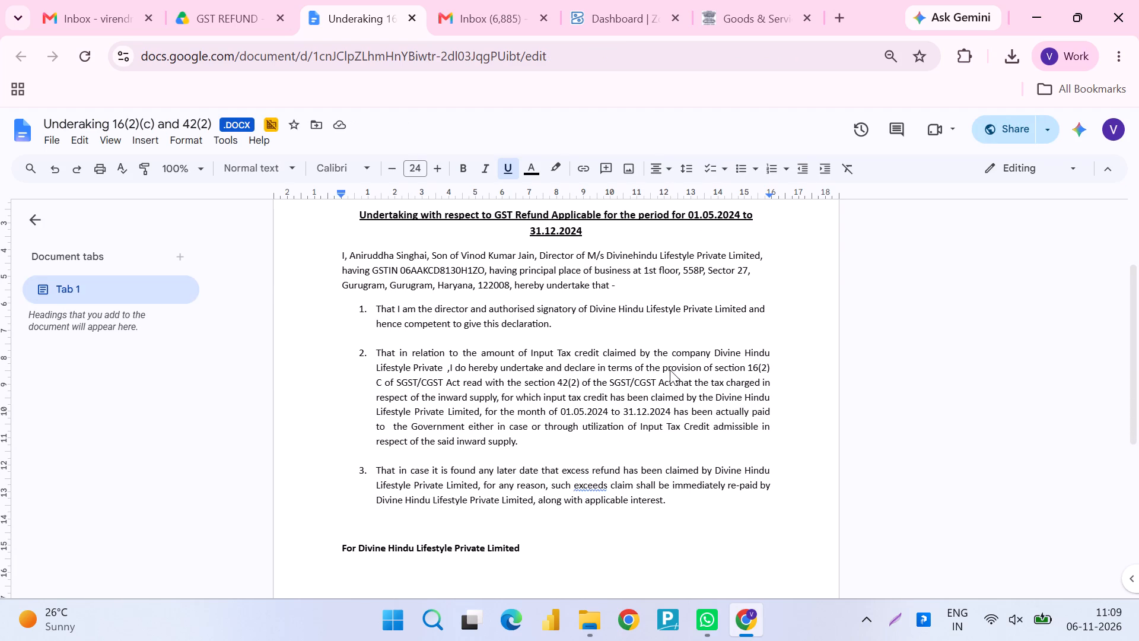
scroll(670, 370, "down", 1)
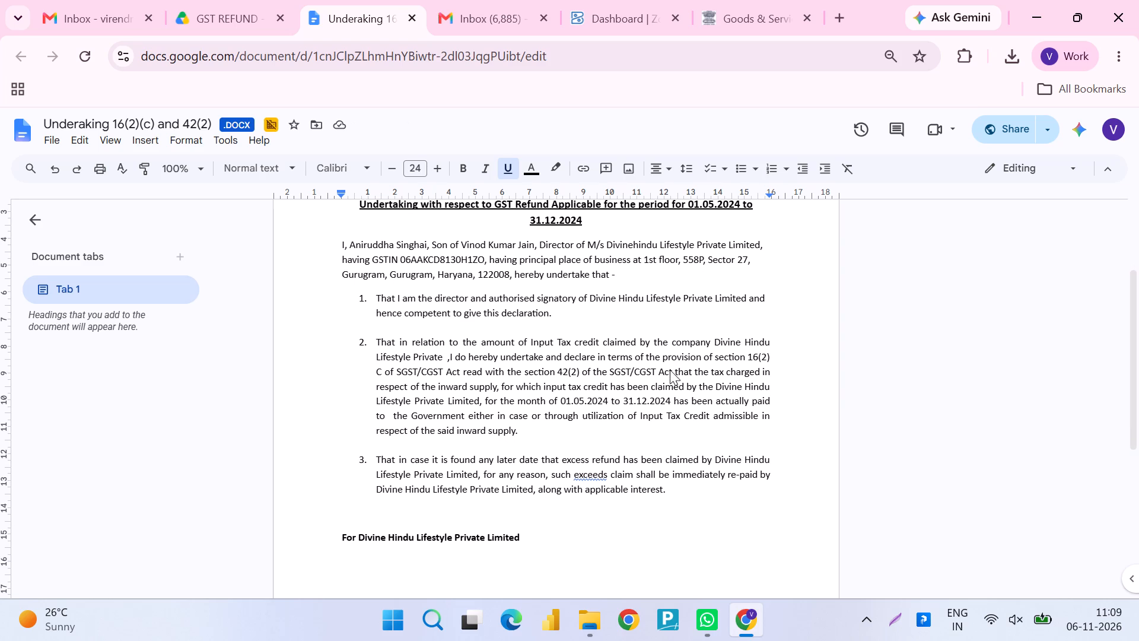
scroll(670, 370, "down", 3)
scroll(670, 370, "up", 8)
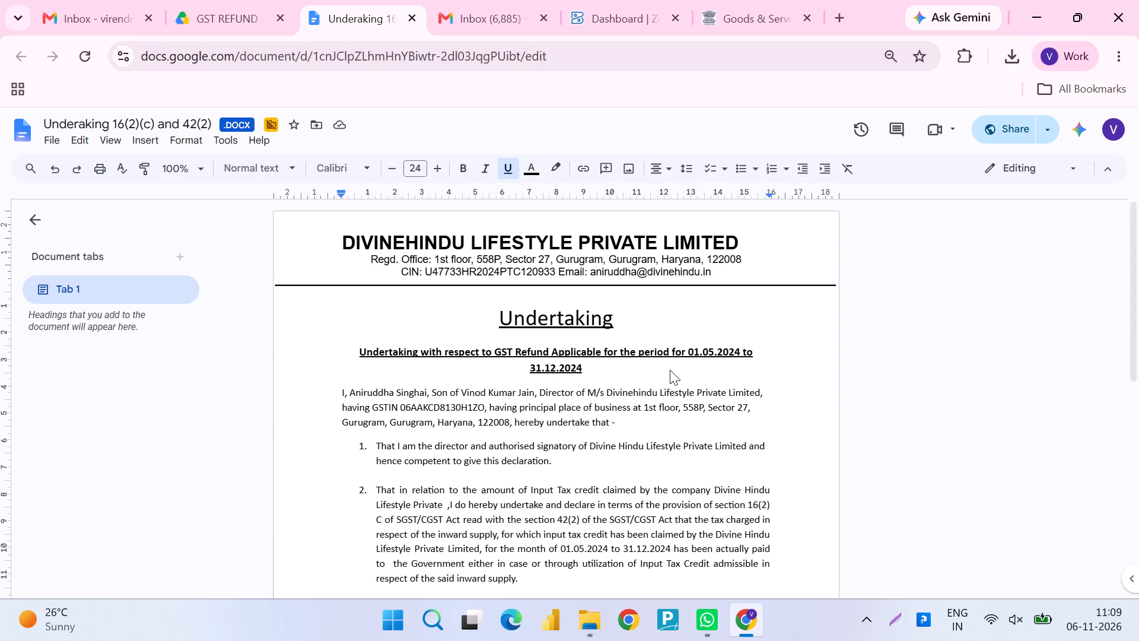
left_click(412, 18)
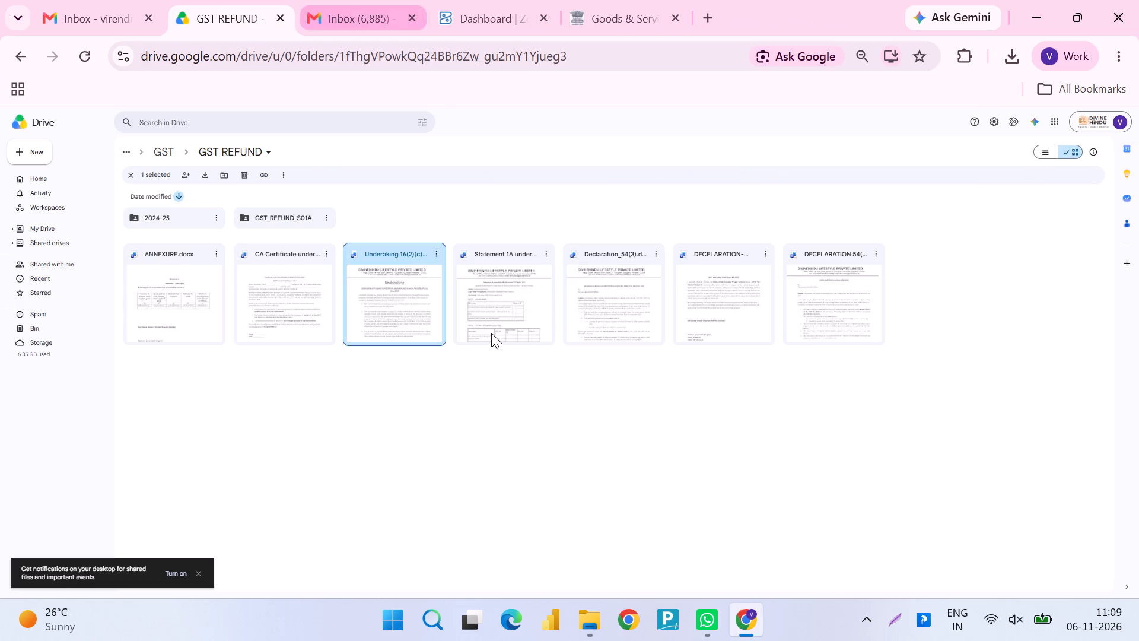
Open the GST_REFUND_S01A folder and try to open its workbook in Google Sheets.
double_click(272, 219)
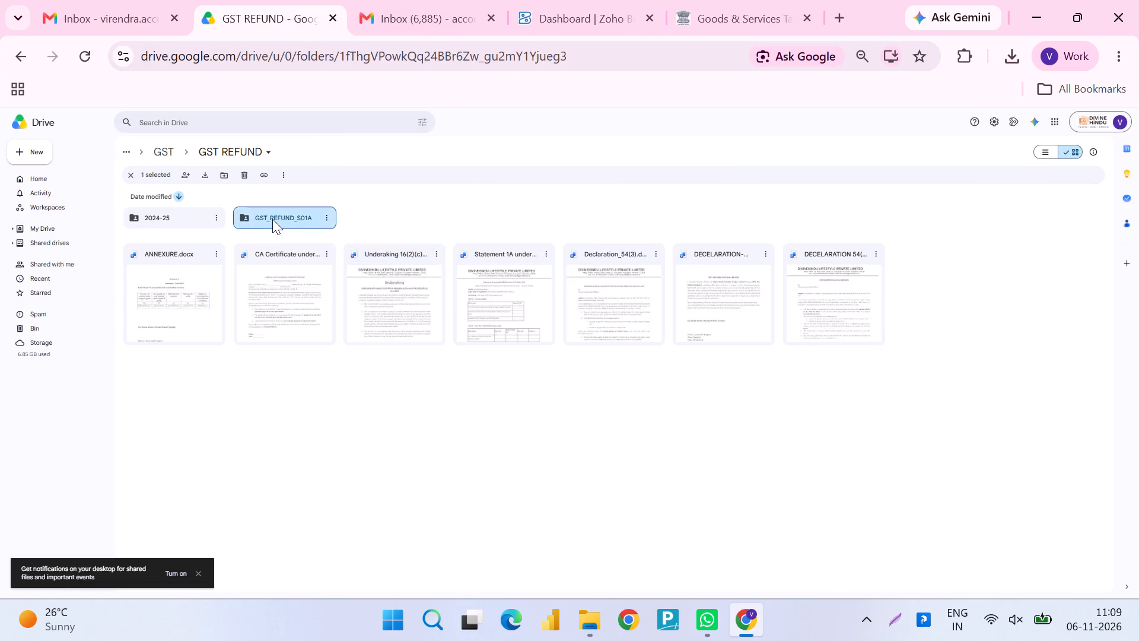
double_click(186, 240)
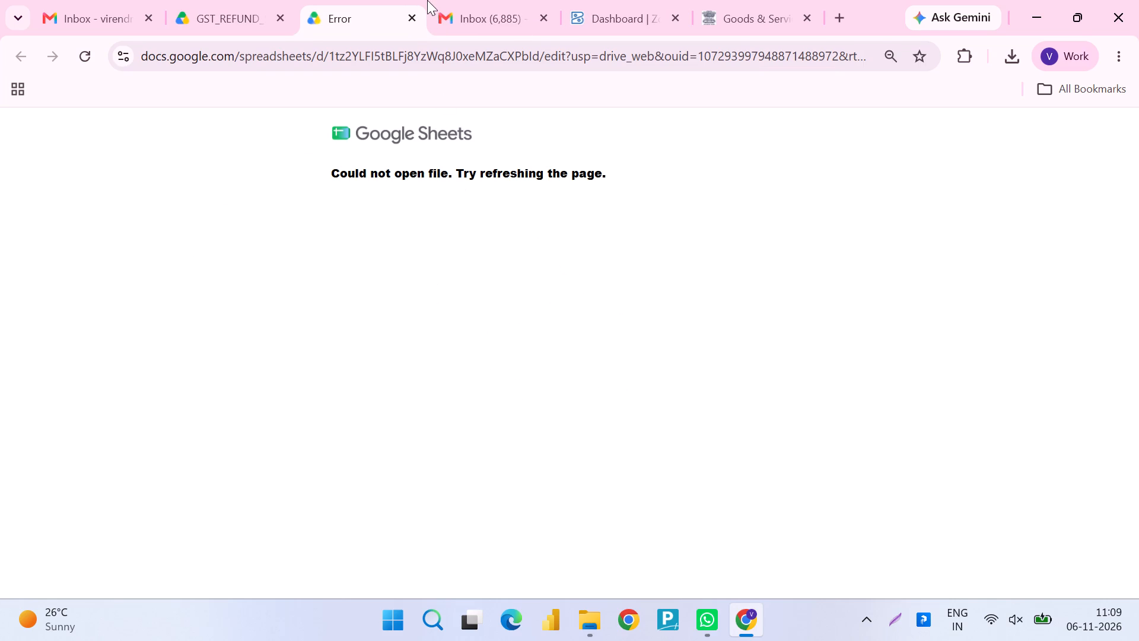
left_click(412, 24)
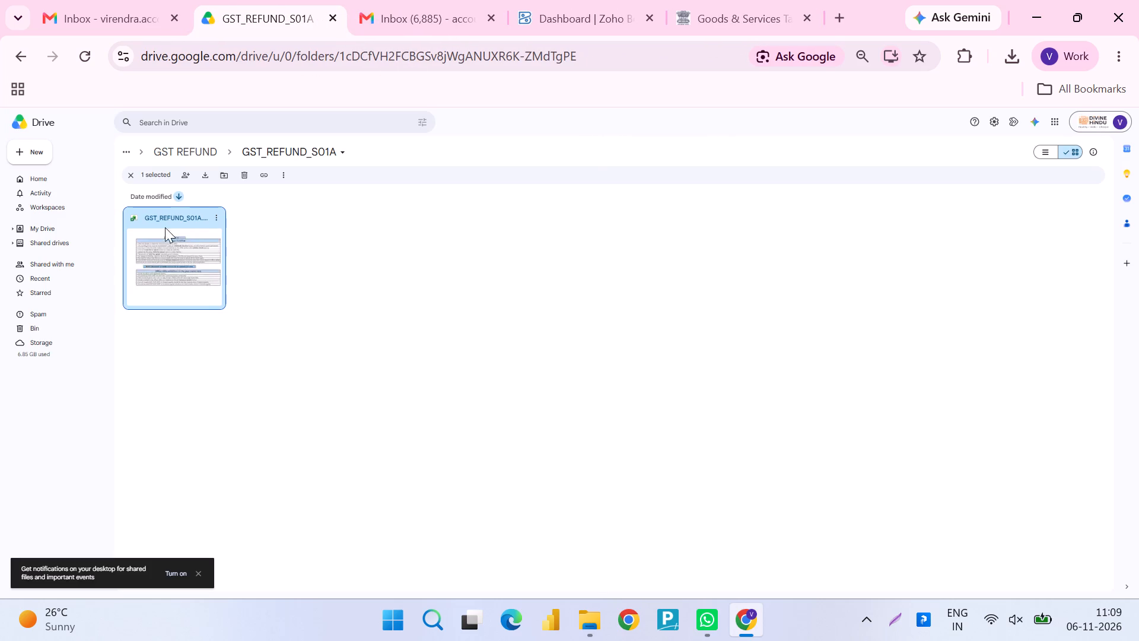
left_click(215, 219)
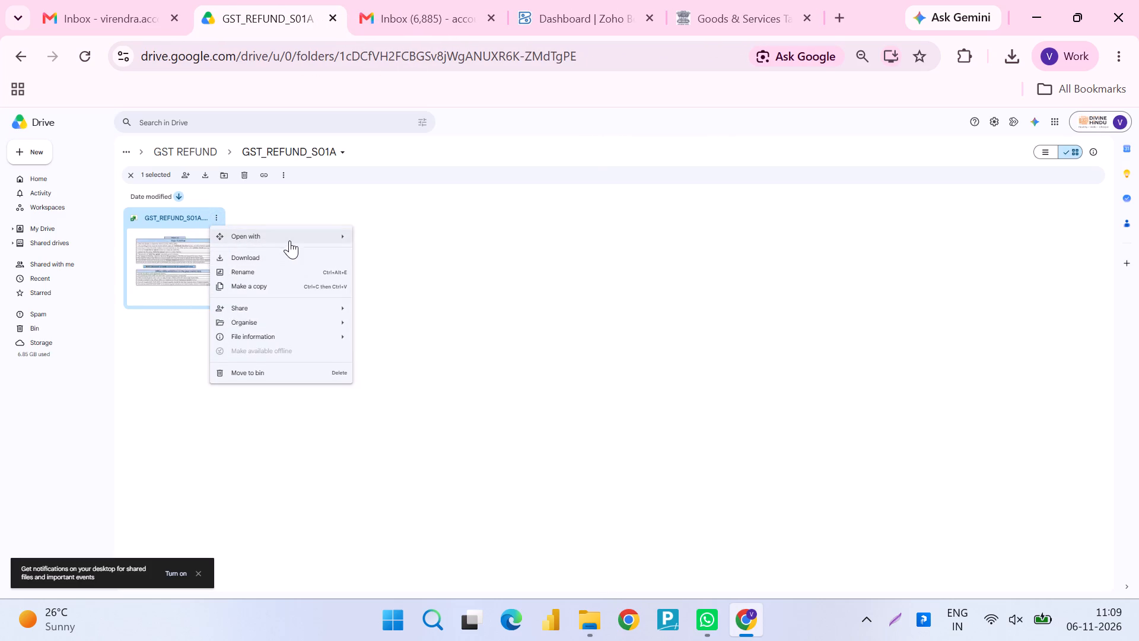
left_click(393, 275)
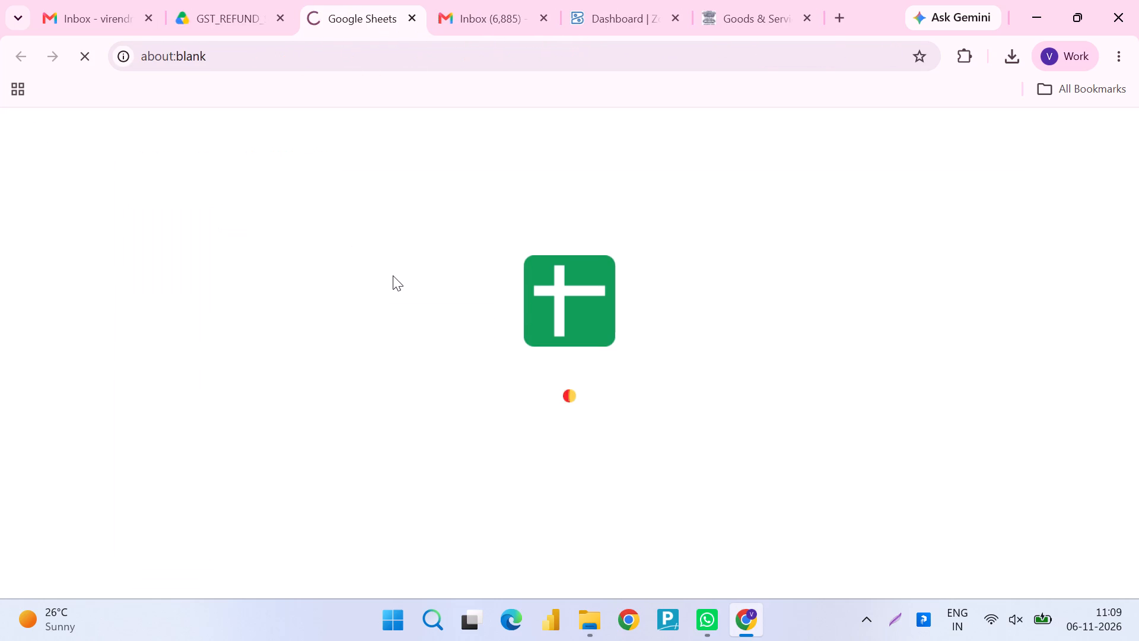
left_click(414, 20)
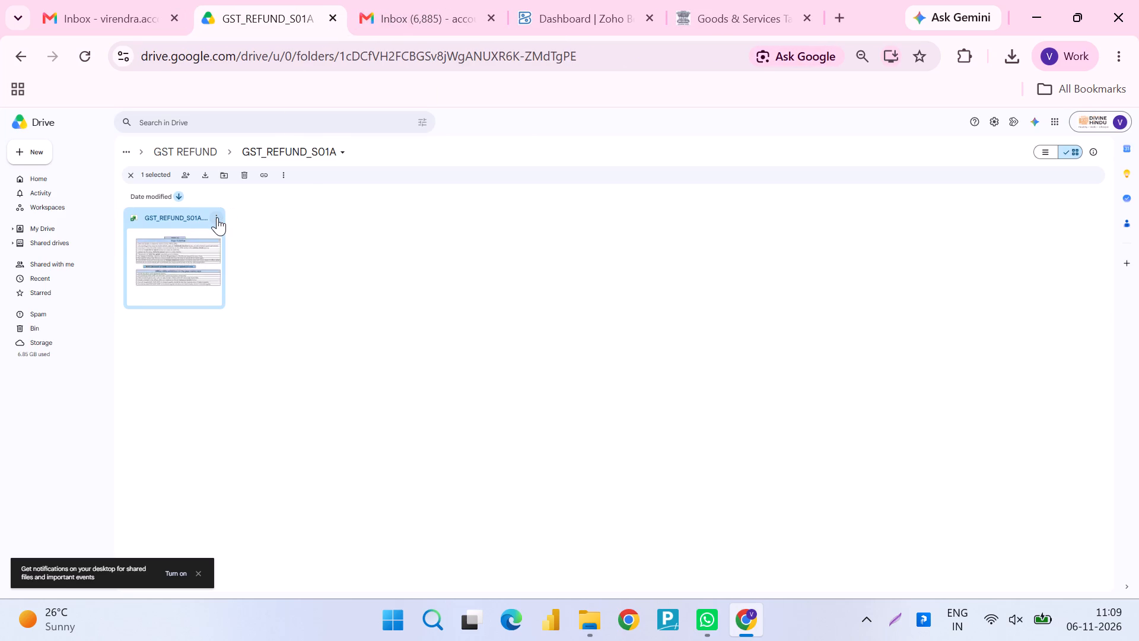
Download the GST_REFUND_S01A workbook from Drive and open the downloaded copy in Excel.
left_click(217, 217)
left_click(233, 255)
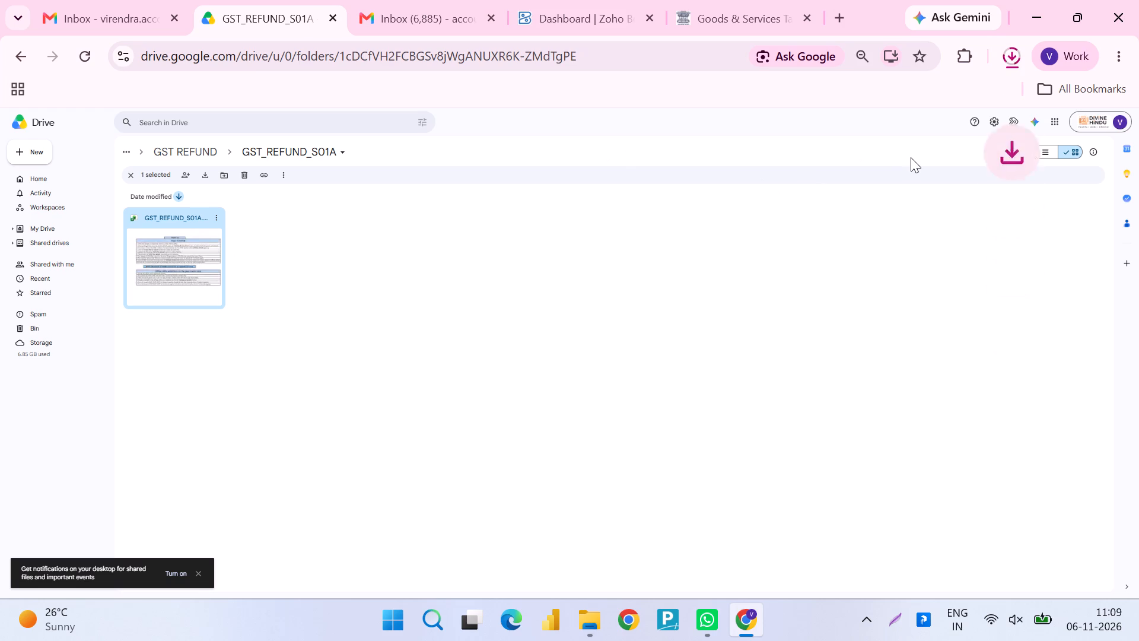
left_click(1010, 63)
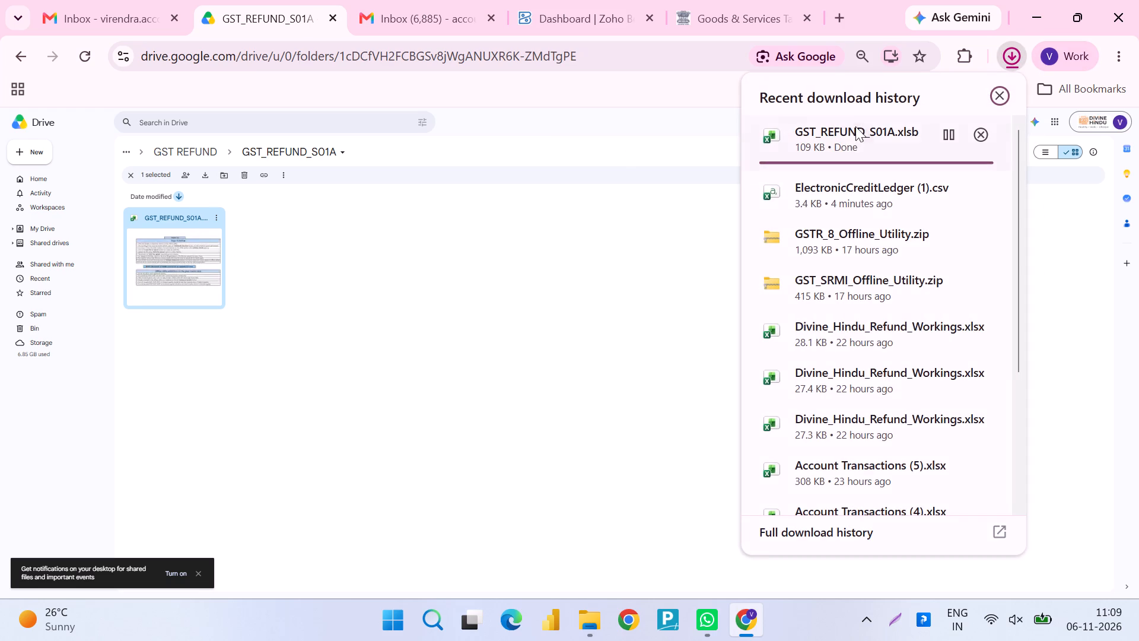
left_click(841, 135)
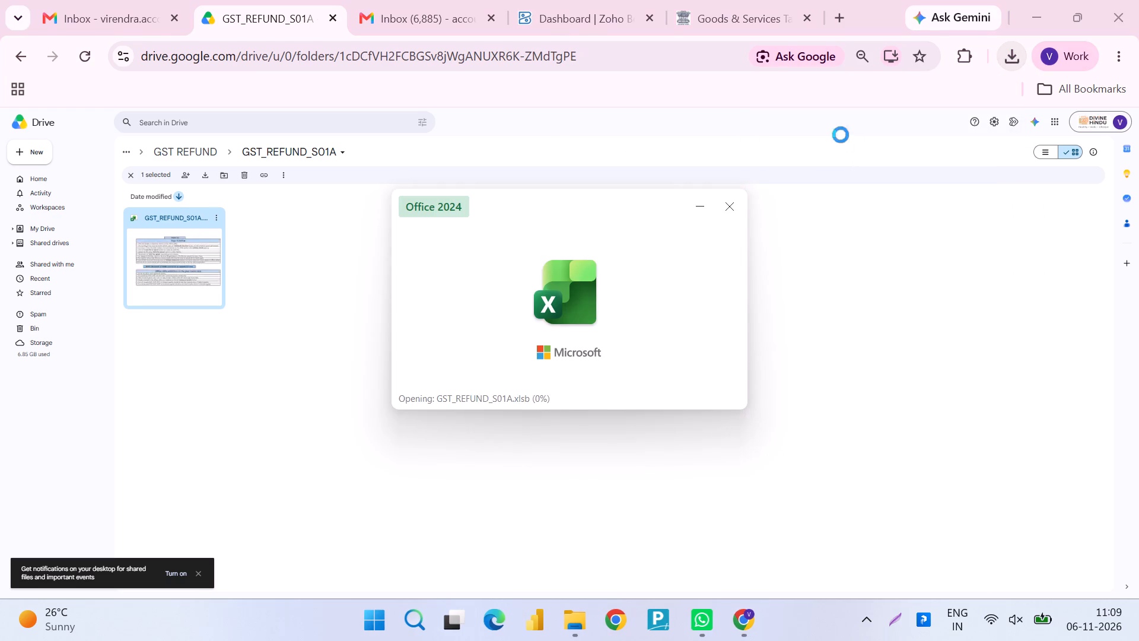
Examine the inward supply, outward supply and Error columns on the RFD_STMT01A sheet, and close the workbook.
scroll(727, 264, "right", 1)
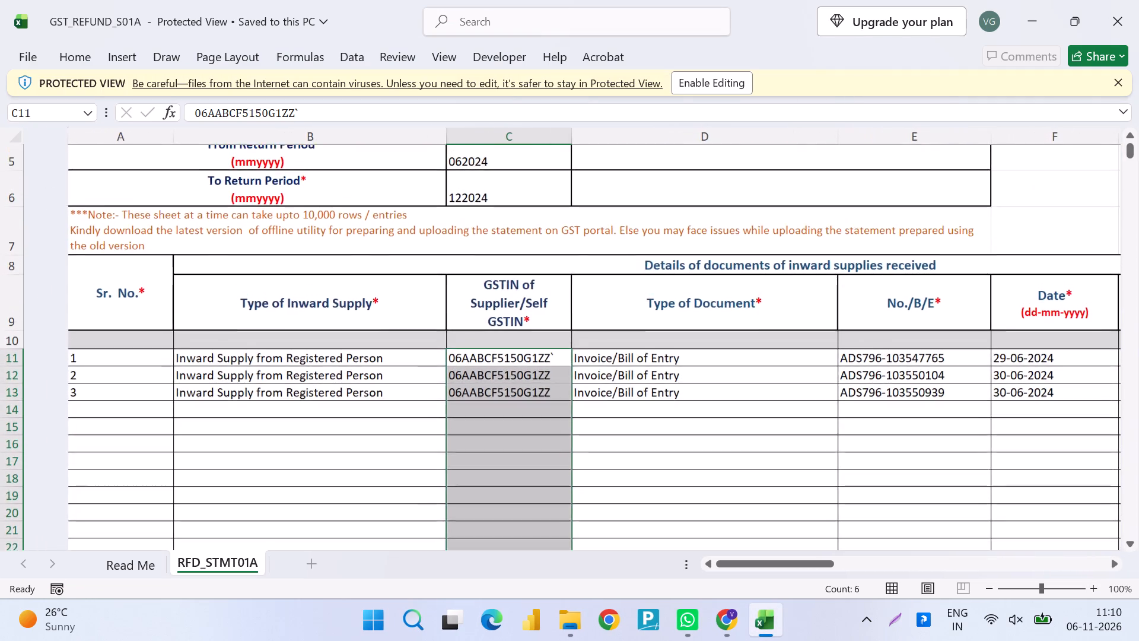
scroll(727, 264, "right", 3)
scroll(727, 264, "left", 9)
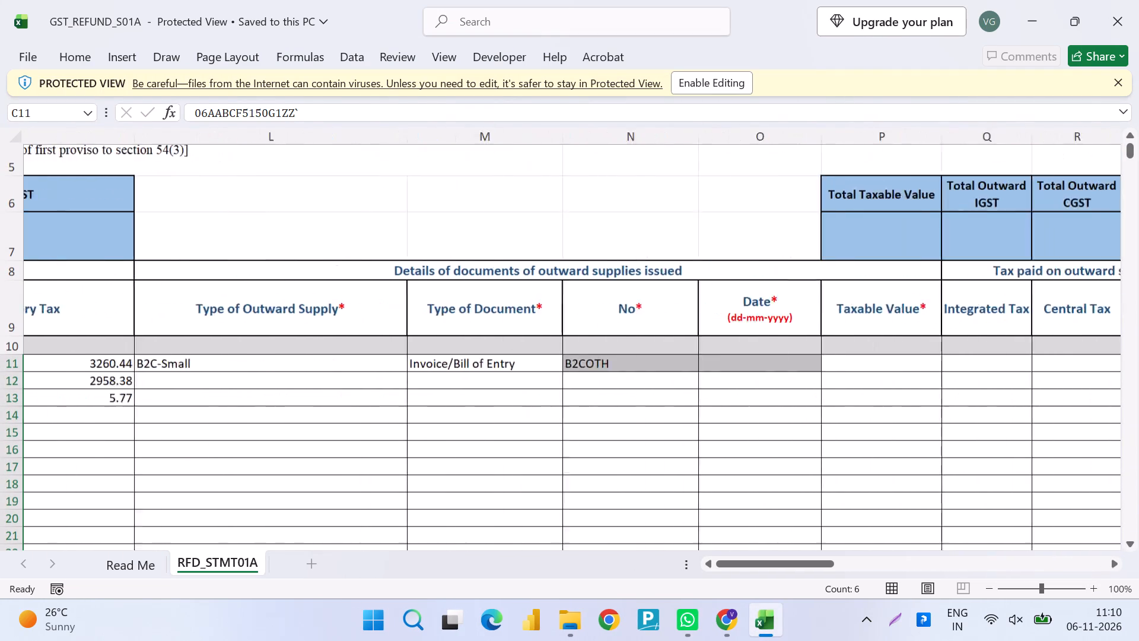
scroll(727, 264, "left", 1)
scroll(727, 264, "right", 2)
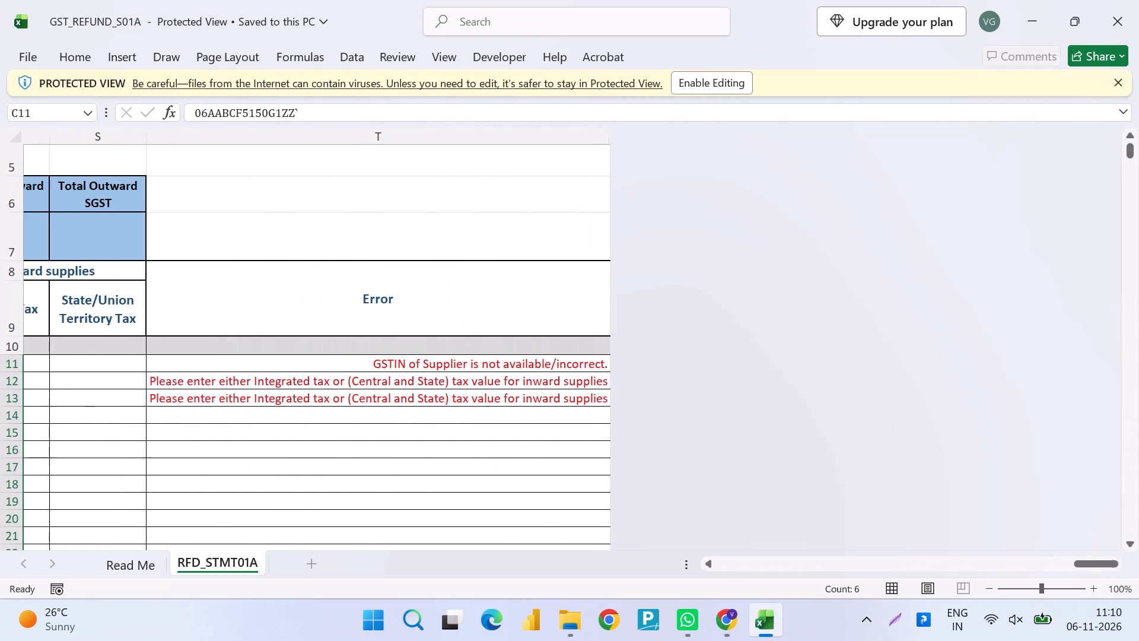
left_click(491, 363)
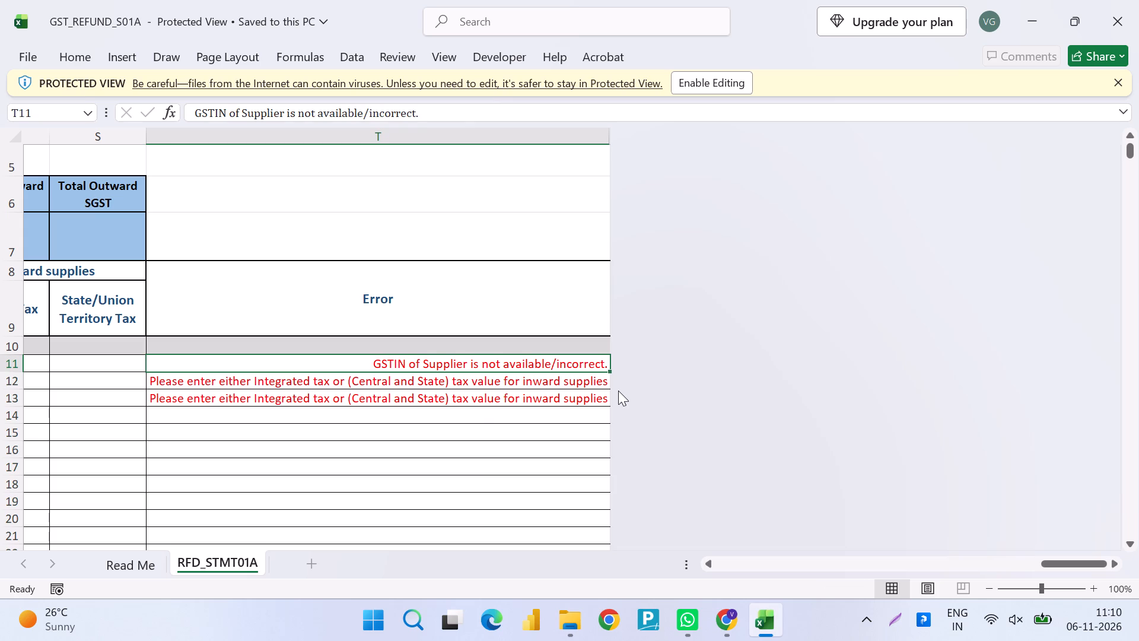
scroll(411, 401, "right", 12)
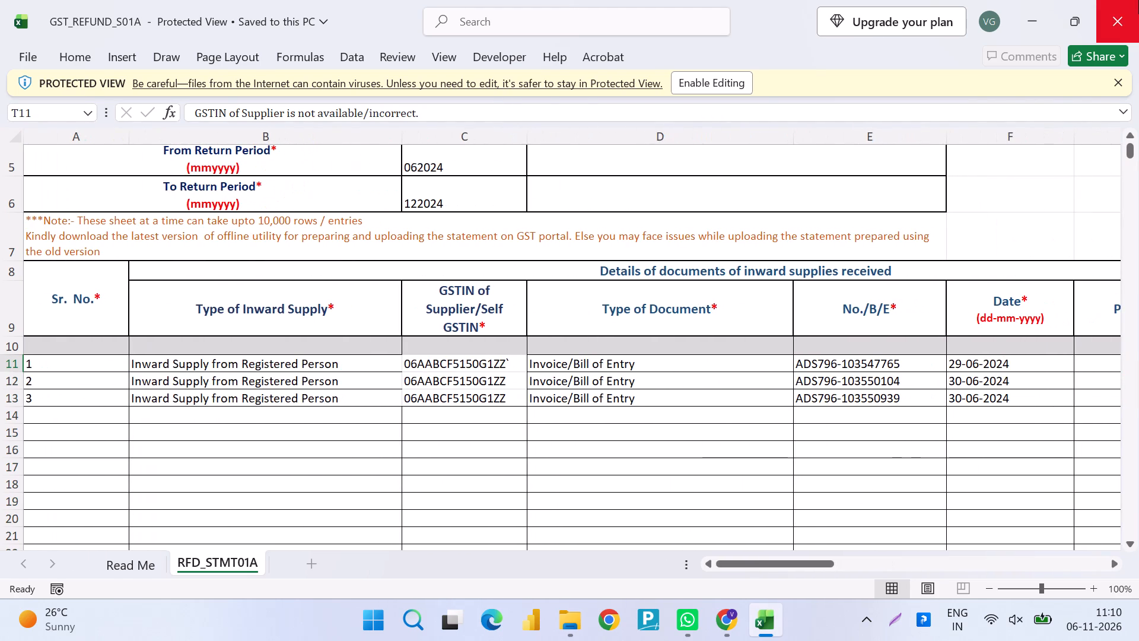
left_click(1138, 0)
Return to the GST REFUND folder in Drive and open its 2024-25 subfolder.
scroll(343, 277, "right", 1)
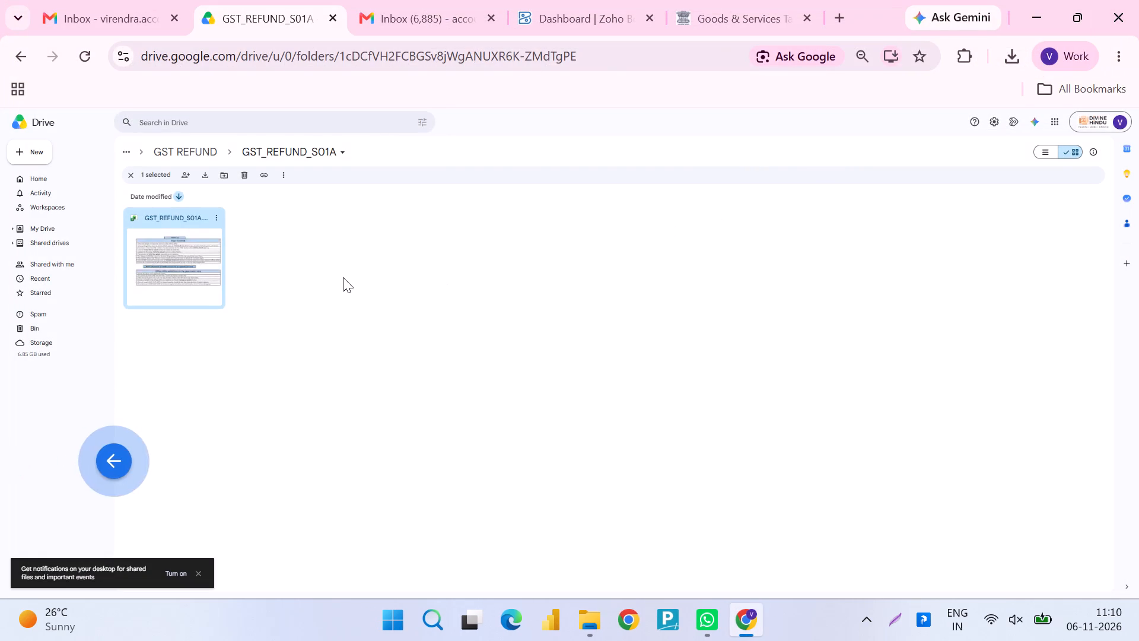
scroll(343, 277, "right", 1)
left_click(125, 177)
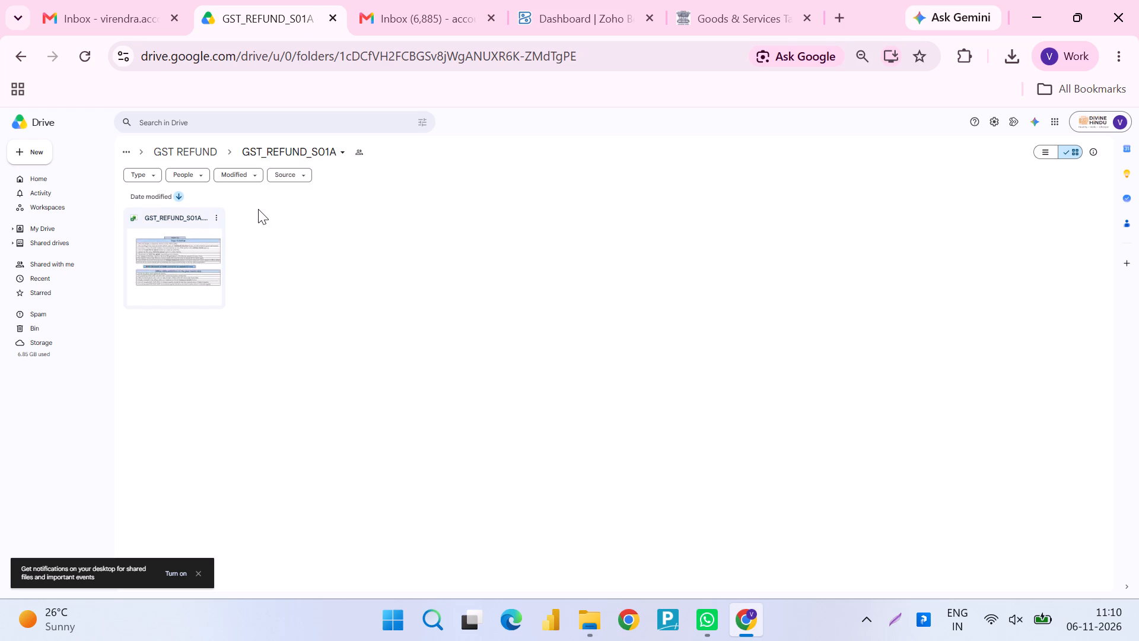
scroll(258, 209, "right", 6)
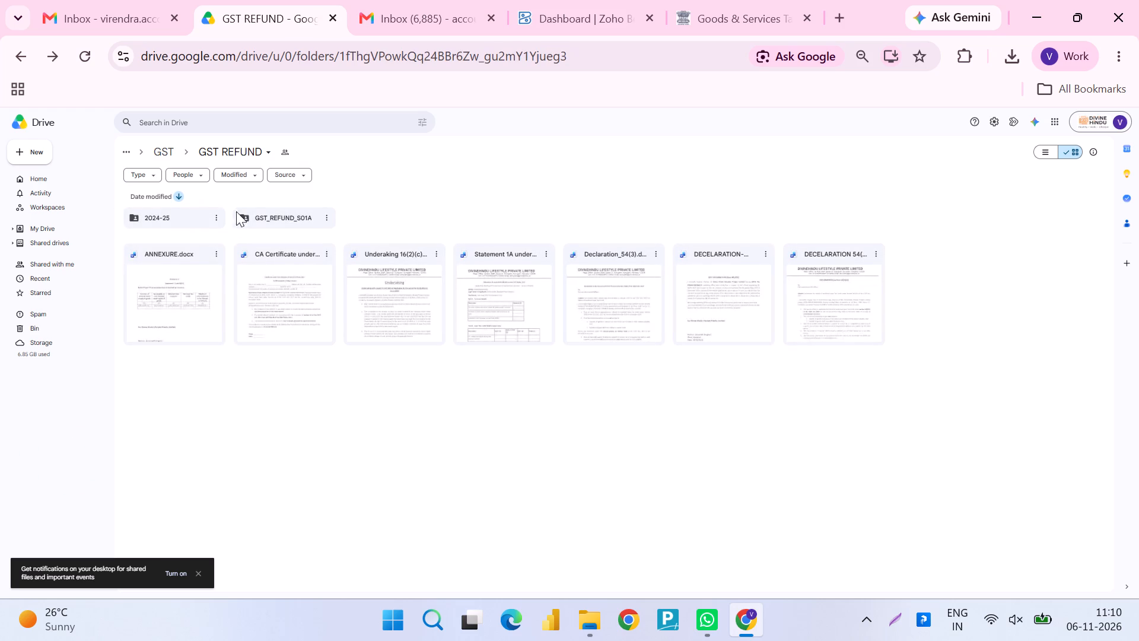
double_click(195, 221)
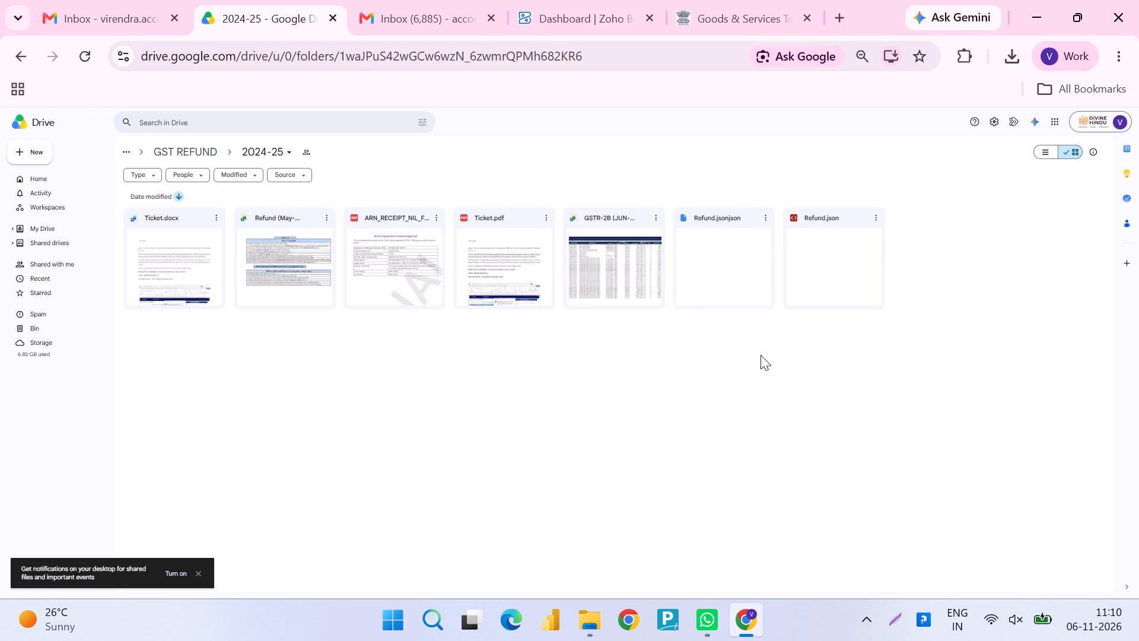
Open the GSTR-2B (JUN-DEC) spreadsheet and examine the supplier invoices and ITC summary on the PURCHASE sheet.
double_click(626, 228)
left_click(626, 228)
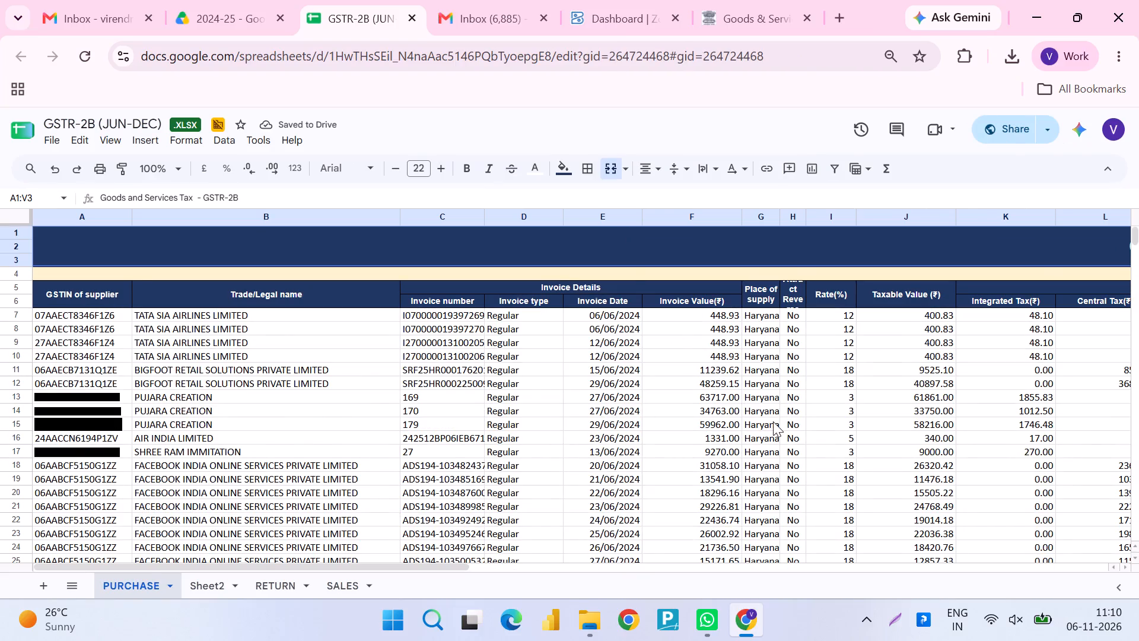
scroll(773, 421, "down", 19)
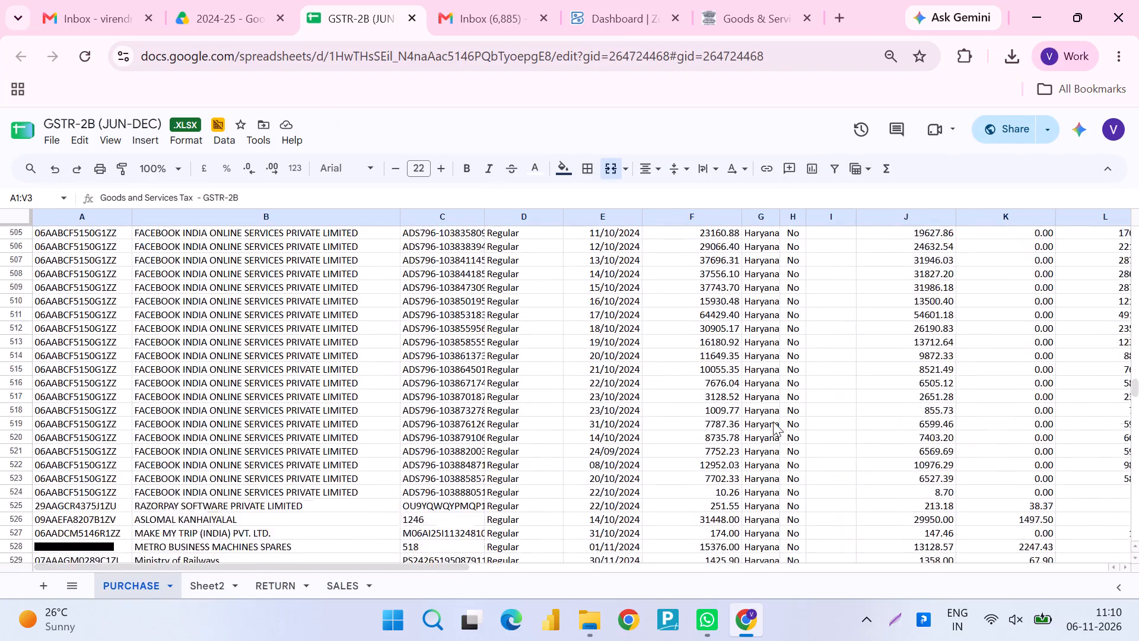
scroll(773, 421, "down", 7)
scroll(773, 421, "up", 1)
scroll(773, 421, "right", 1)
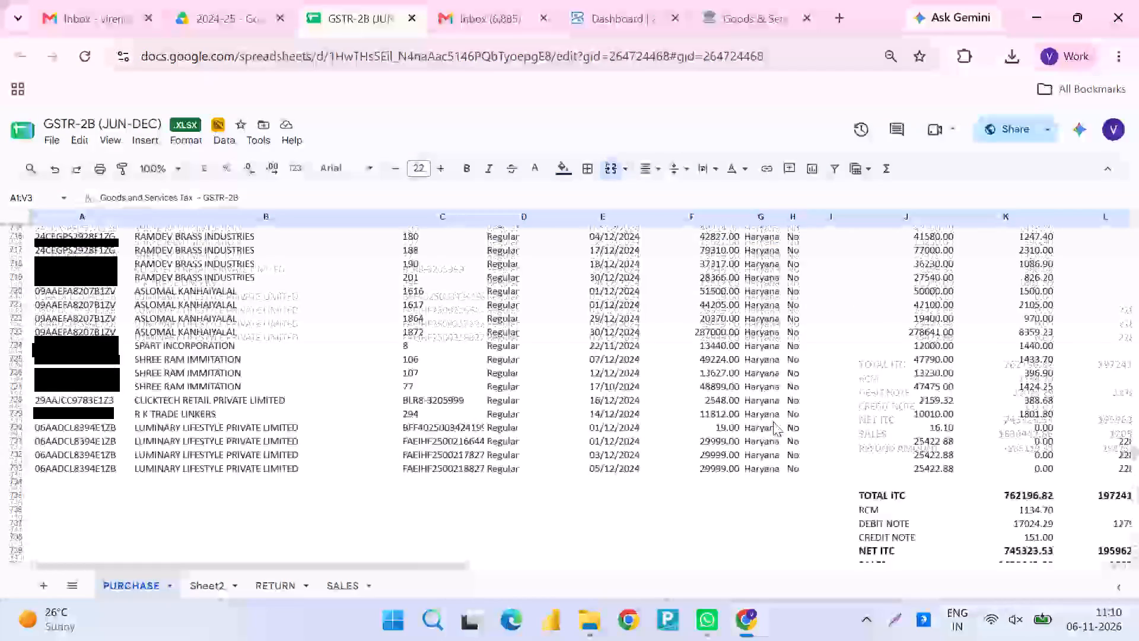
scroll(773, 421, "right", 1)
scroll(773, 421, "up", 9)
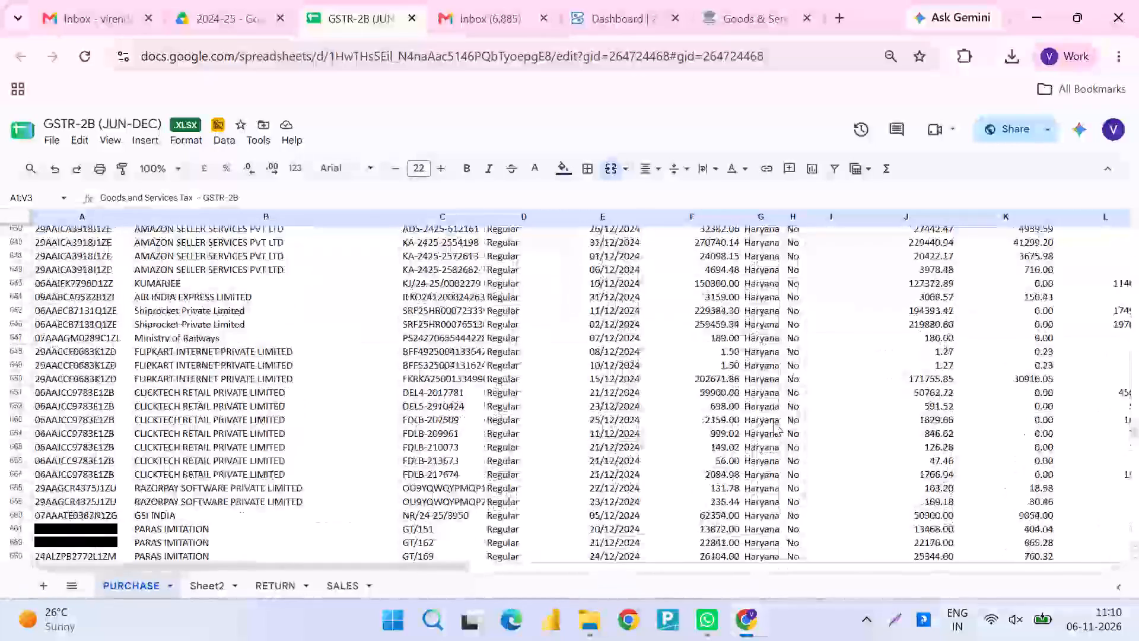
scroll(773, 421, "up", 20)
scroll(773, 421, "up", 6)
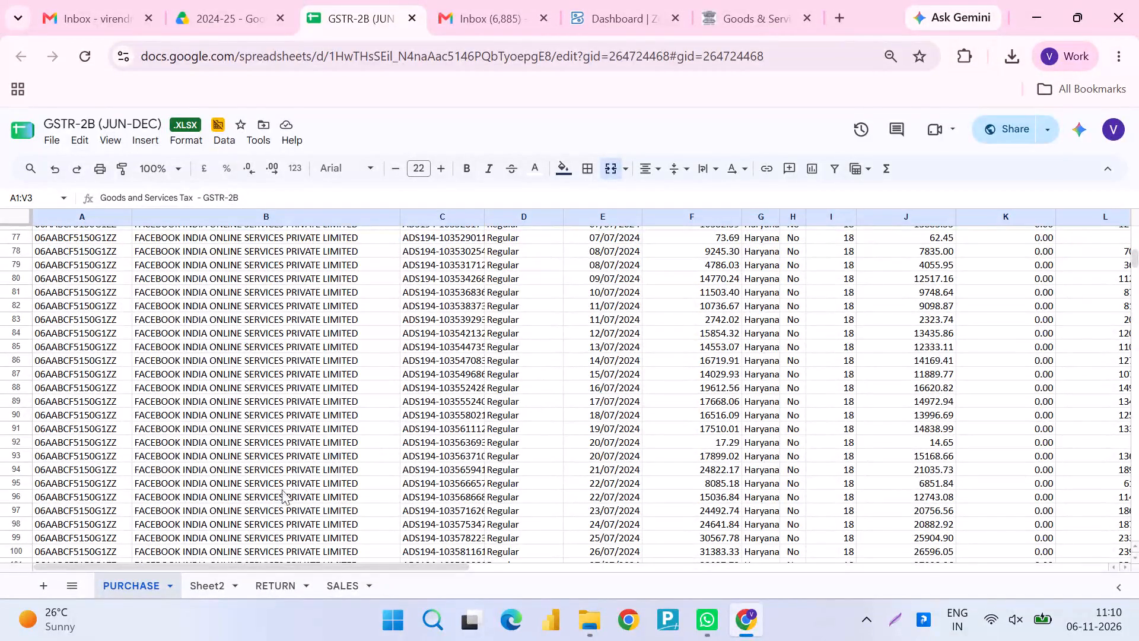
Look through Sheet2, RETURN and the monthly figures on the SALES sheet, and close the GSTR-2B spreadsheet.
left_click(219, 589)
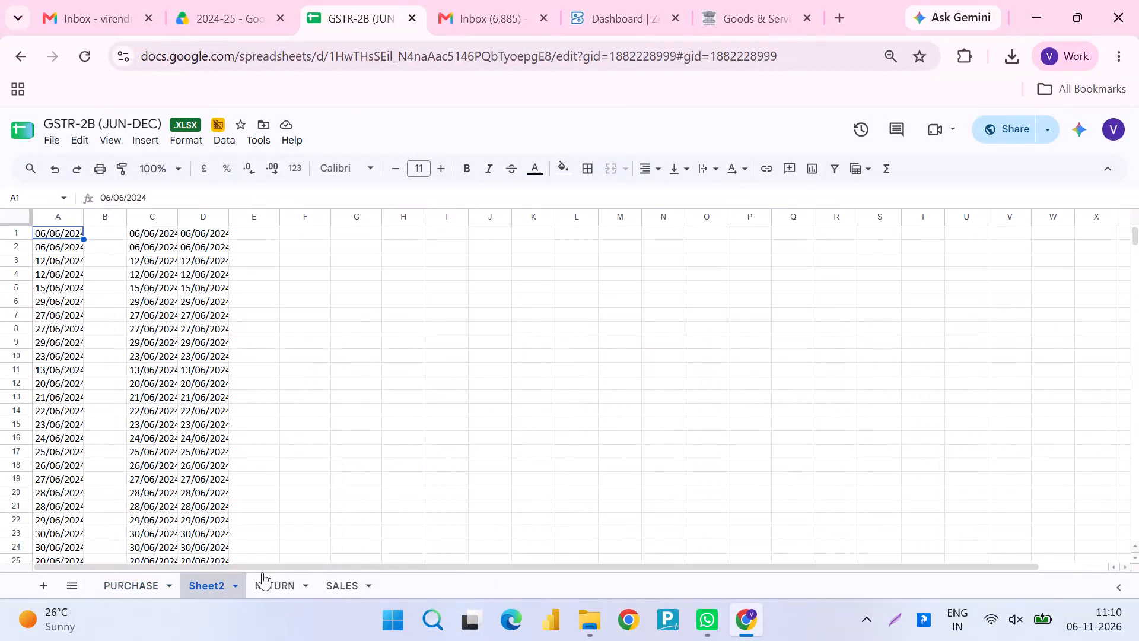
left_click(268, 588)
left_click(338, 588)
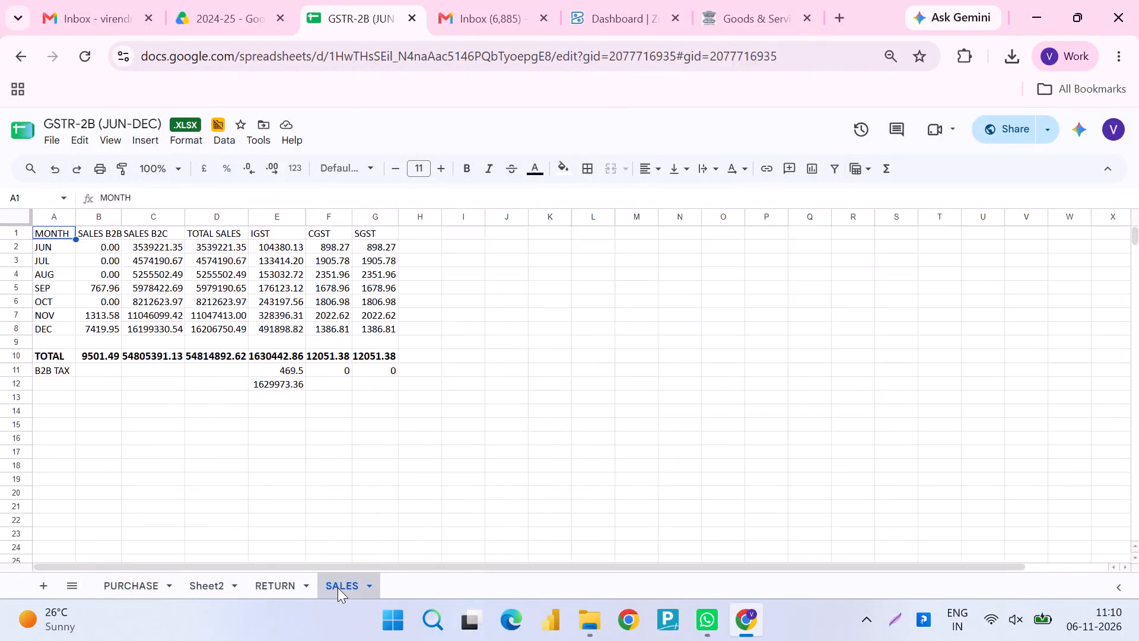
left_click(404, 17)
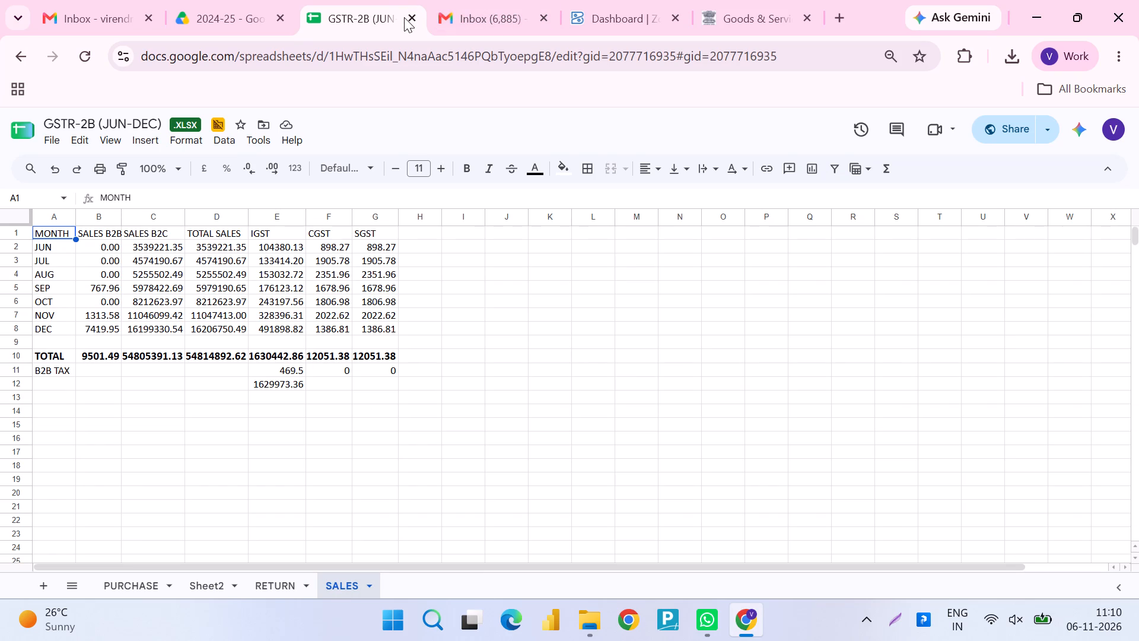
Close the GSTR-2B spreadsheet and examine the file details of GSTR-2B (JUN-DEC).xlsx in the 2024-25 folder.
left_click(409, 16)
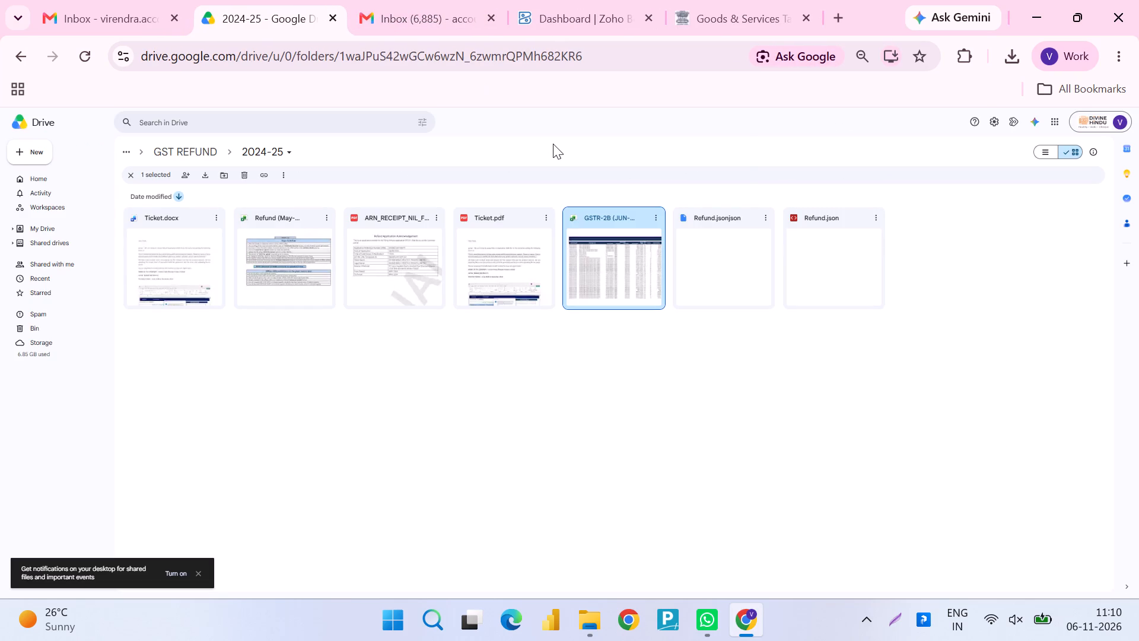
left_click(656, 218)
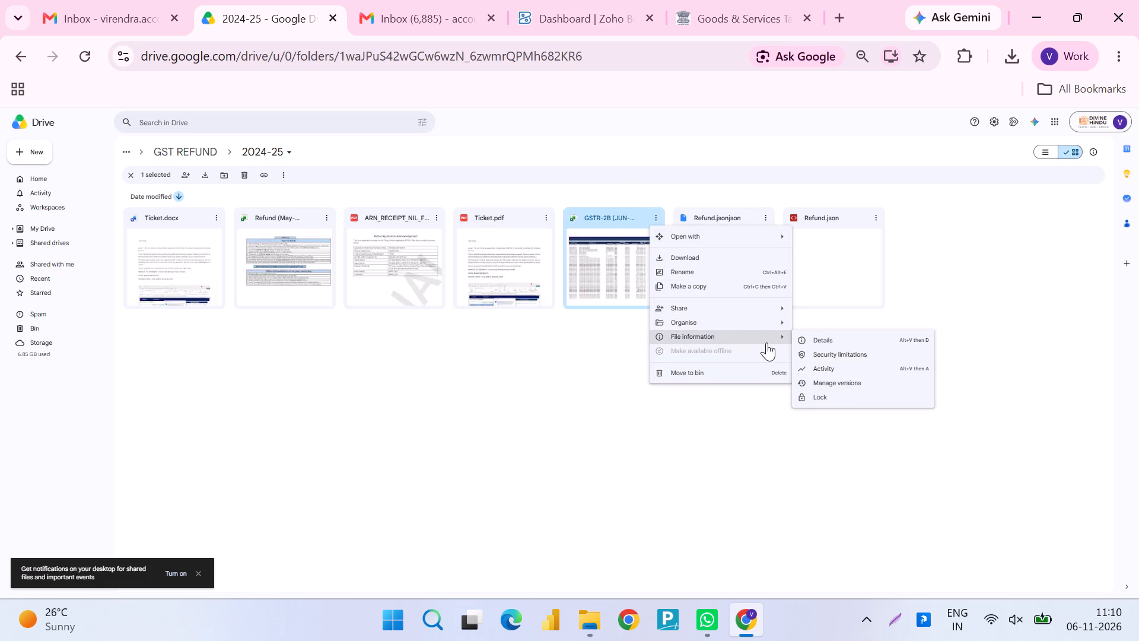
left_click(806, 338)
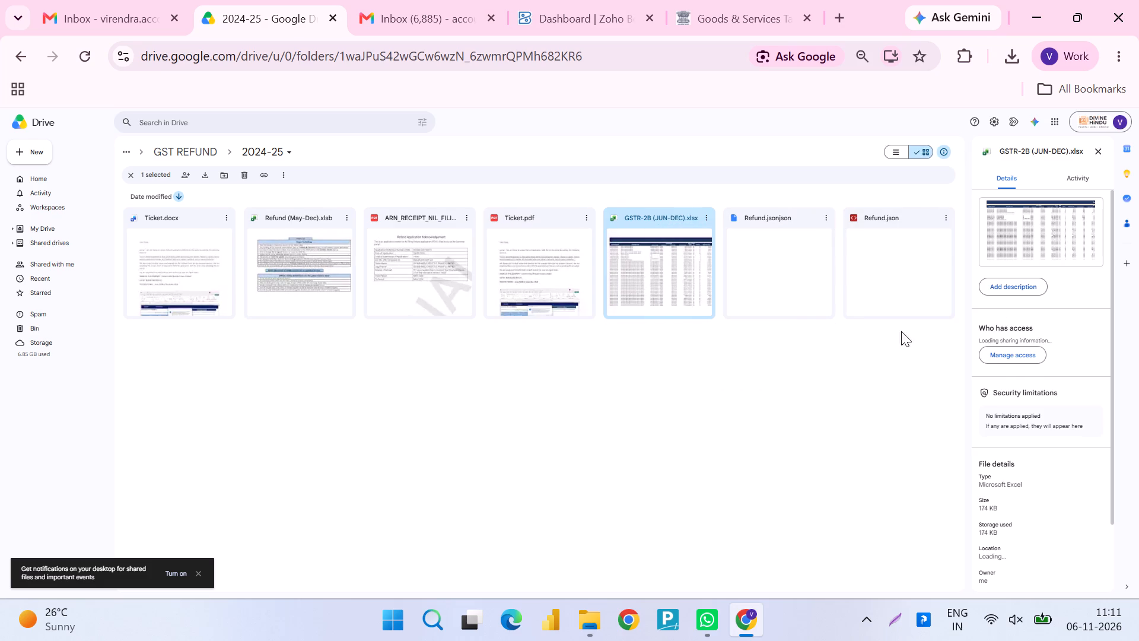
scroll(1051, 373, "down", 2)
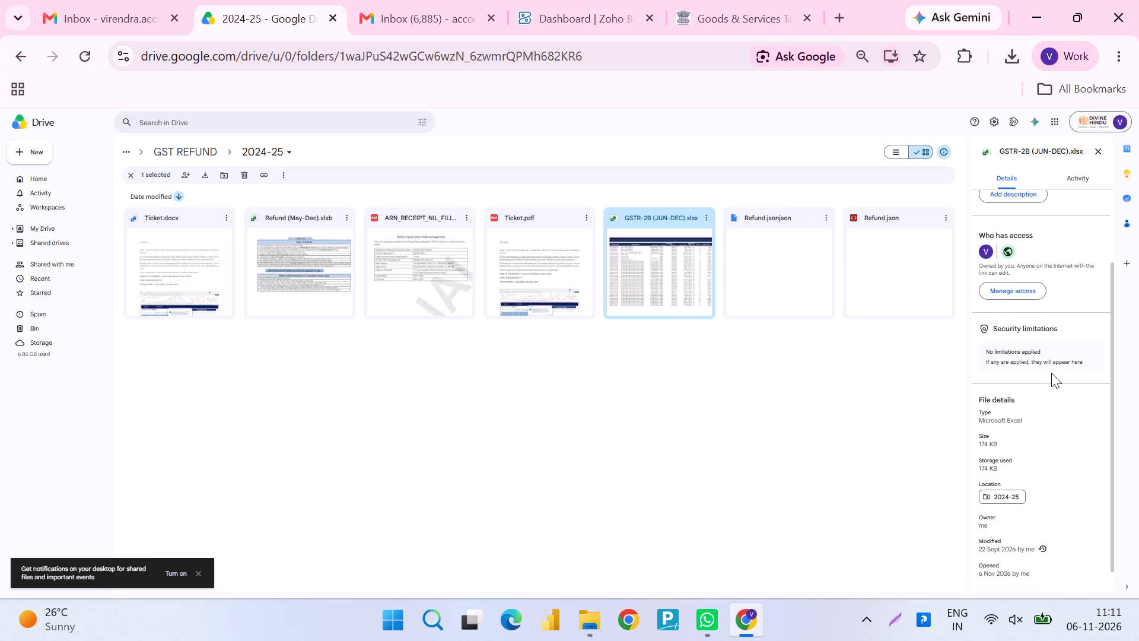
scroll(1051, 373, "down", 1)
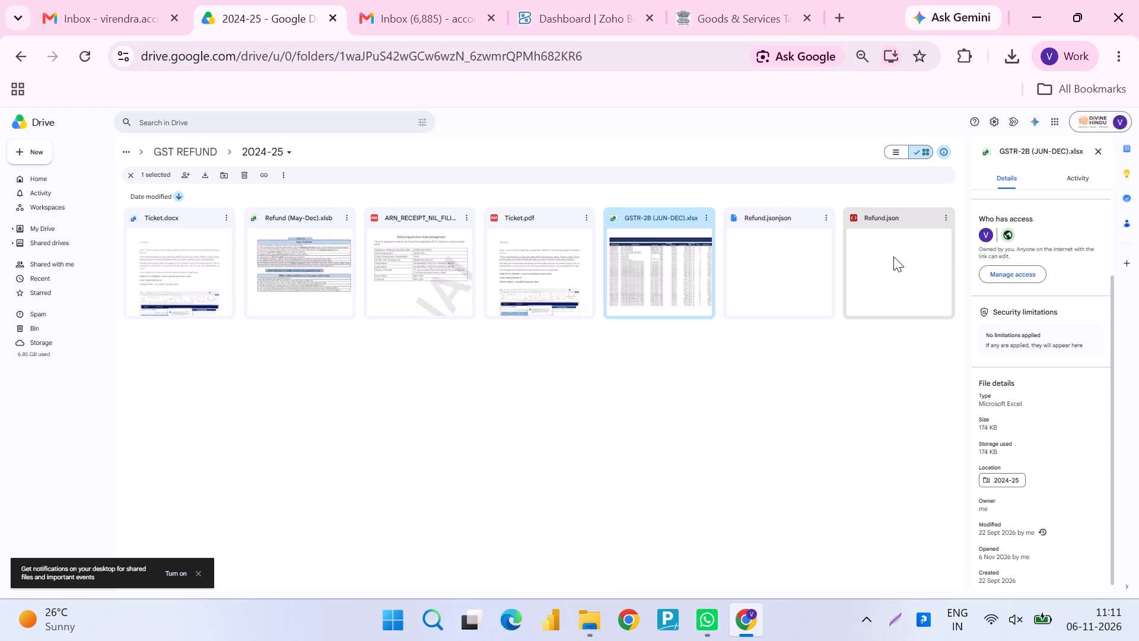
left_click(853, 396)
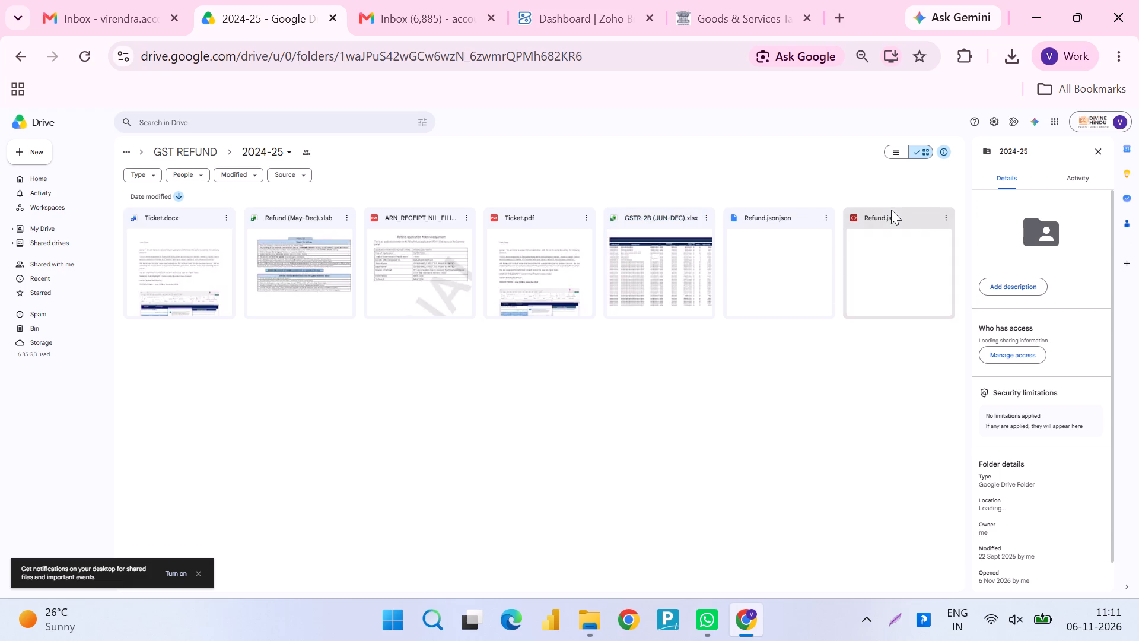
Open the preview of Refund.json in the 2024-25 folder, close it and clear the file selection.
double_click(915, 234)
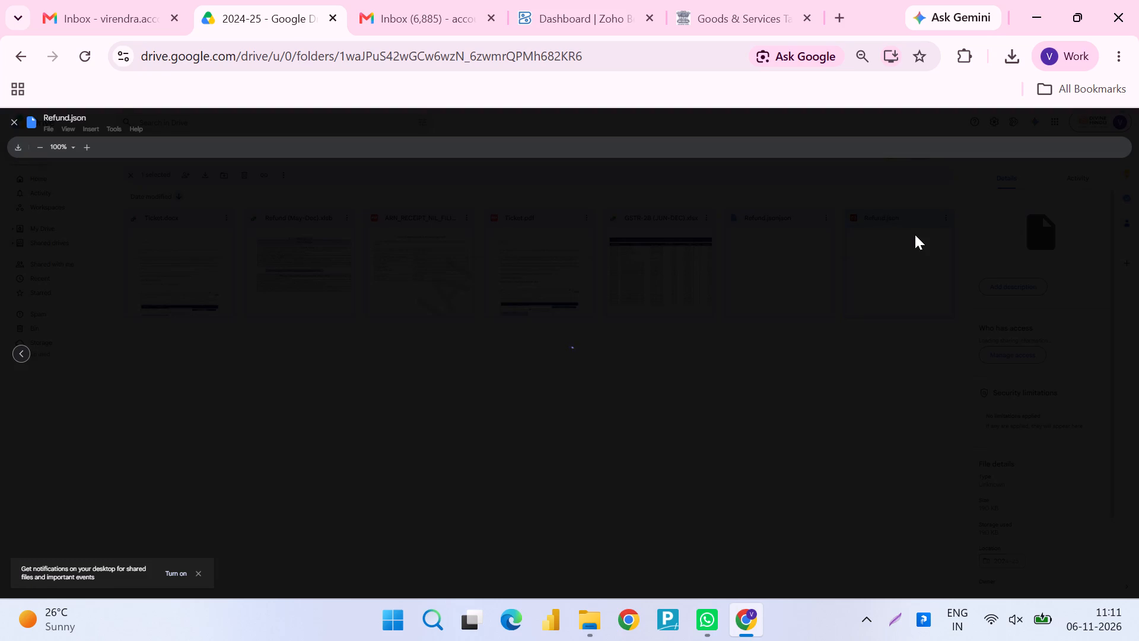
left_click(14, 123)
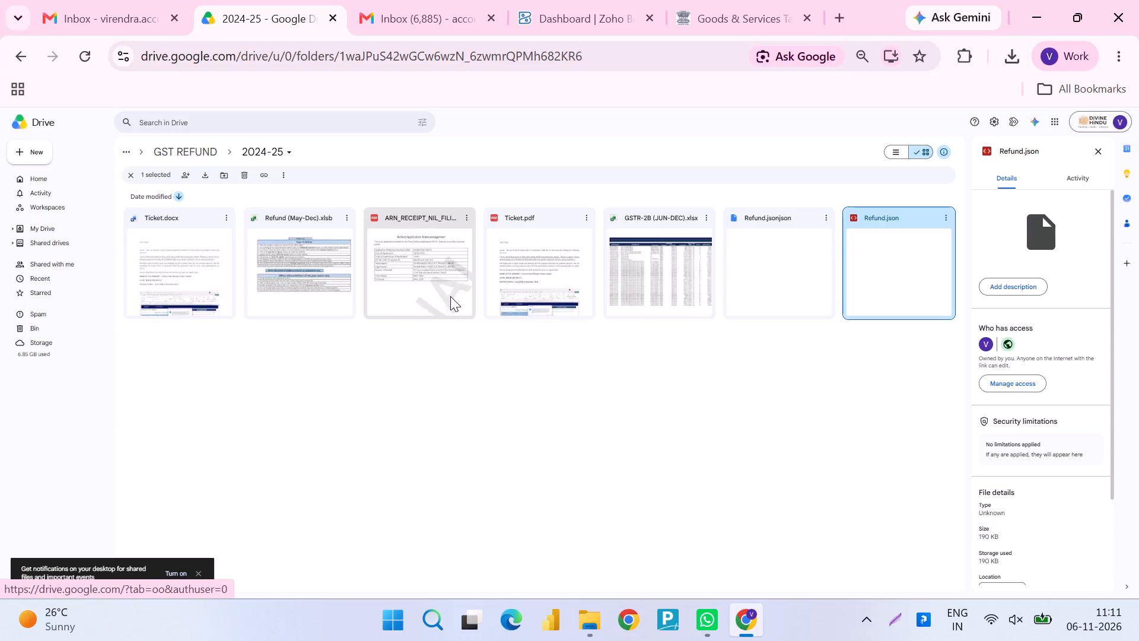
left_click(133, 177)
Return to the GST REFUND folder, download its GST_REFUND_S01A subfolder and dismiss the desktop notification offer.
scroll(292, 196, "right", 3)
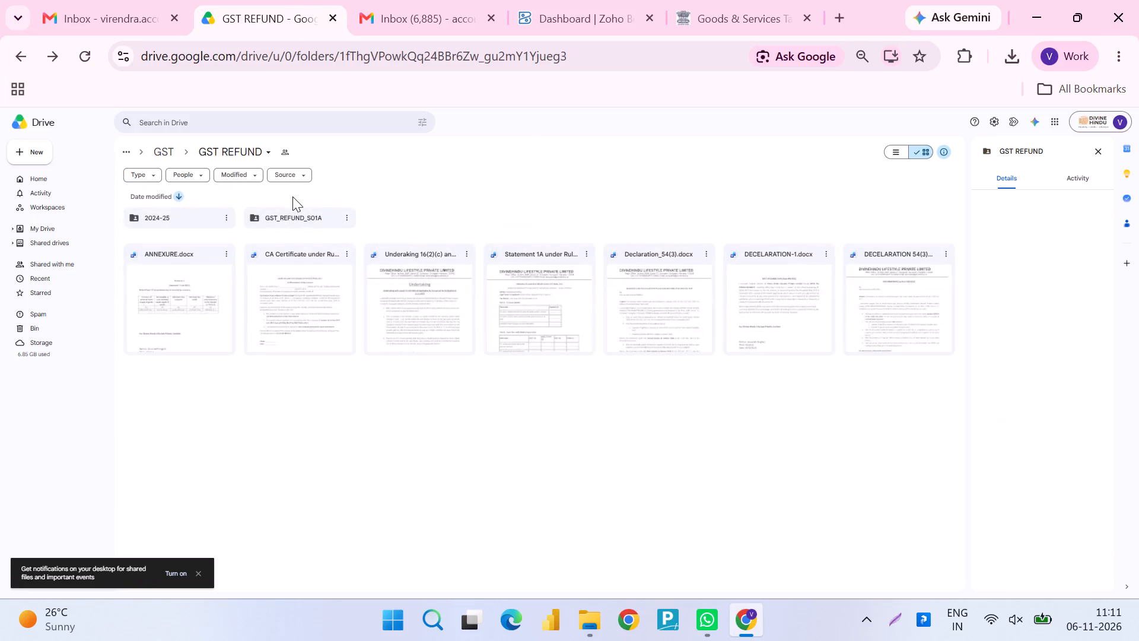
left_click(341, 217)
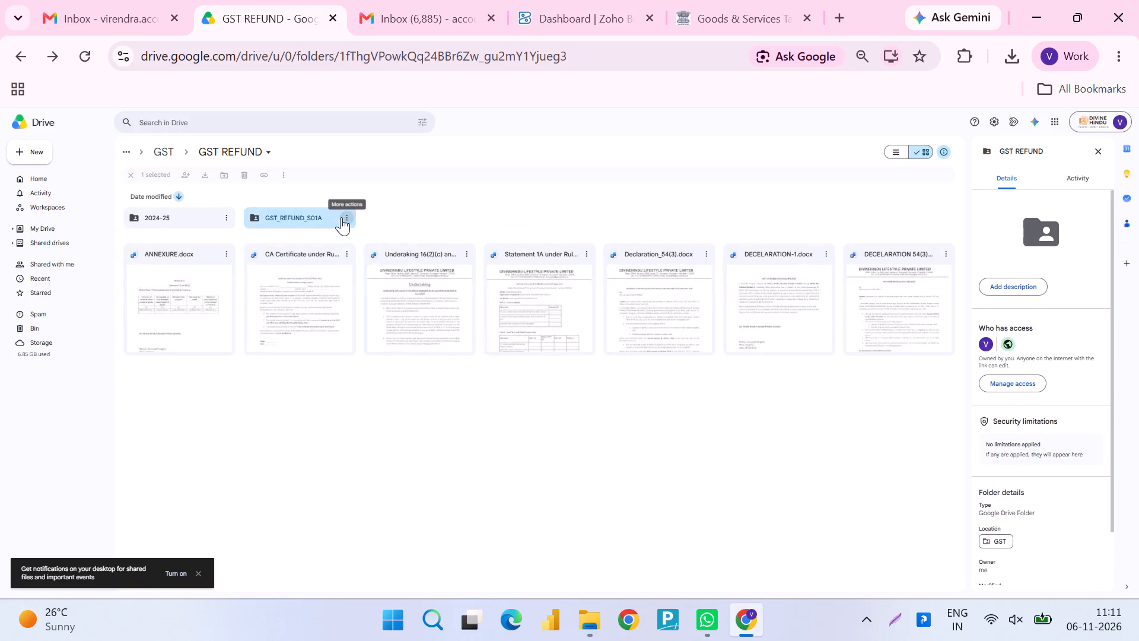
left_click(381, 240)
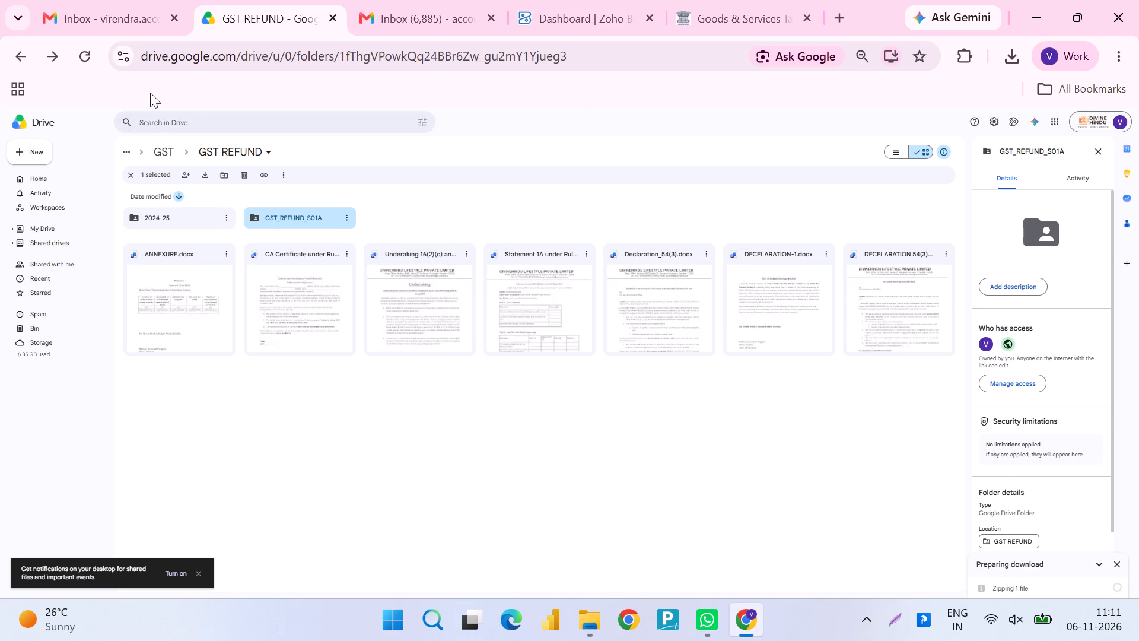
left_click(201, 575)
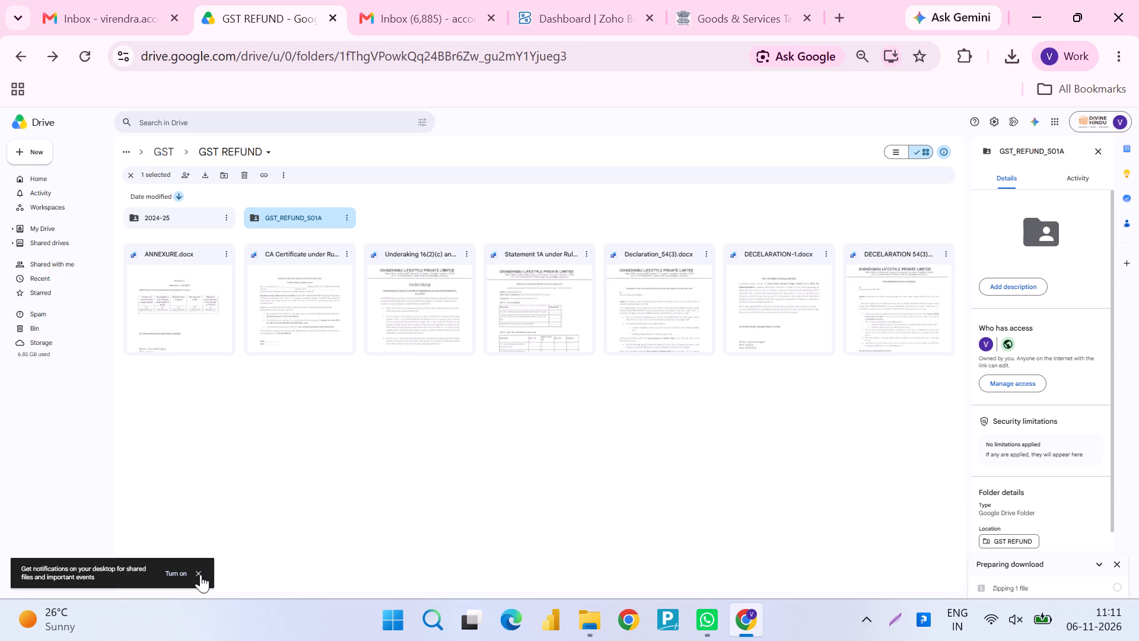
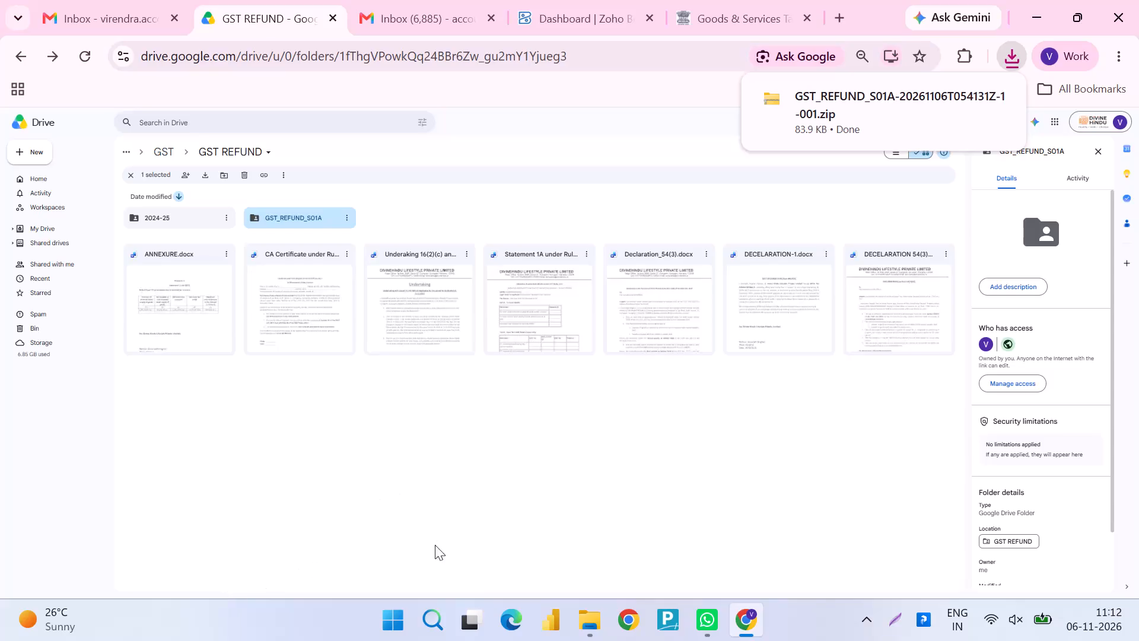
Open the GST_REFUND_S01A workbook inside the downloaded zip, view its RFD_STMT01A sheet, and close the workbook and folder window.
left_click(964, 99)
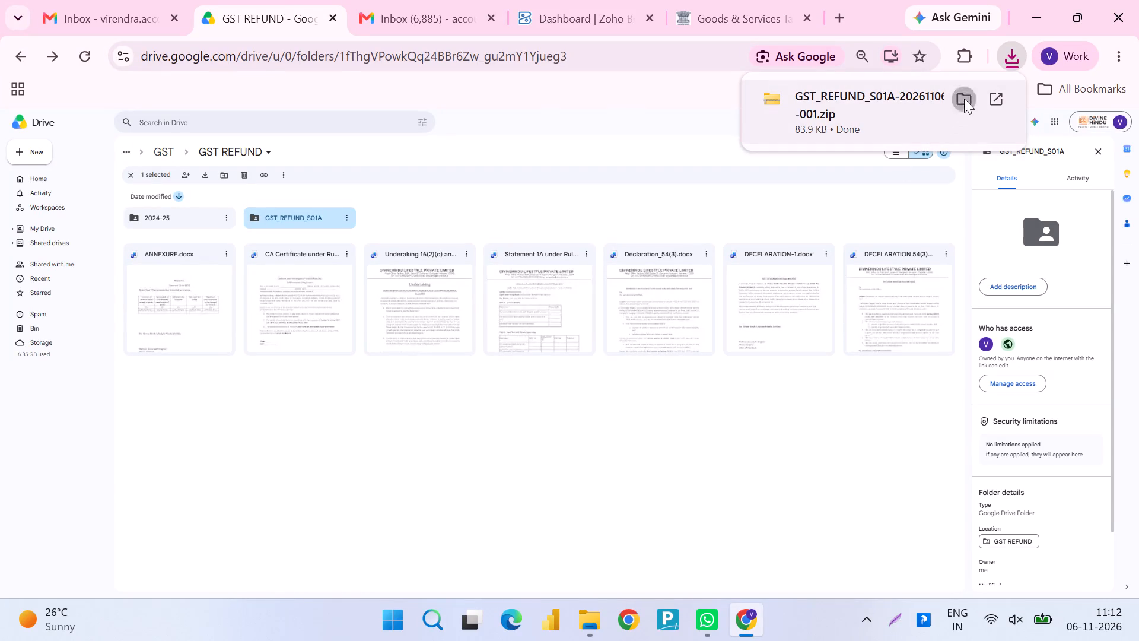
key("F5")
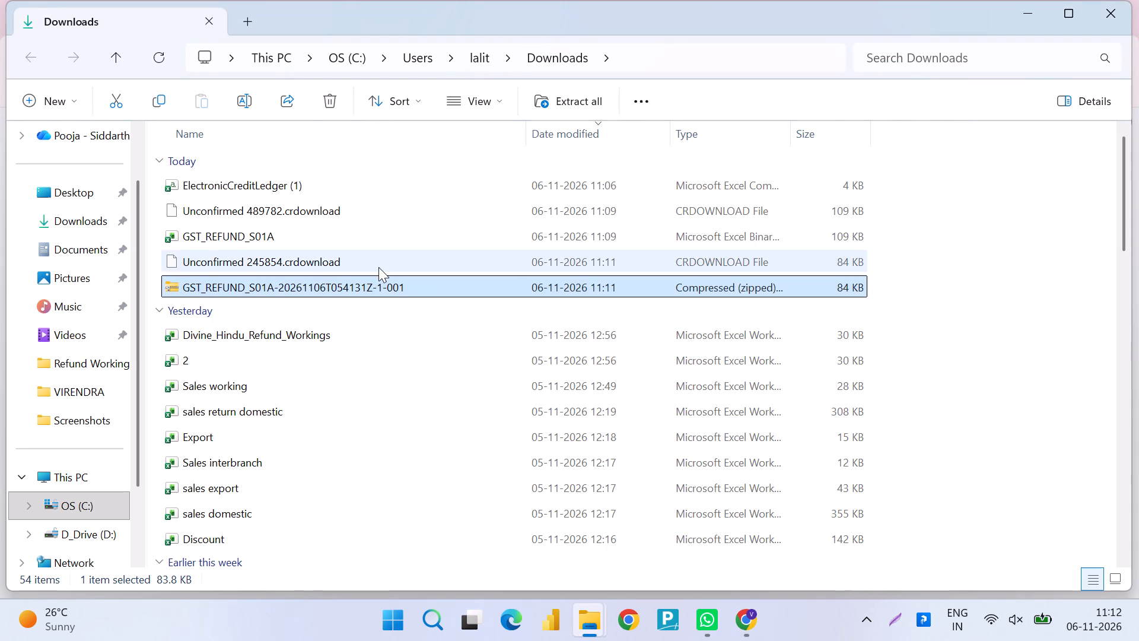
double_click(392, 179)
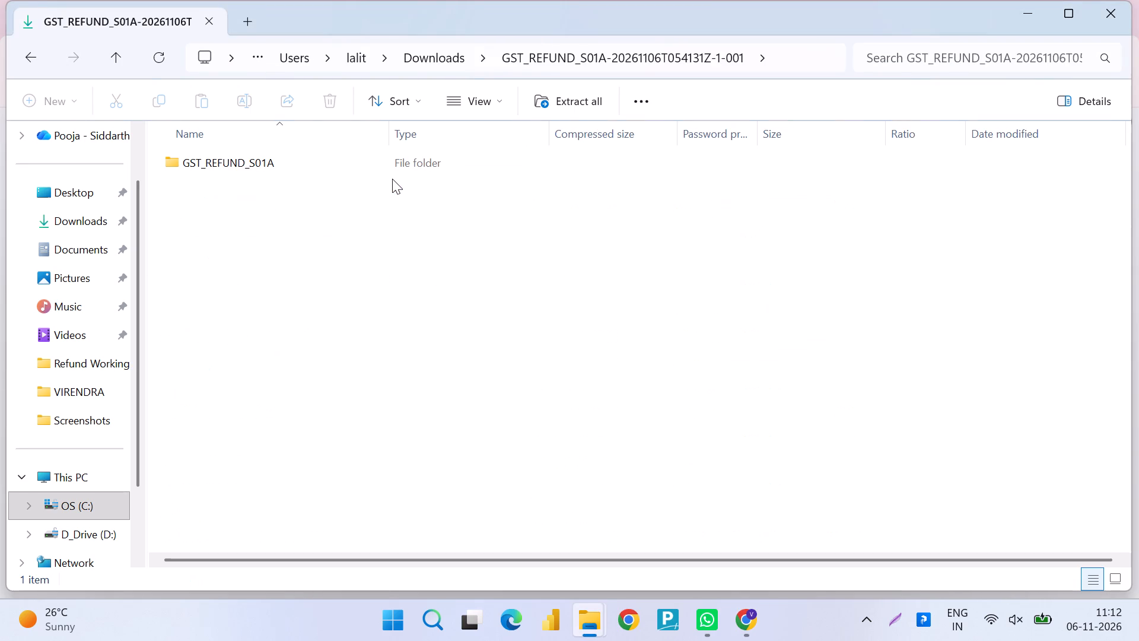
double_click(347, 163)
double_click(347, 163)
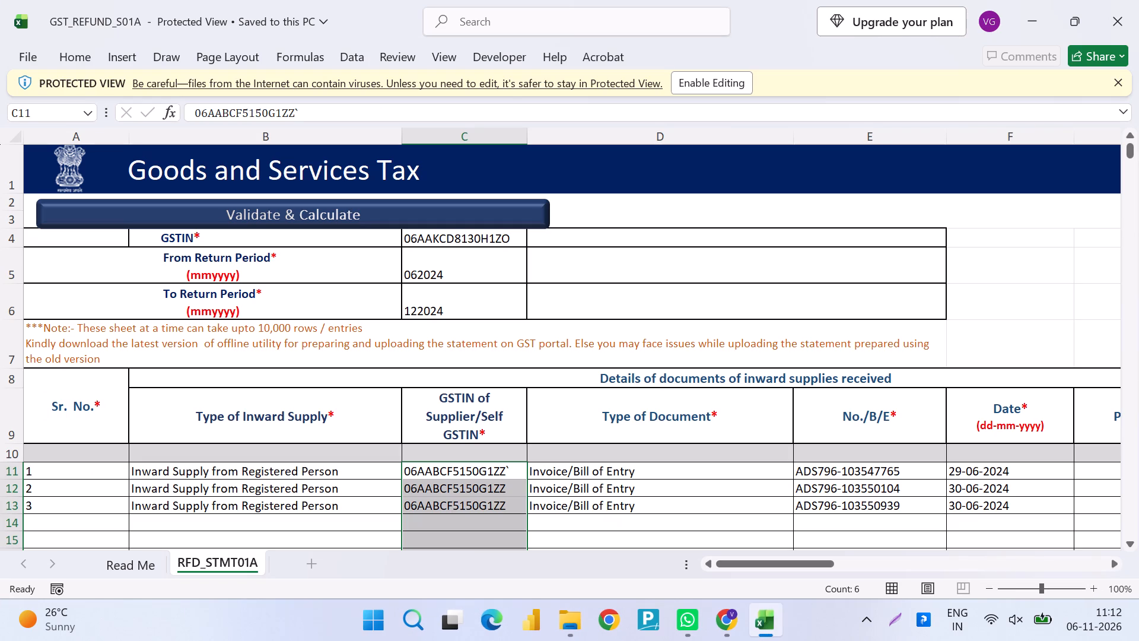
left_click(1138, 0)
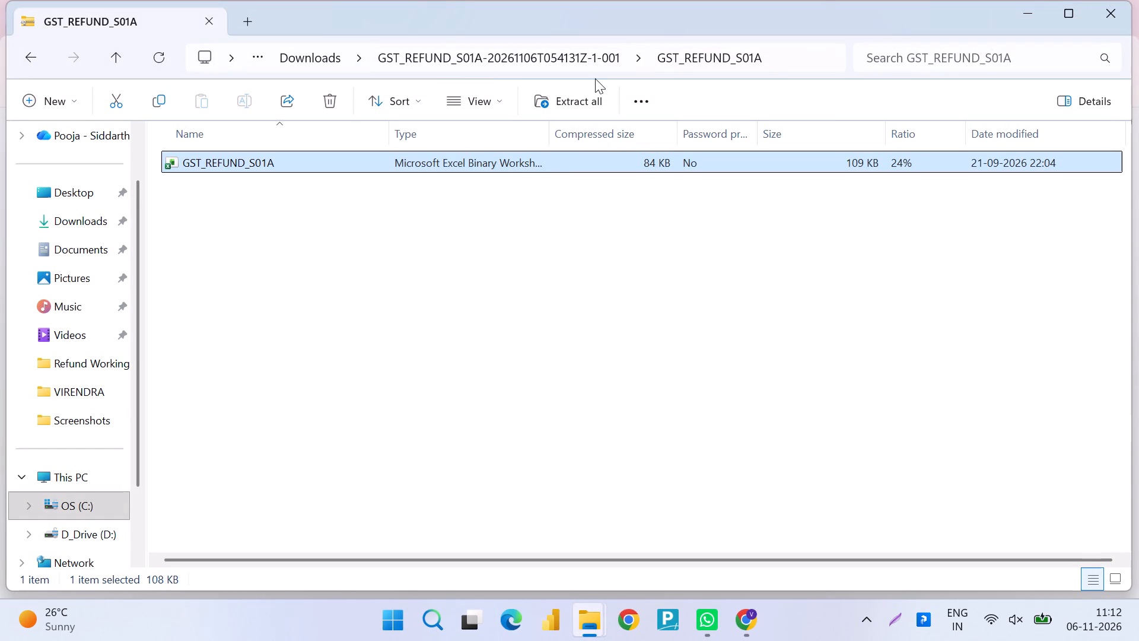
left_click(1094, 17)
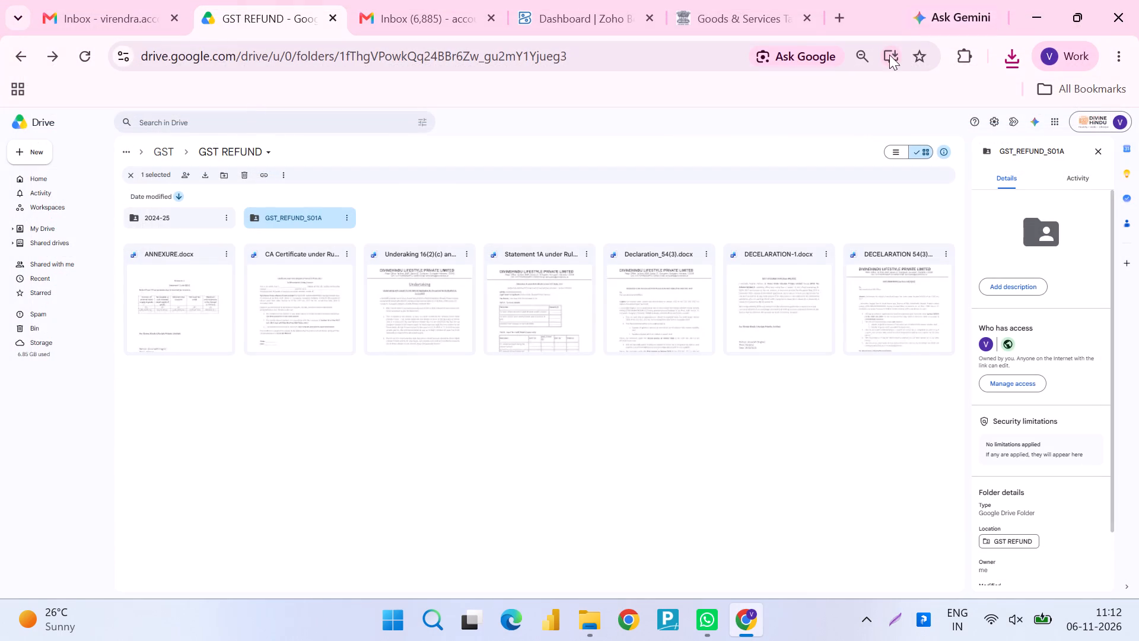
Switch to the GST portal and open the Application for Refund page at its list of refund types.
left_click(714, 1)
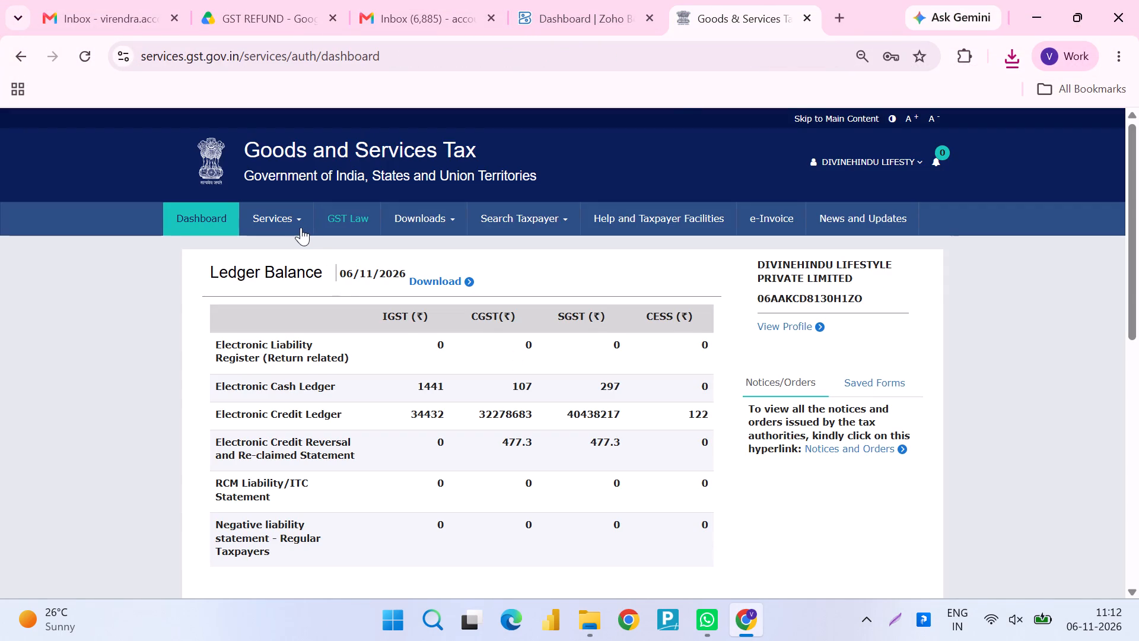
left_click(295, 221)
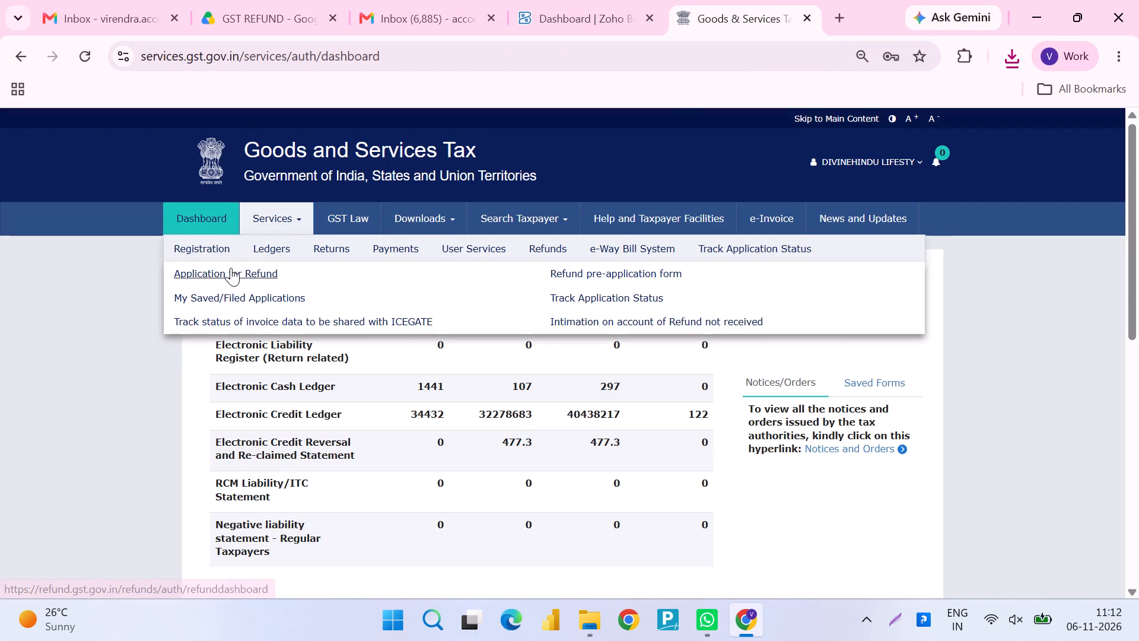
left_click(231, 268)
scroll(461, 390, "down", 3)
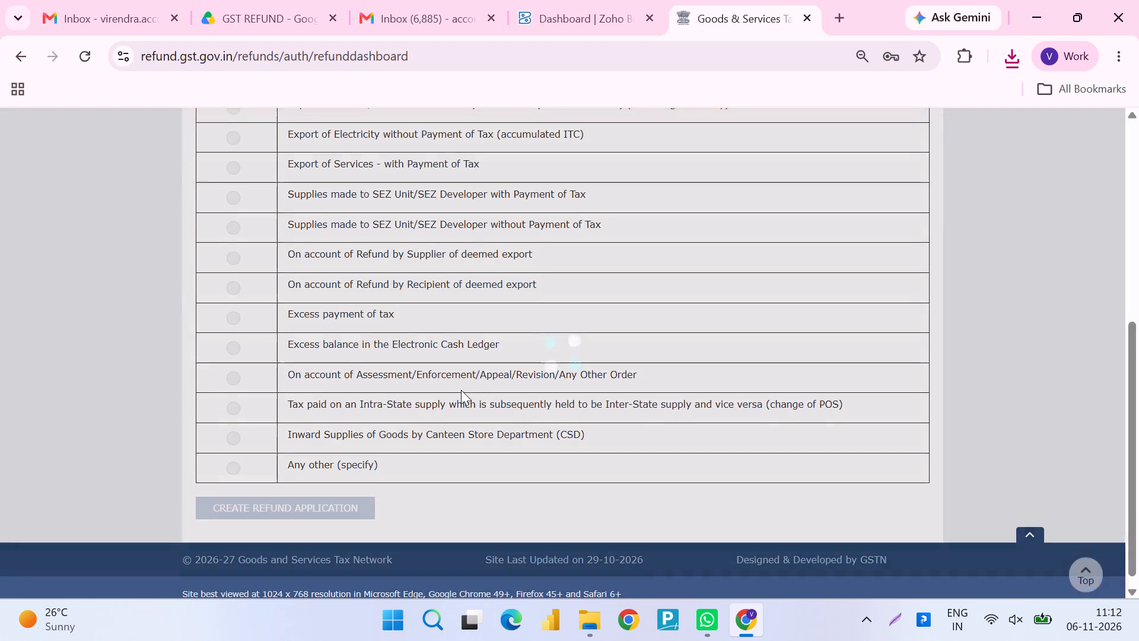
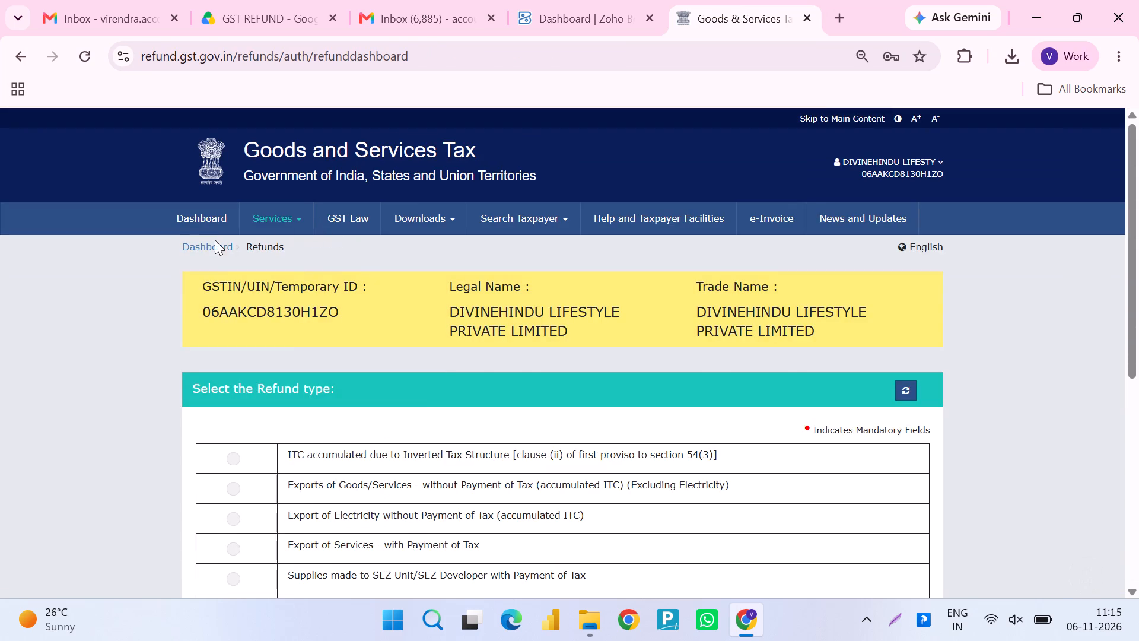
Open the Refund pre-application form and look over its fields.
left_click(263, 218)
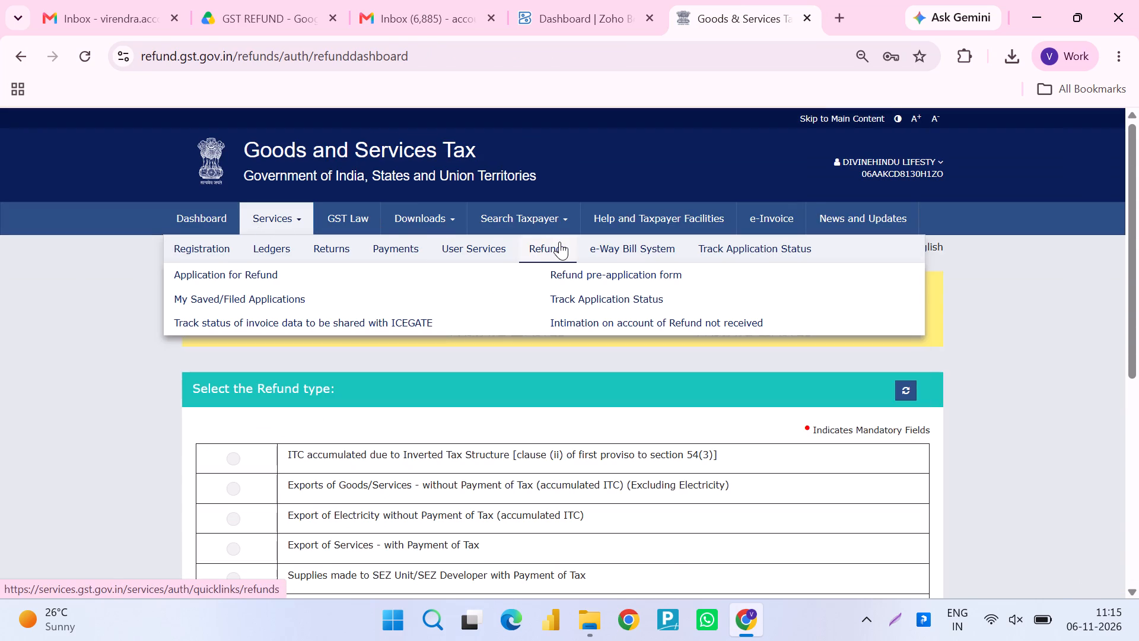
left_click(594, 278)
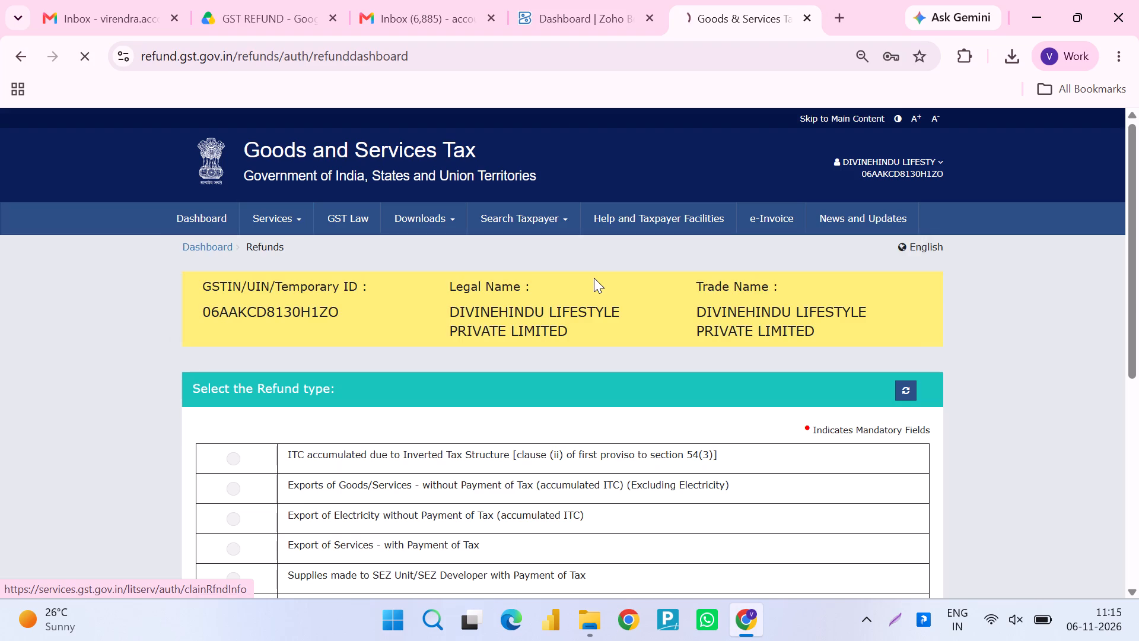
scroll(594, 278, "down", 2)
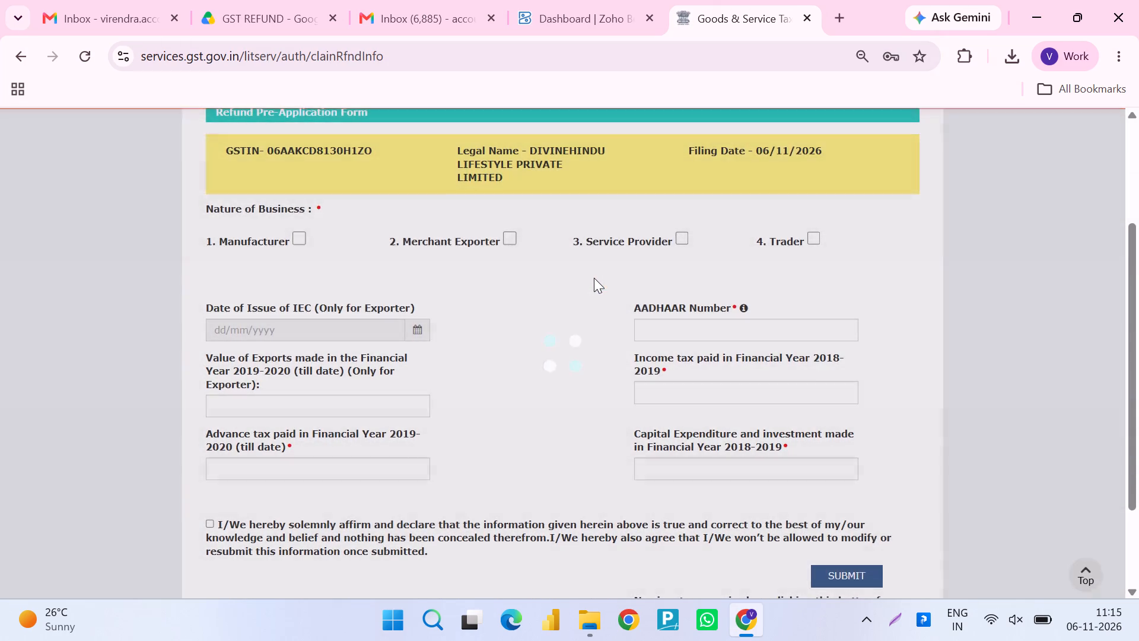
scroll(594, 278, "up", 1)
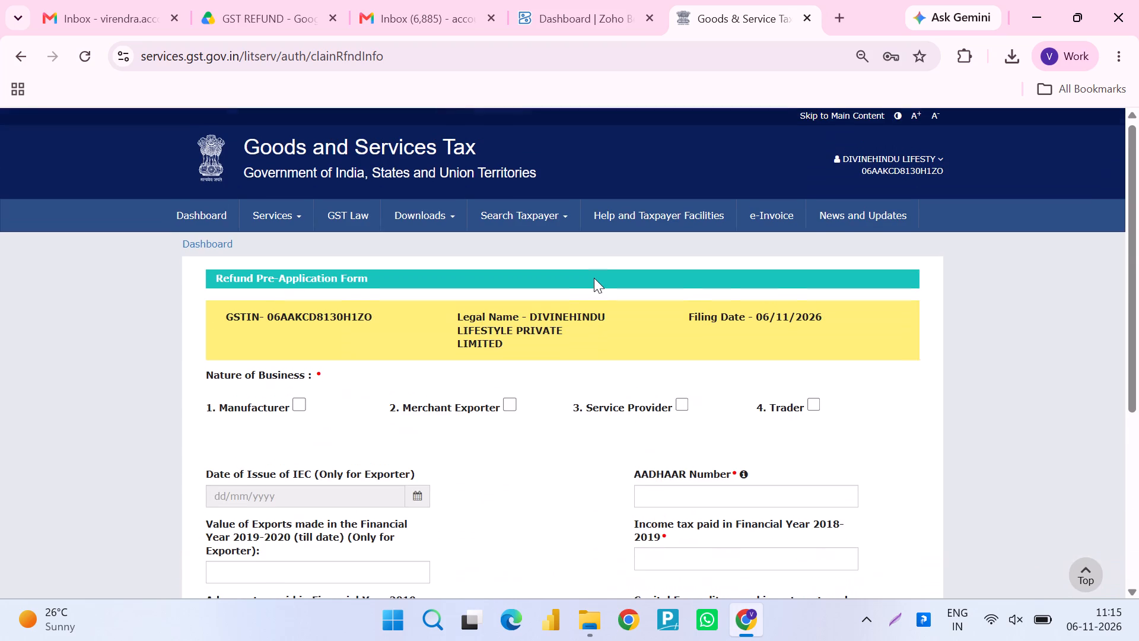
scroll(594, 278, "up", 1)
Open the My Saved/Filed Applications page for refunds.
left_click(284, 221)
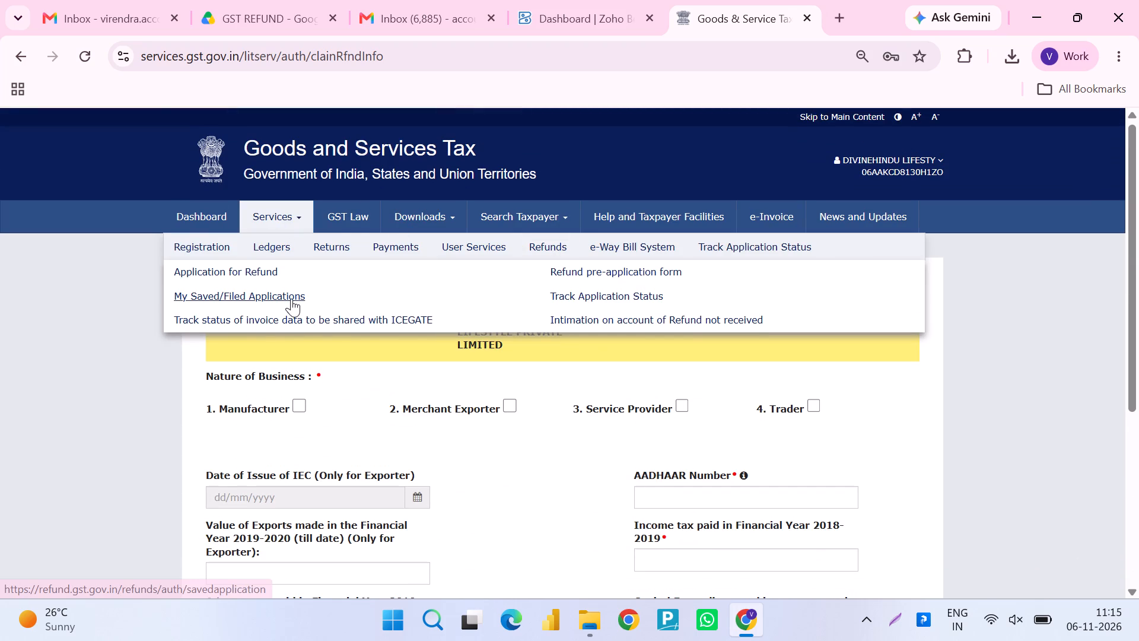
left_click(291, 299)
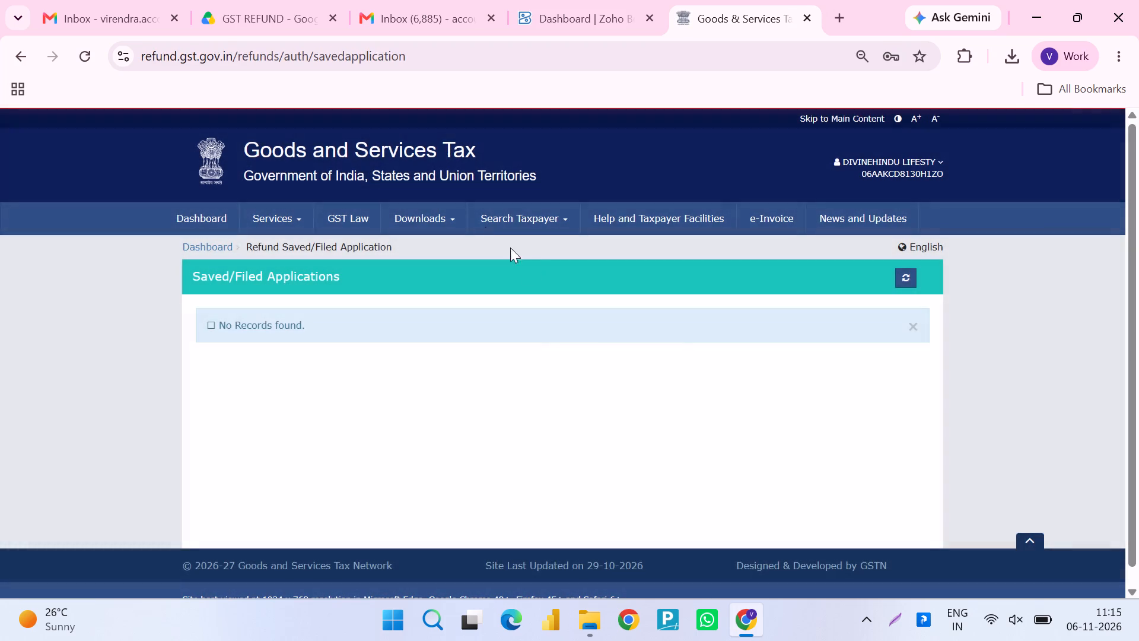
Open the refund Track Application Status page and search the Refunds module by filing year 2024-25.
left_click(287, 209)
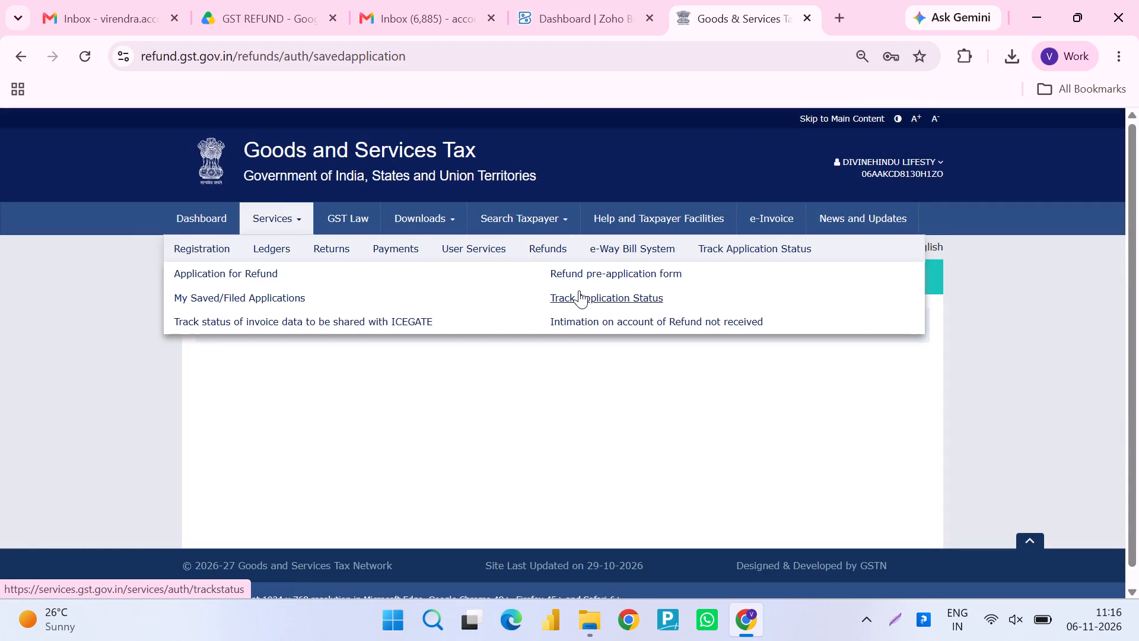
left_click(588, 288)
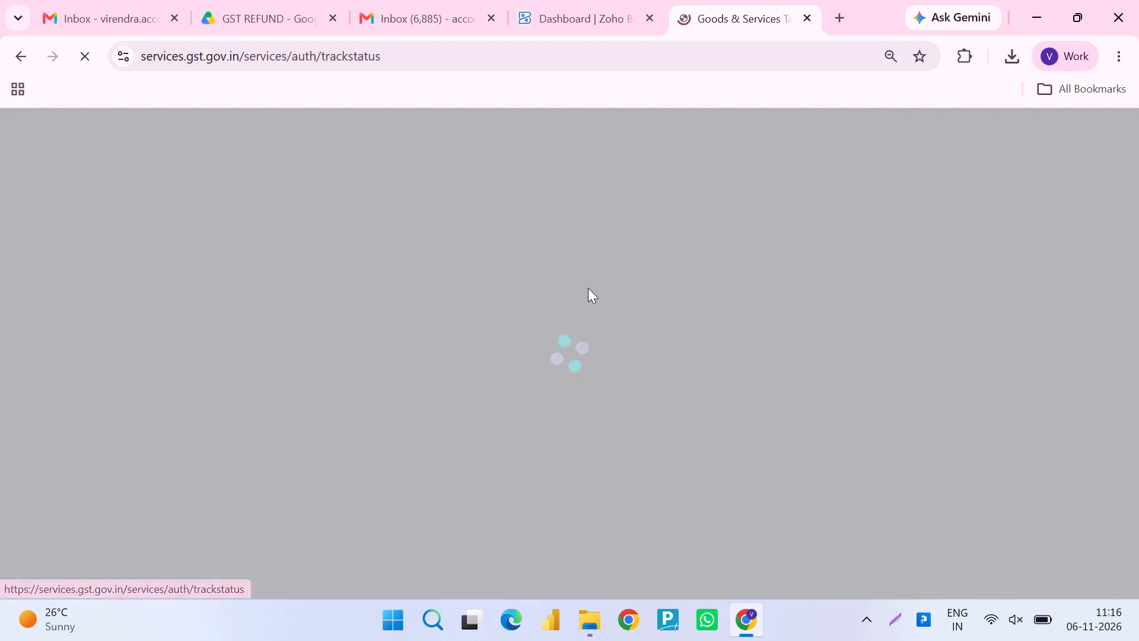
scroll(588, 288, "down", 2)
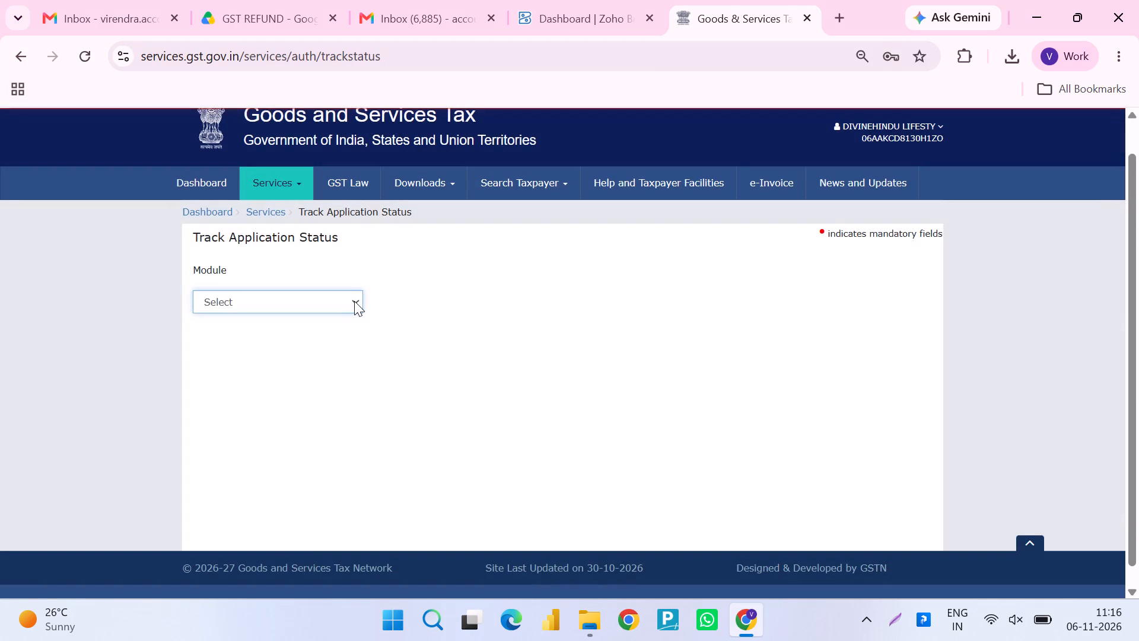
left_click(354, 301)
left_click(258, 342)
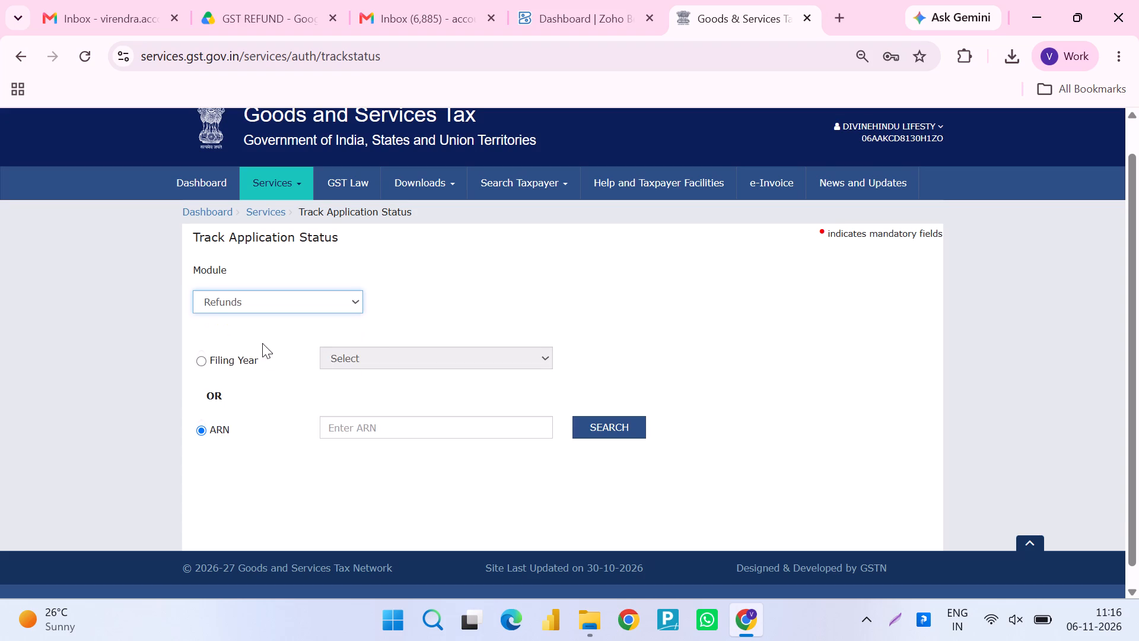
left_click(202, 357)
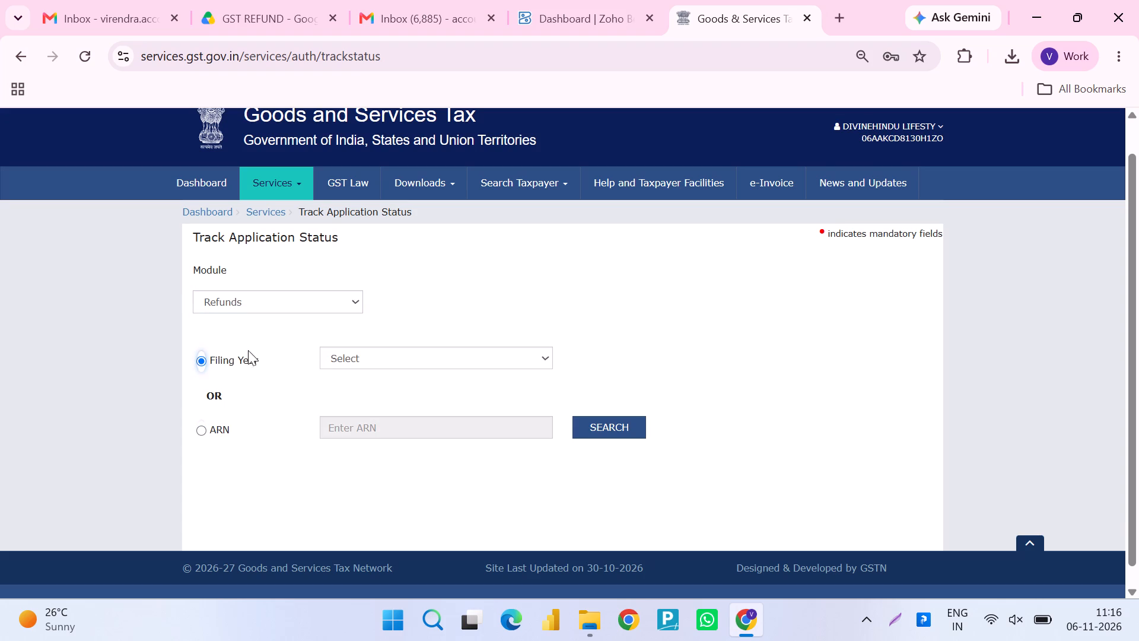
left_click(400, 351)
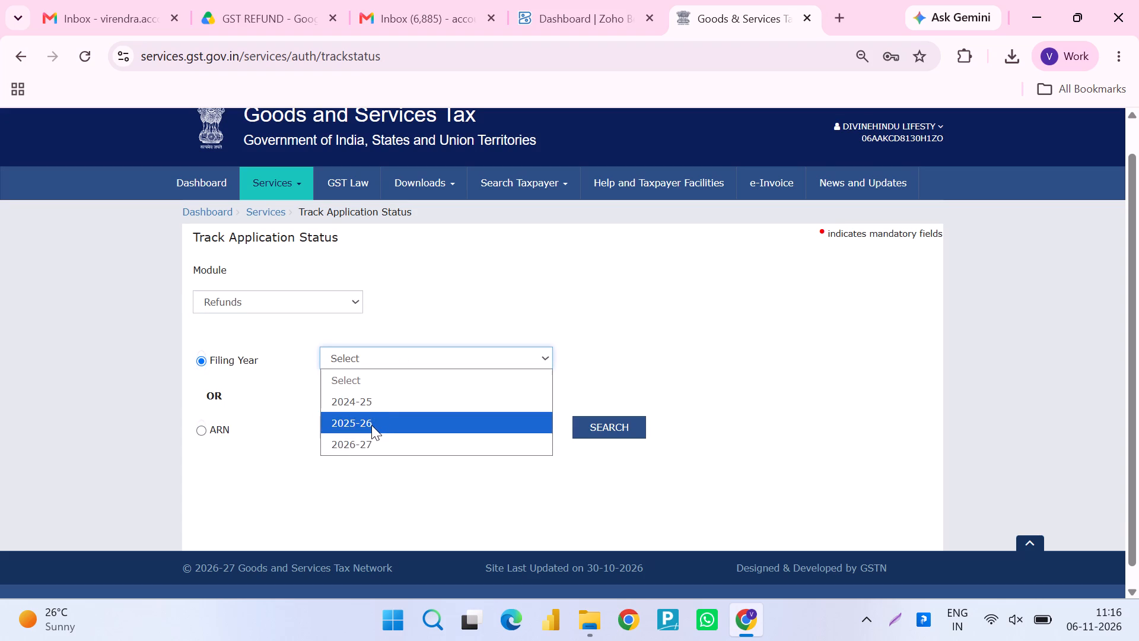
left_click(371, 425)
left_click(447, 361)
left_click(390, 400)
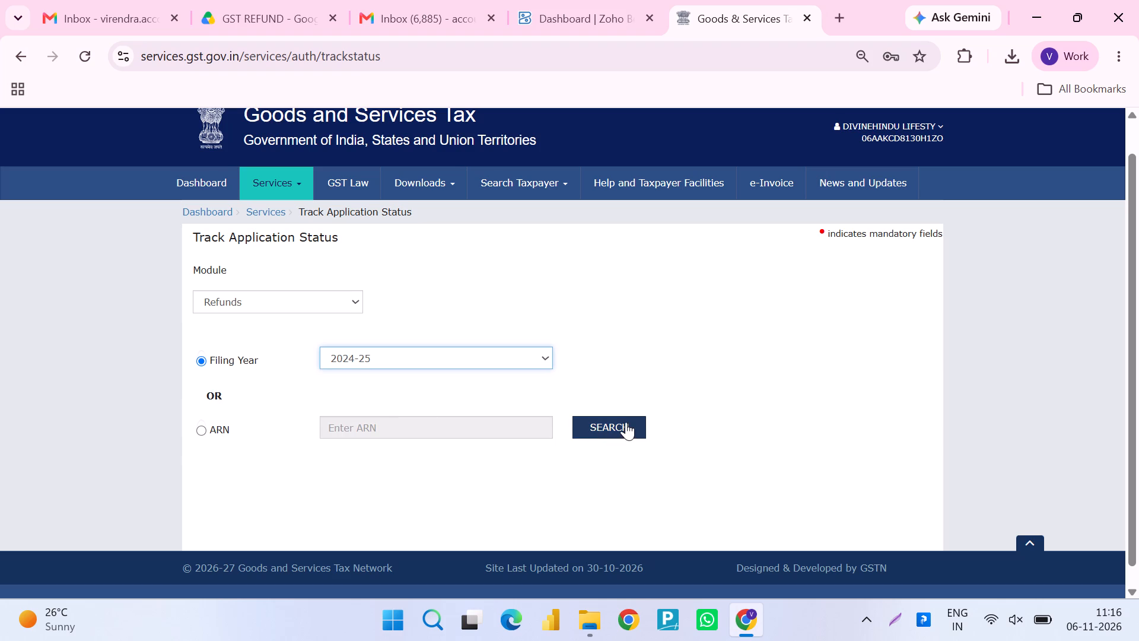
left_click(626, 422)
scroll(626, 422, "down", 2)
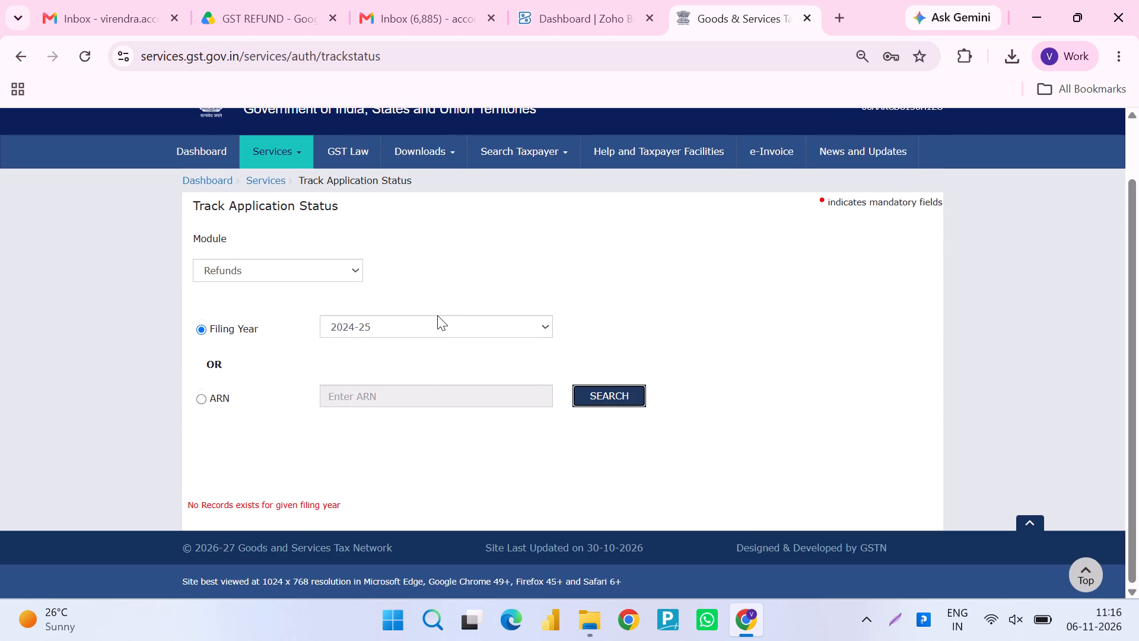
Search the tracked refund applications for filing year 2025-26.
left_click(436, 313)
left_click(436, 317)
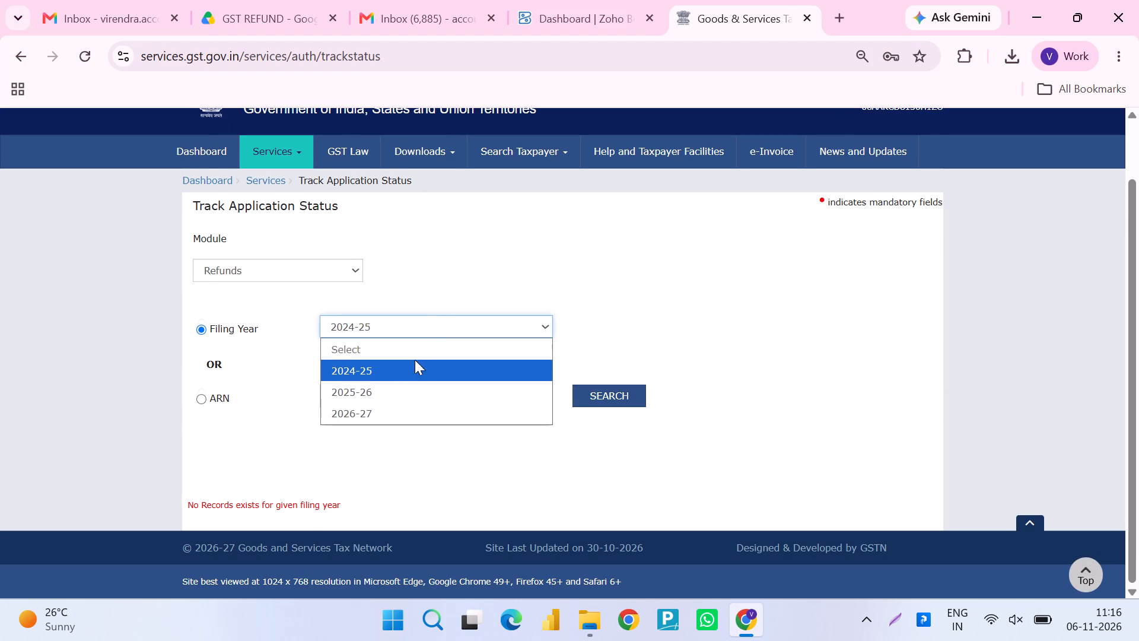
left_click(402, 386)
left_click(602, 392)
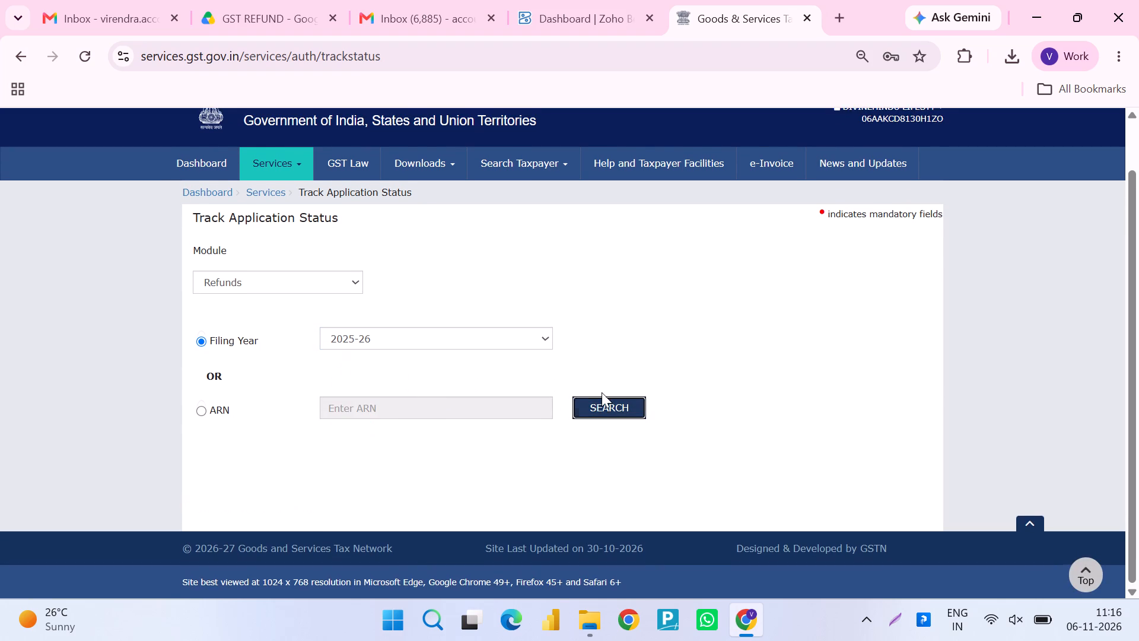
scroll(602, 392, "down", 1)
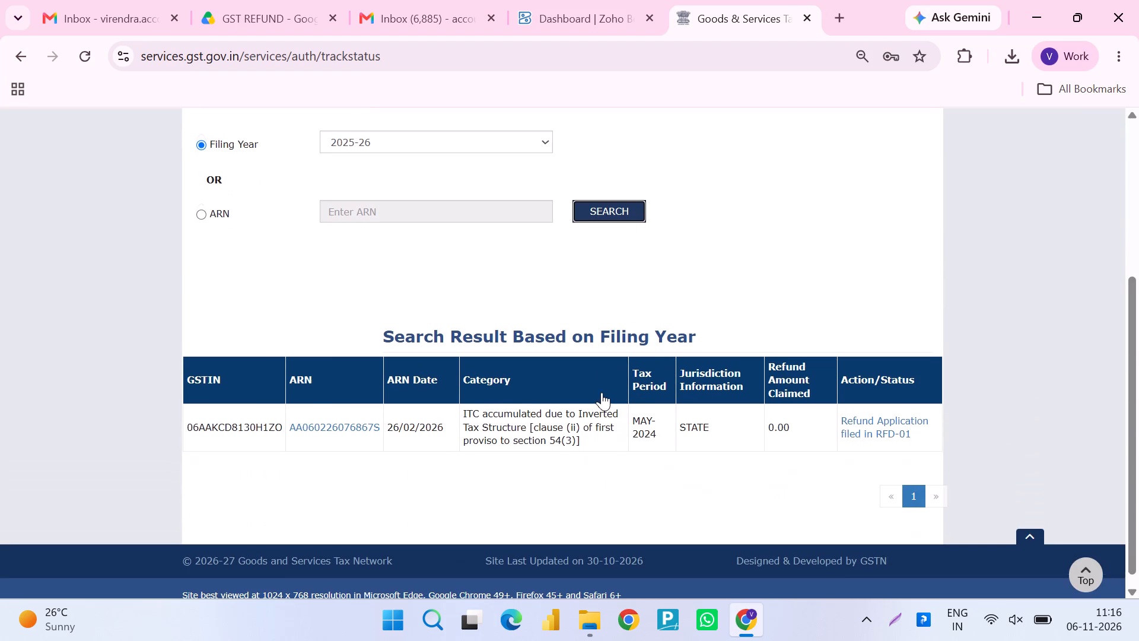
scroll(602, 392, "down", 1)
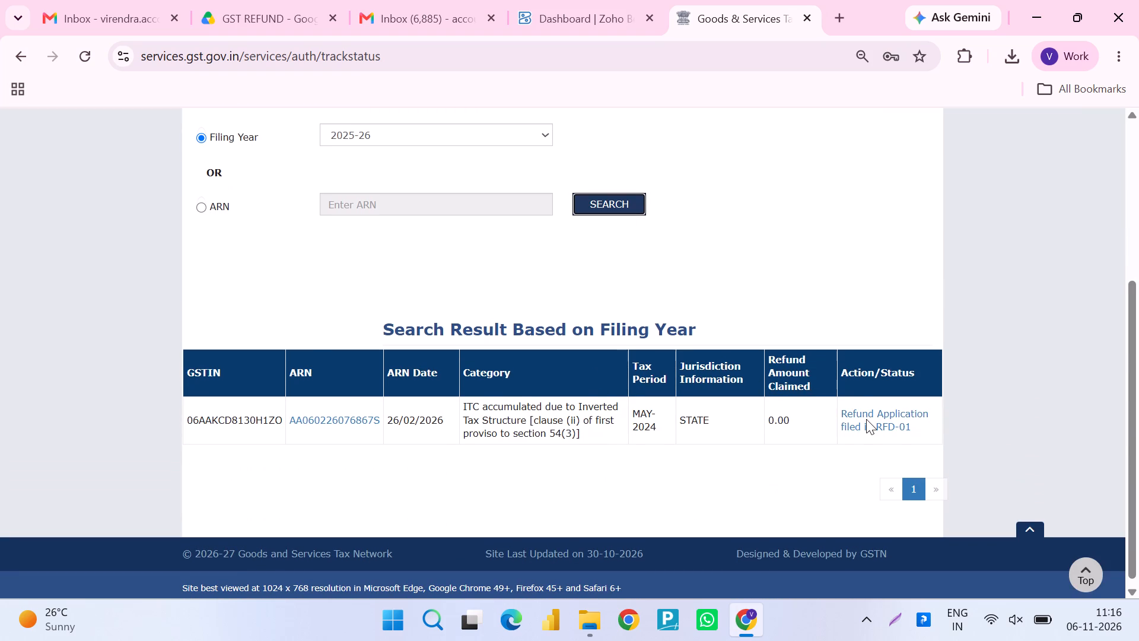
Open the detailed status of the MAY-2024 refund application and review its basic details and case history.
left_click(866, 419)
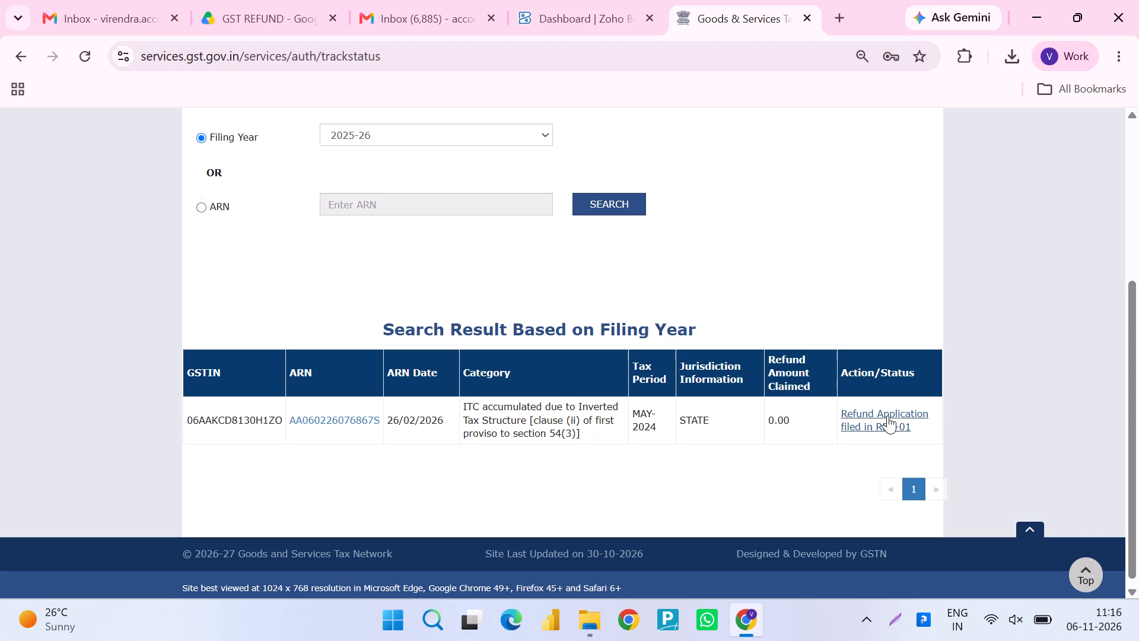
left_click(894, 413)
scroll(739, 294, "up", 1)
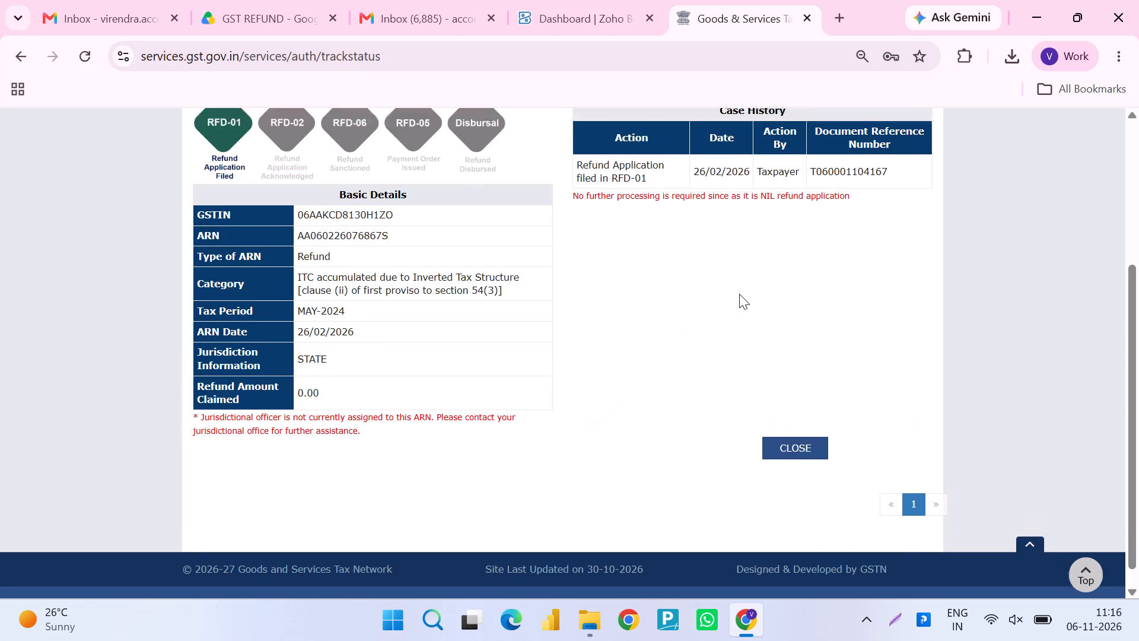
scroll(739, 294, "up", 1)
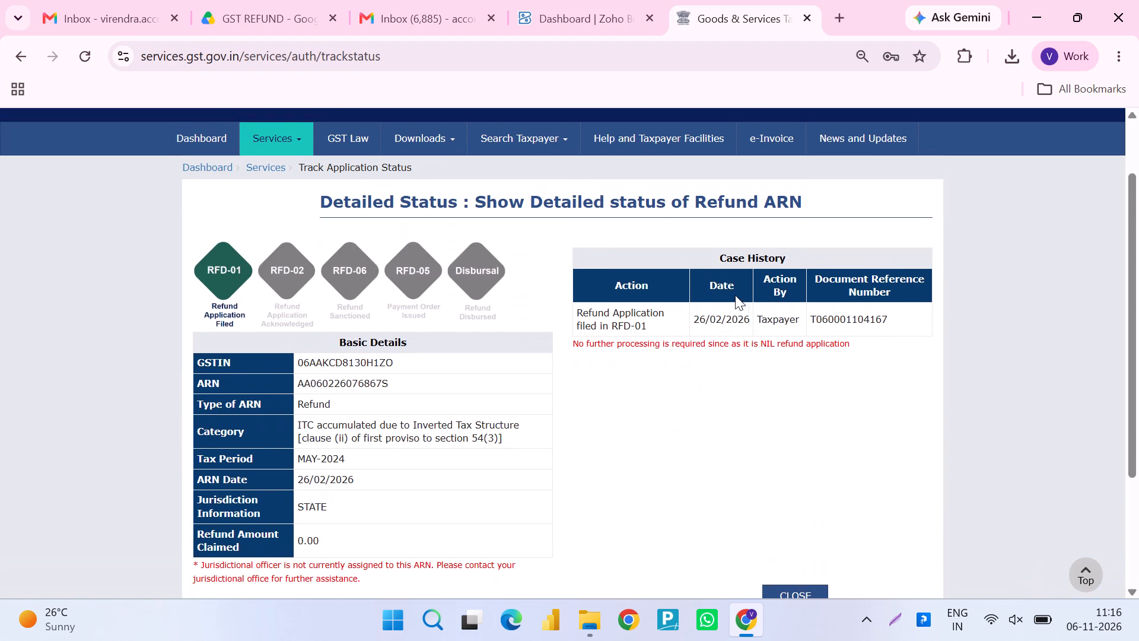
scroll(416, 369, "down", 1)
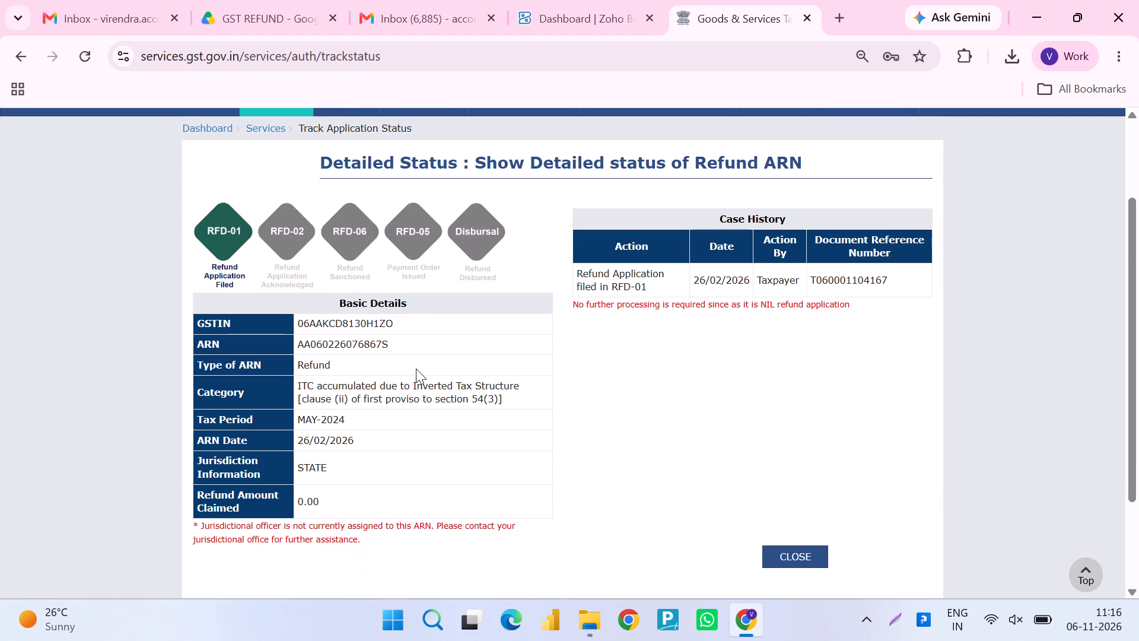
scroll(416, 369, "down", 1)
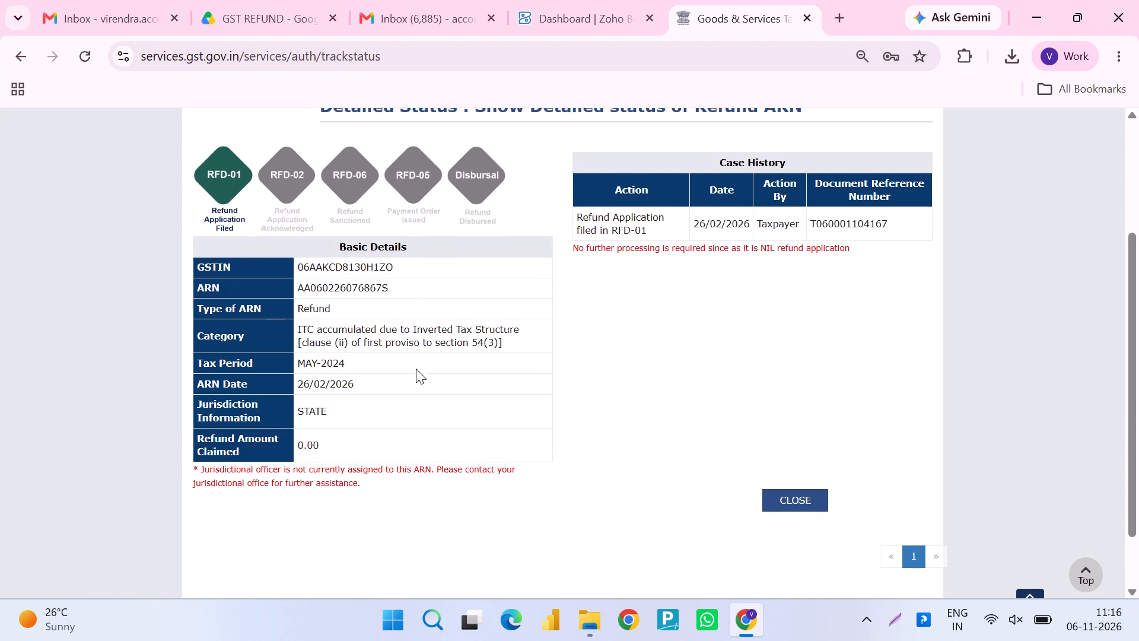
scroll(416, 369, "down", 1)
scroll(416, 369, "up", 6)
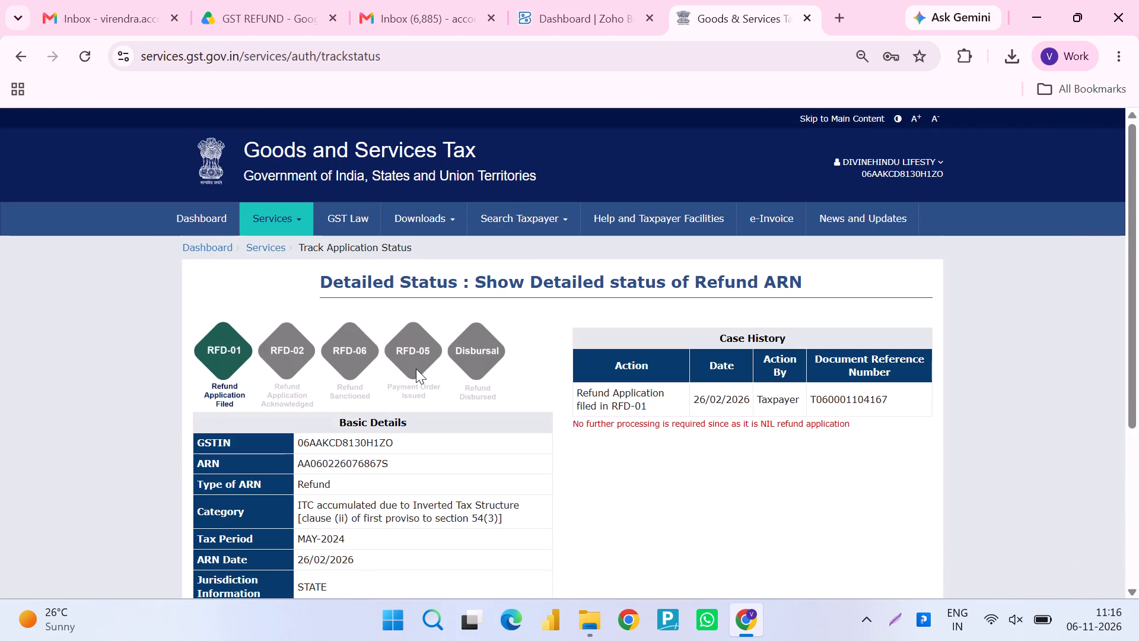
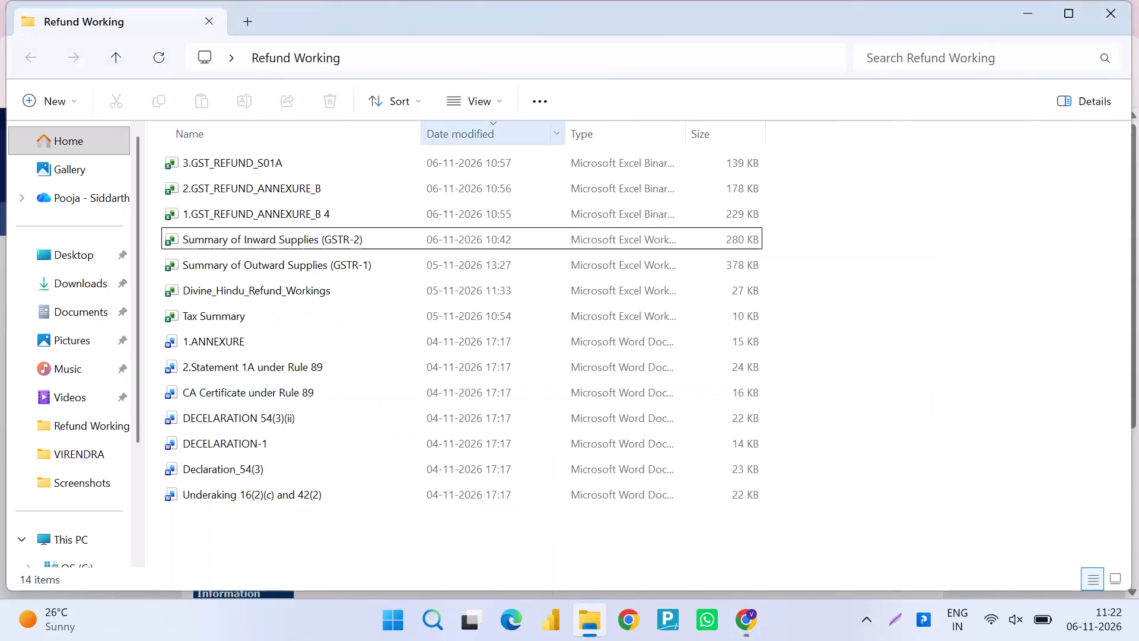
Switch to Google Chrome and open a new blank browser tab.
key("alt+Tab")
left_click(833, 15)
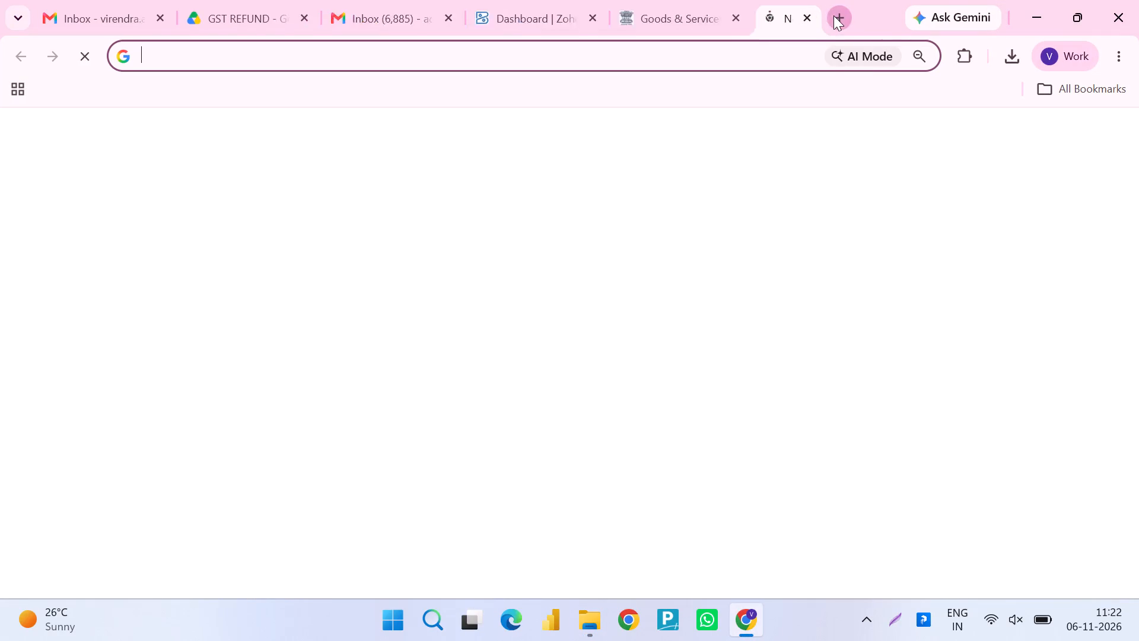
Search the computer's installed apps for the Brave browser, using the term "brave".
left_click(695, 513)
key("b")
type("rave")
left_click(343, 72)
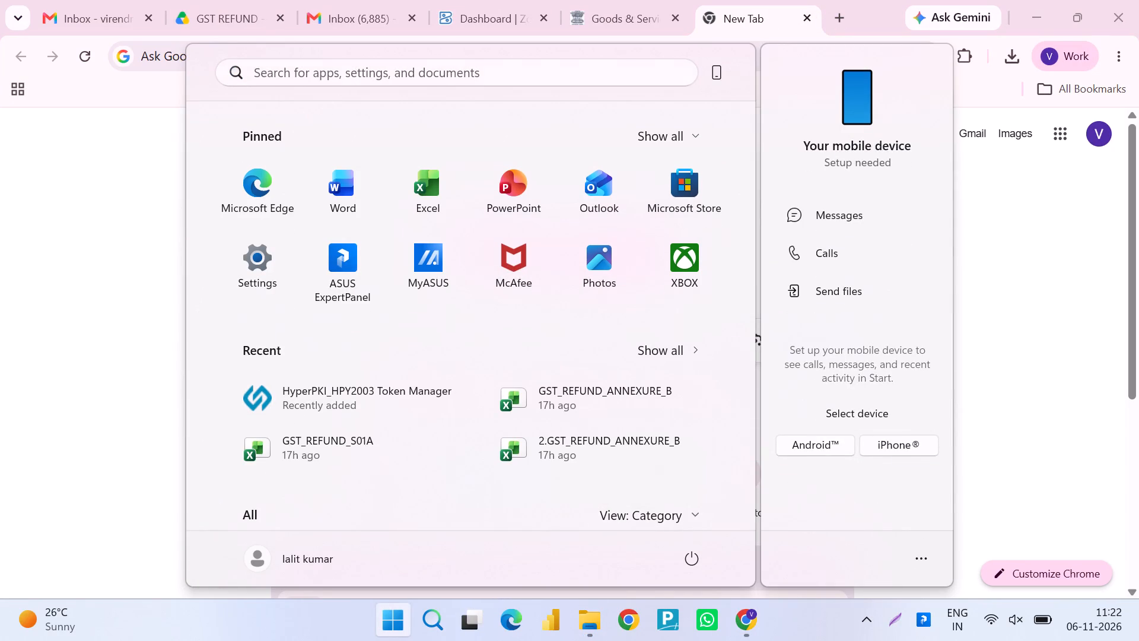
left_click(343, 72)
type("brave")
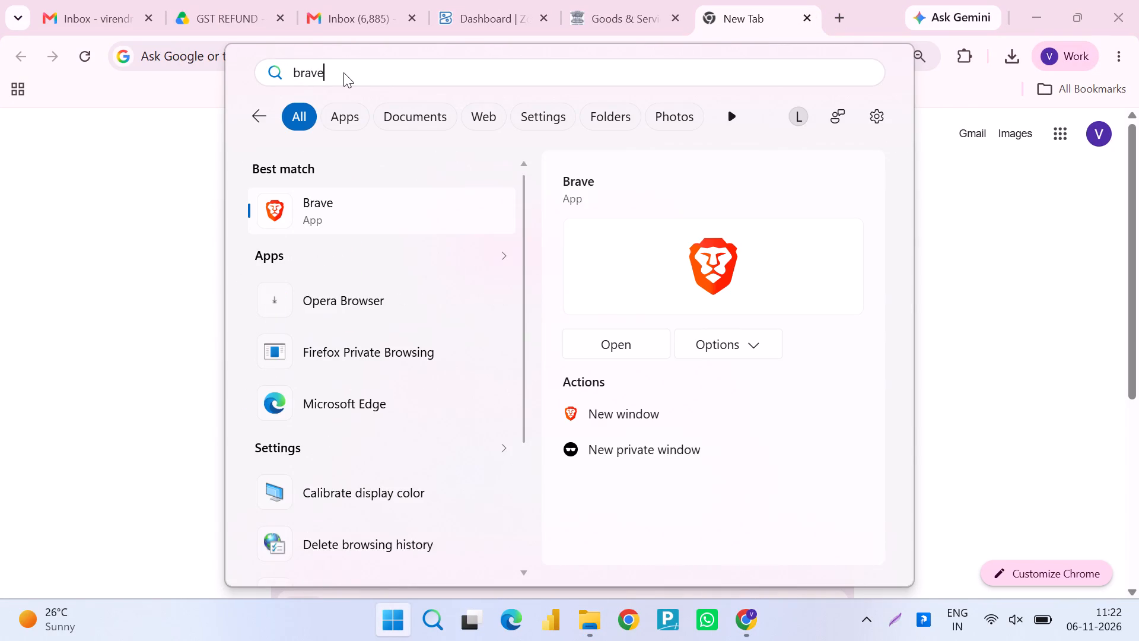